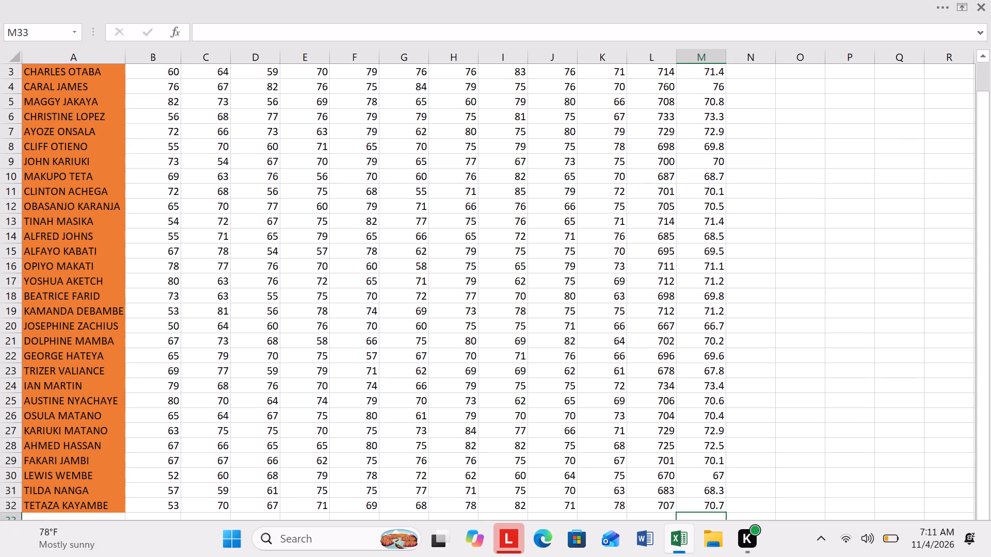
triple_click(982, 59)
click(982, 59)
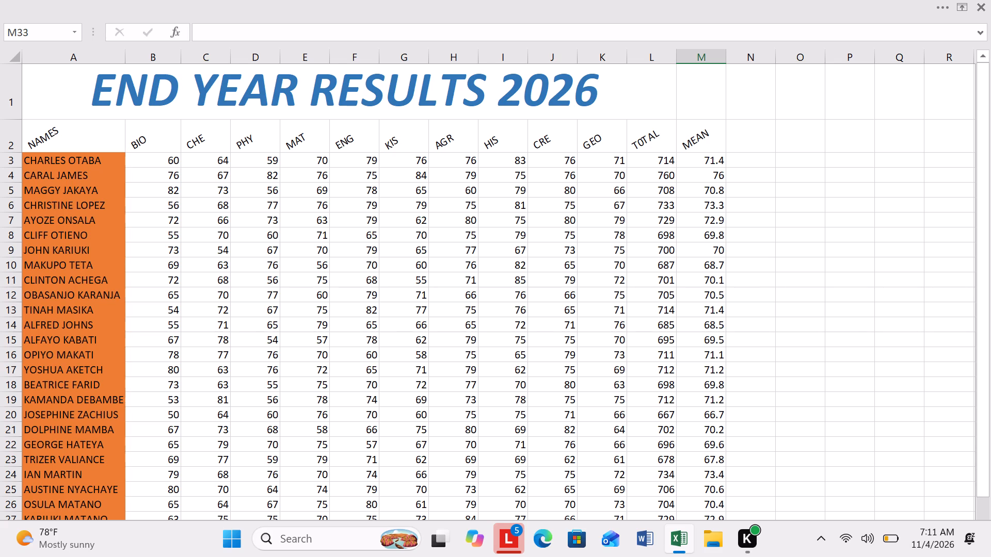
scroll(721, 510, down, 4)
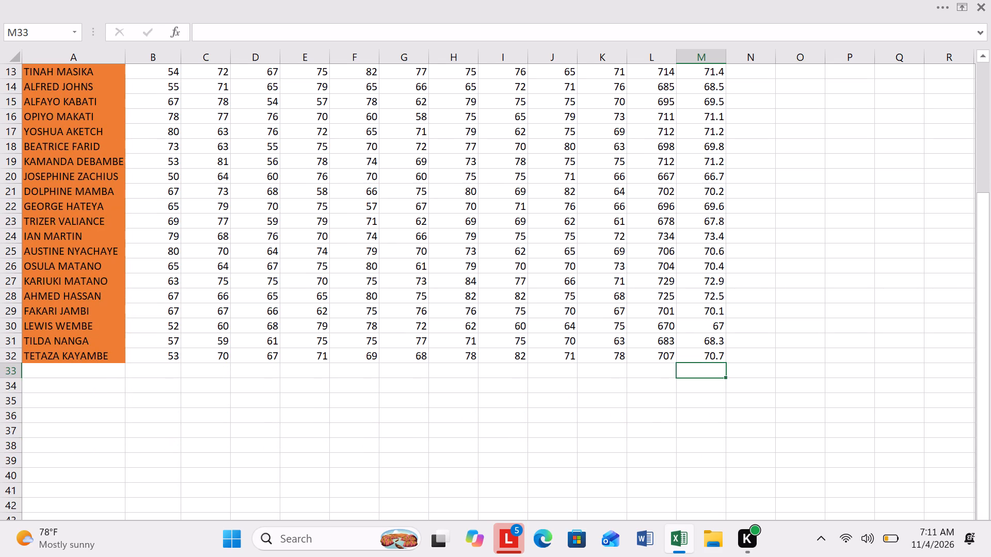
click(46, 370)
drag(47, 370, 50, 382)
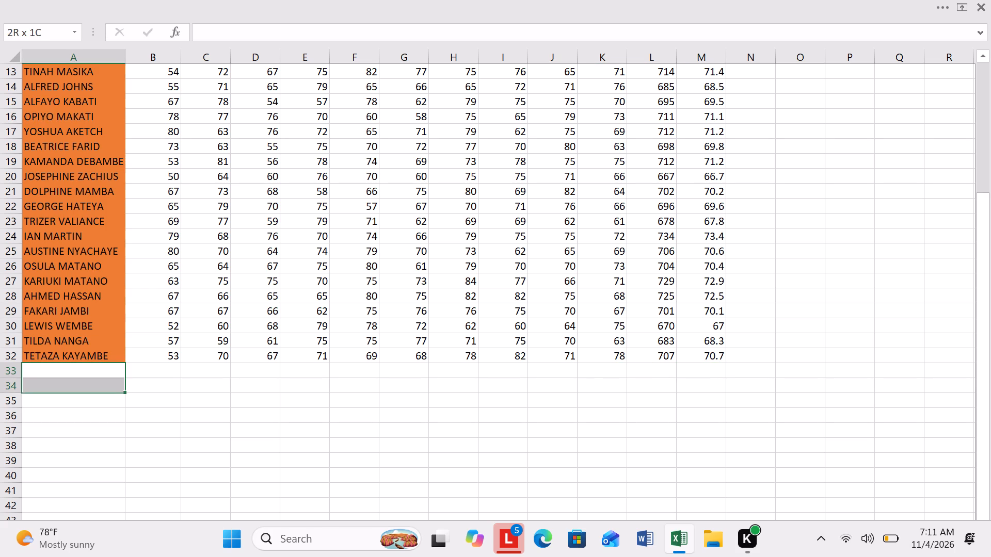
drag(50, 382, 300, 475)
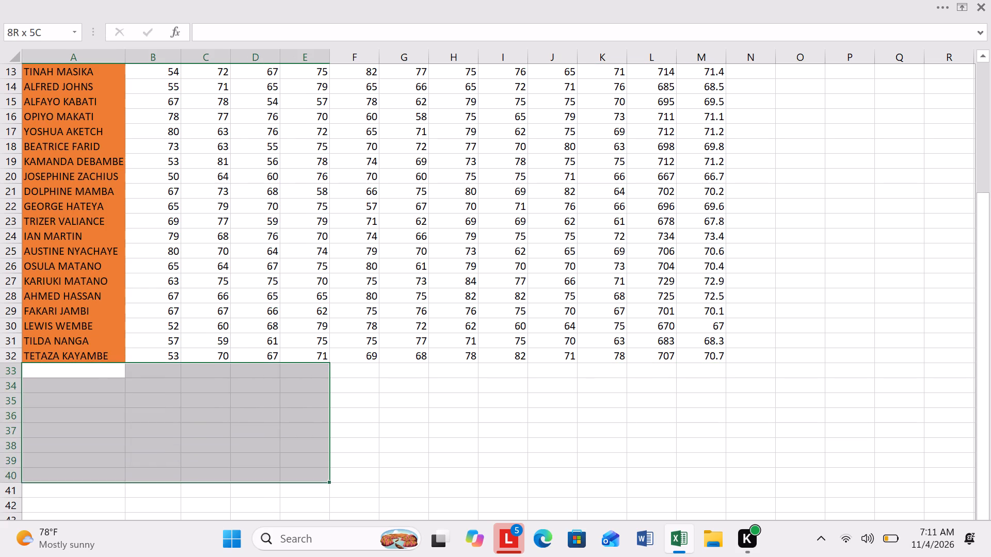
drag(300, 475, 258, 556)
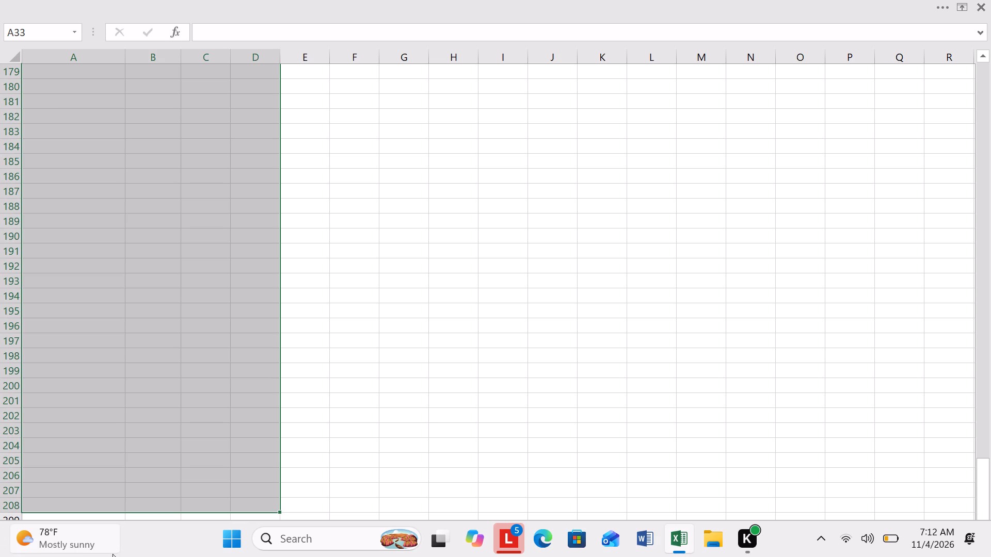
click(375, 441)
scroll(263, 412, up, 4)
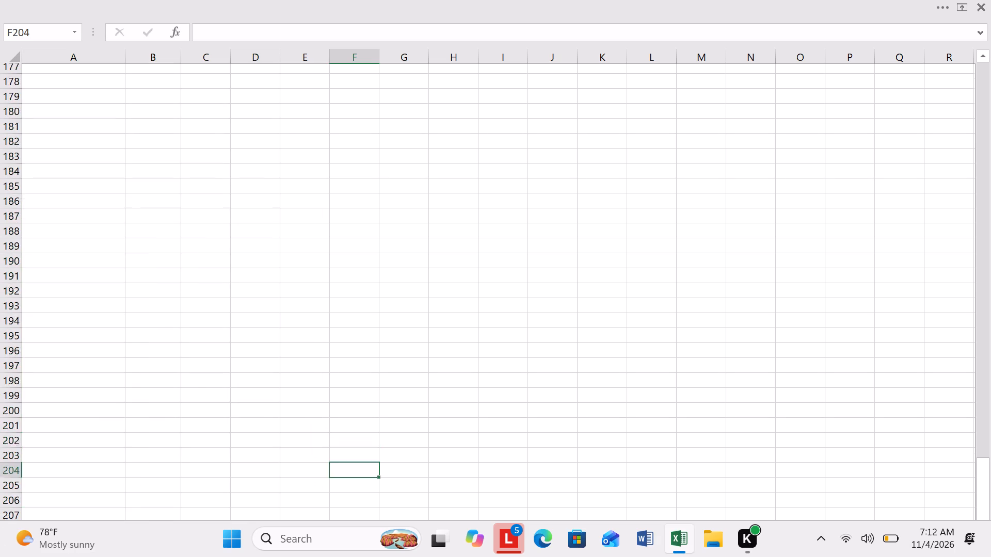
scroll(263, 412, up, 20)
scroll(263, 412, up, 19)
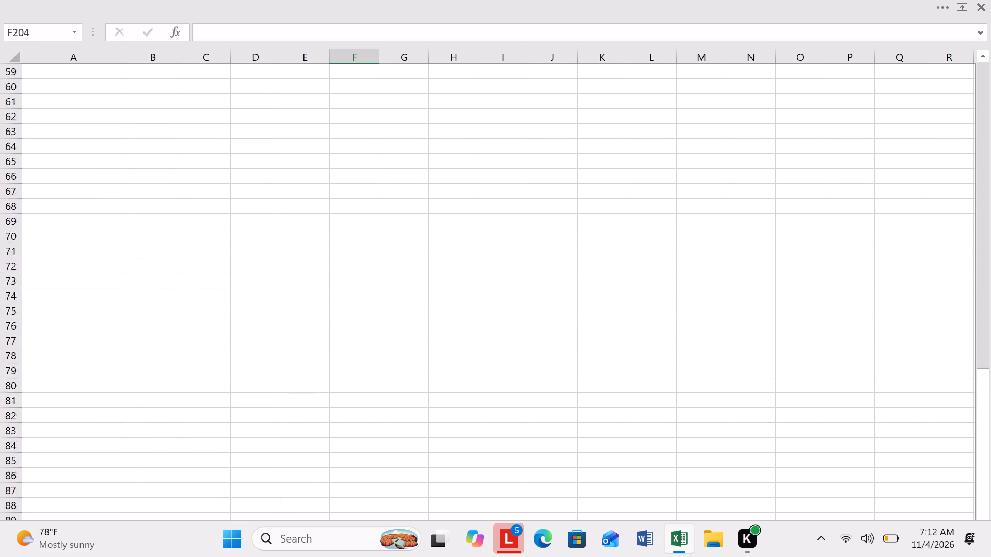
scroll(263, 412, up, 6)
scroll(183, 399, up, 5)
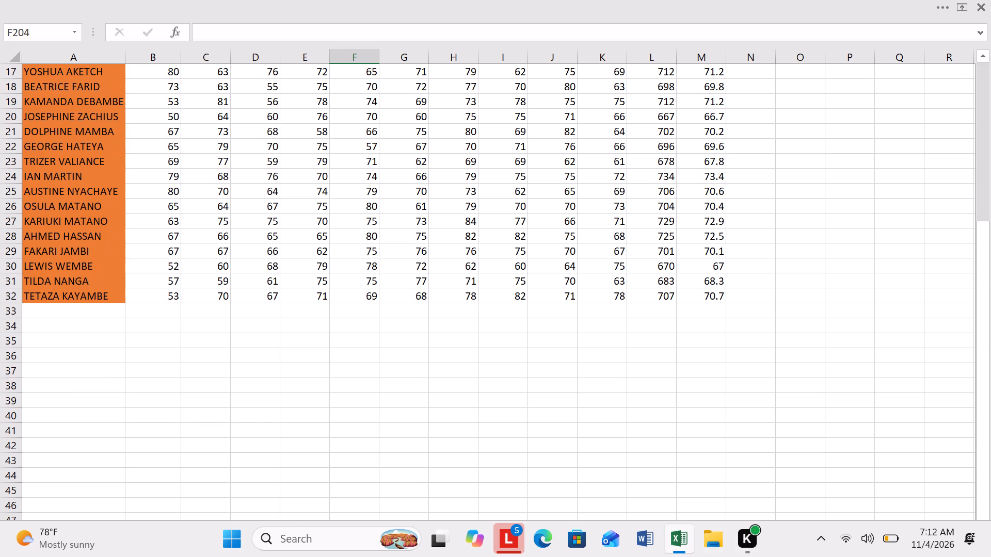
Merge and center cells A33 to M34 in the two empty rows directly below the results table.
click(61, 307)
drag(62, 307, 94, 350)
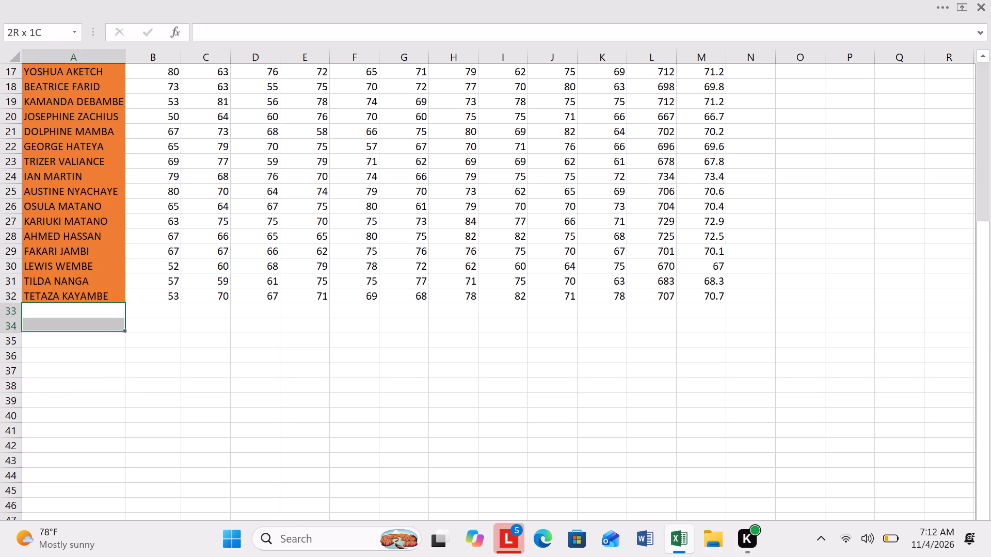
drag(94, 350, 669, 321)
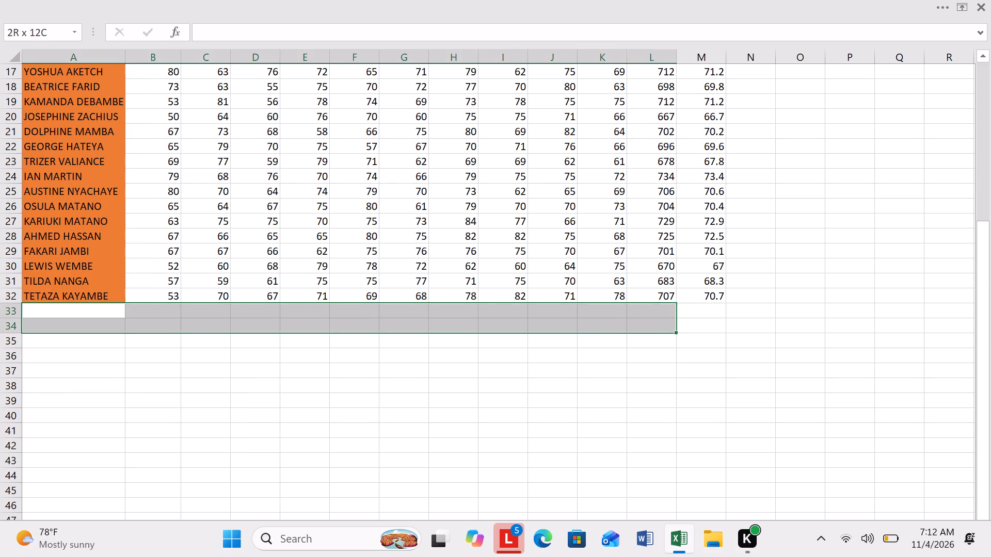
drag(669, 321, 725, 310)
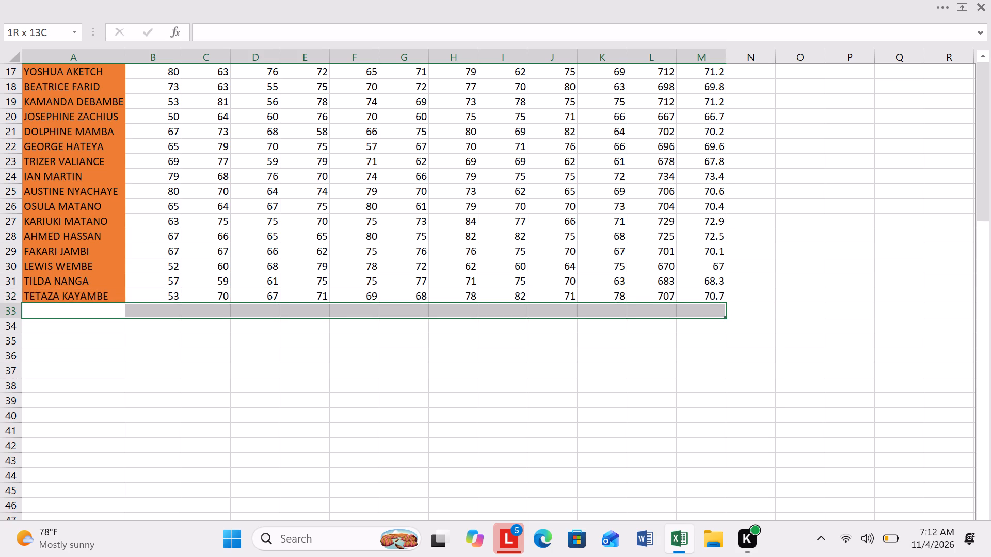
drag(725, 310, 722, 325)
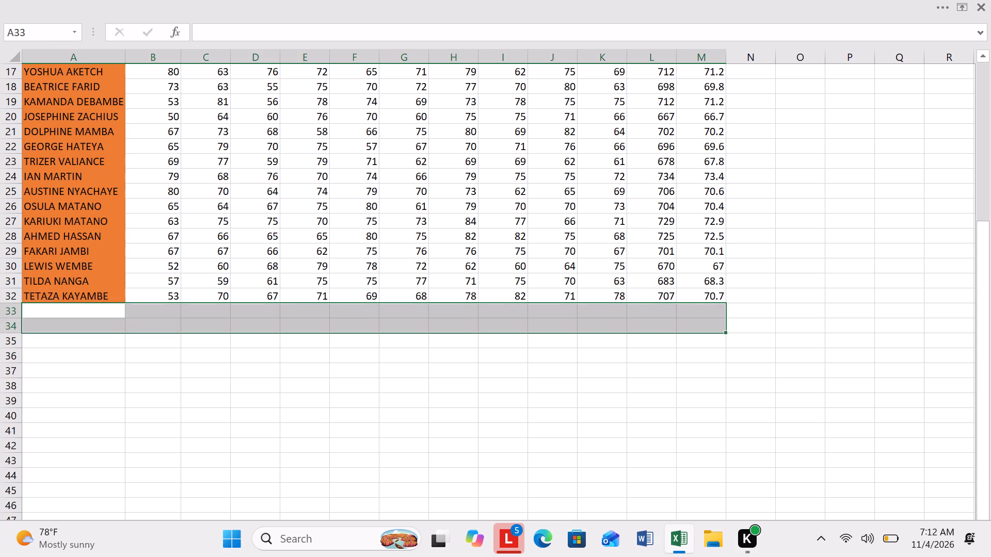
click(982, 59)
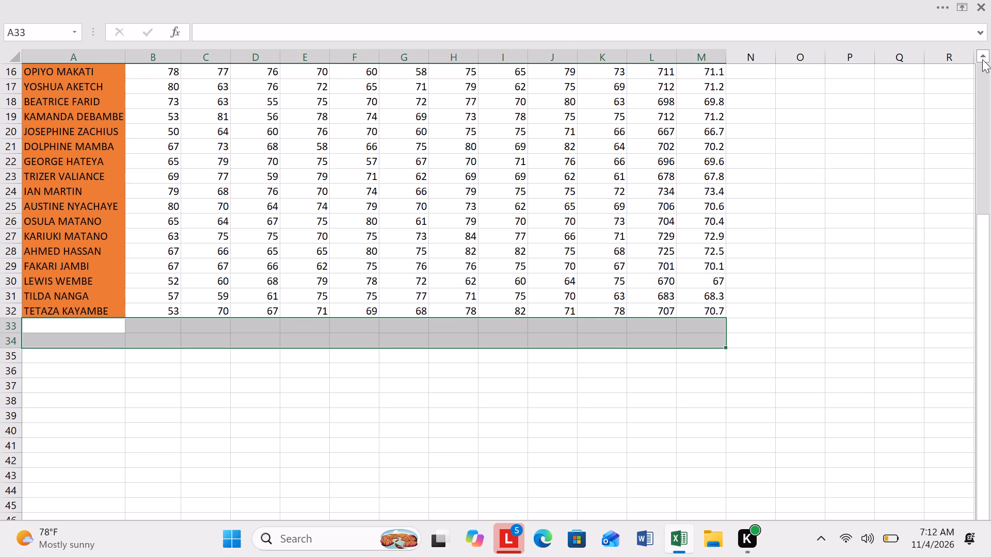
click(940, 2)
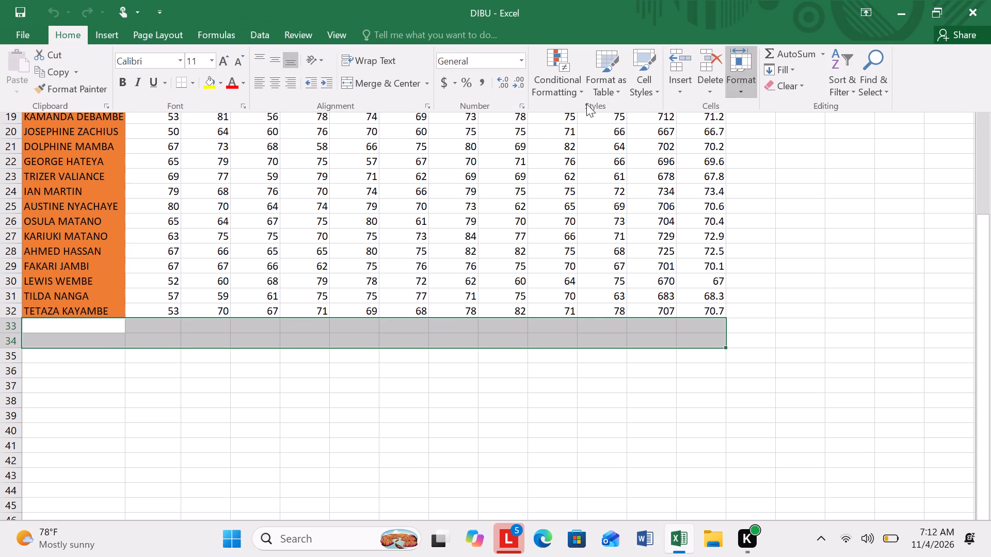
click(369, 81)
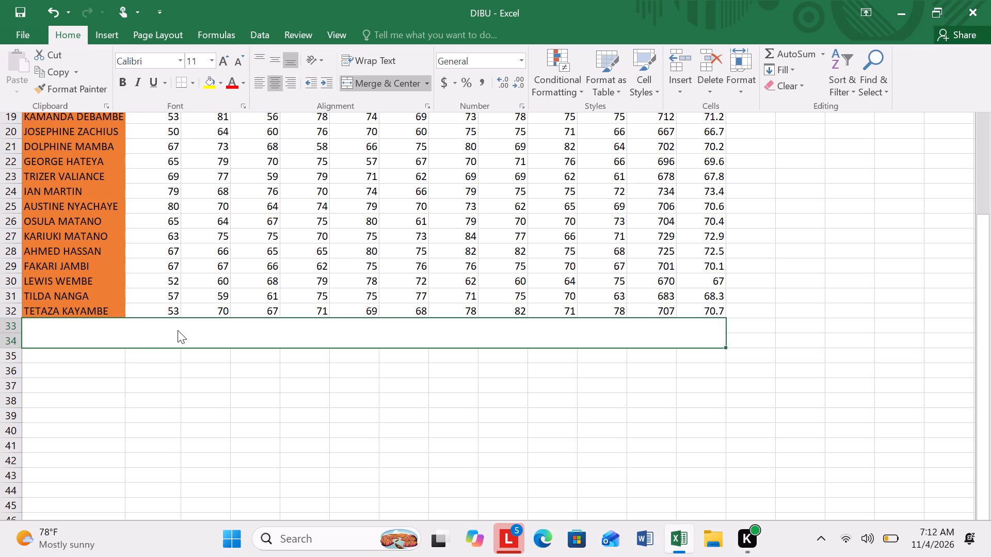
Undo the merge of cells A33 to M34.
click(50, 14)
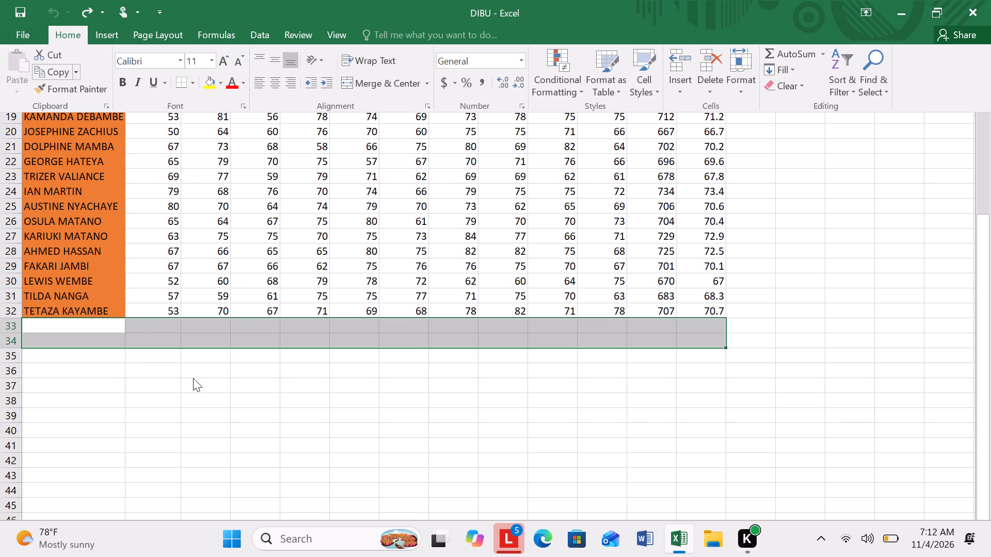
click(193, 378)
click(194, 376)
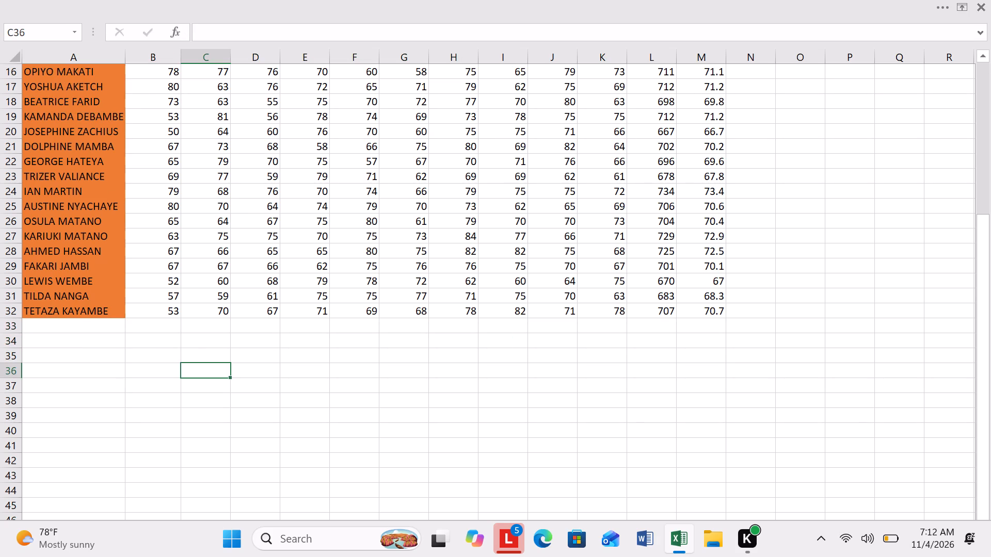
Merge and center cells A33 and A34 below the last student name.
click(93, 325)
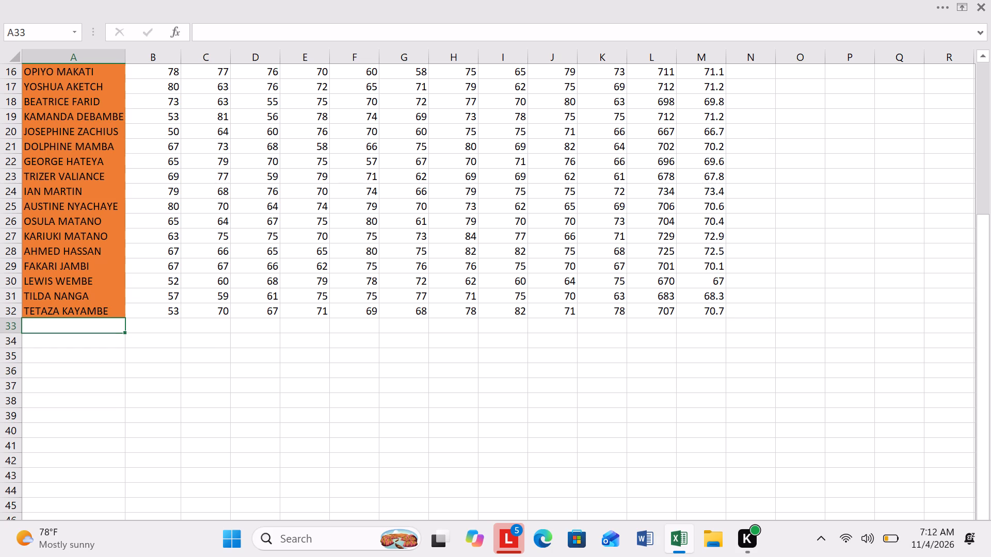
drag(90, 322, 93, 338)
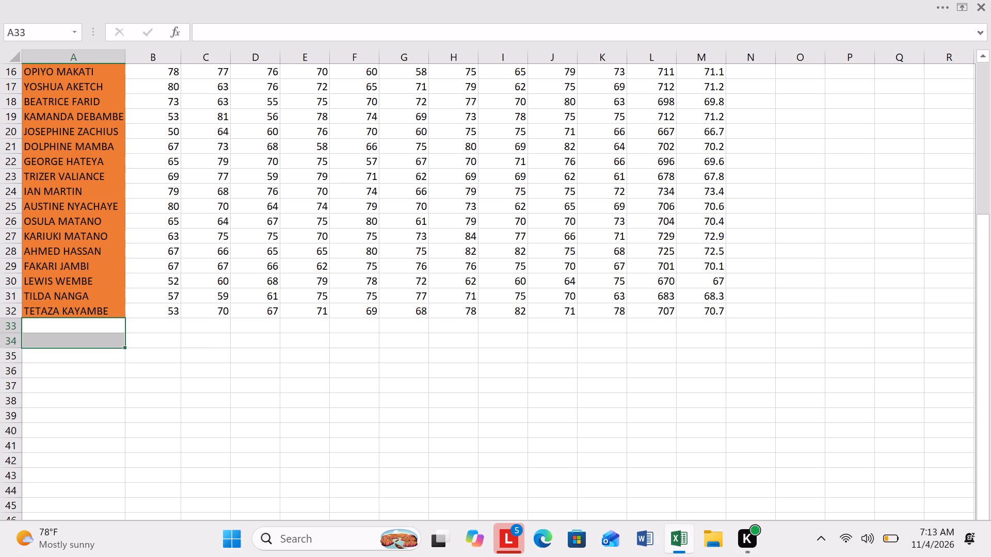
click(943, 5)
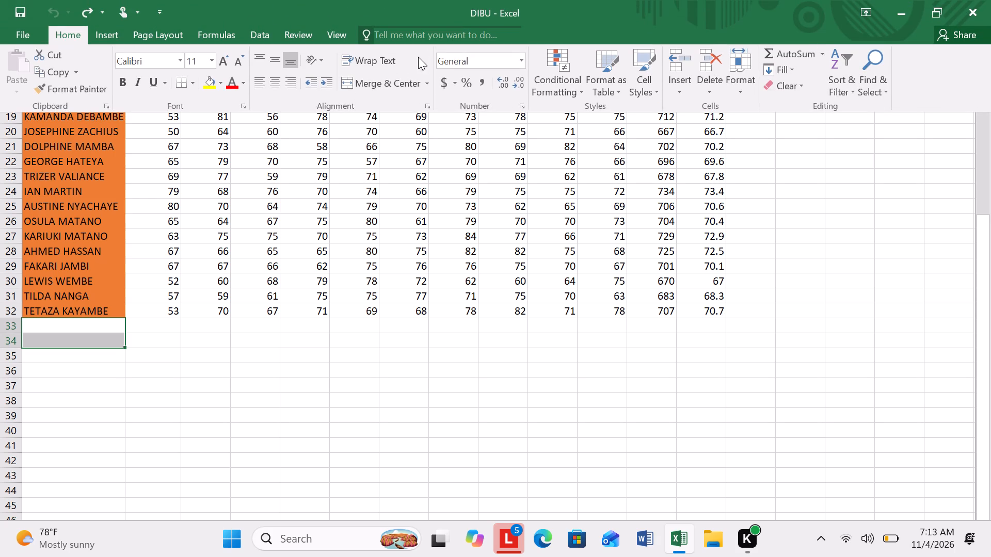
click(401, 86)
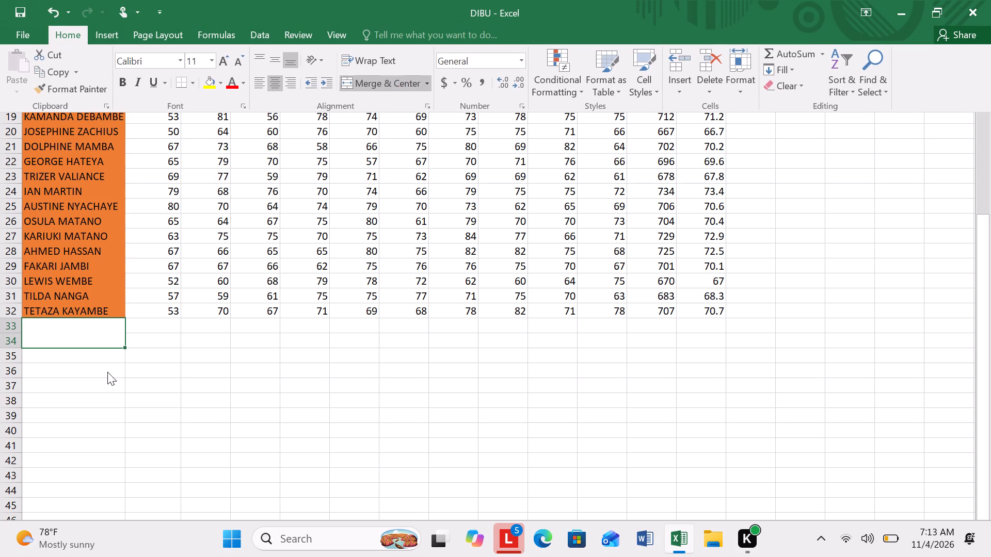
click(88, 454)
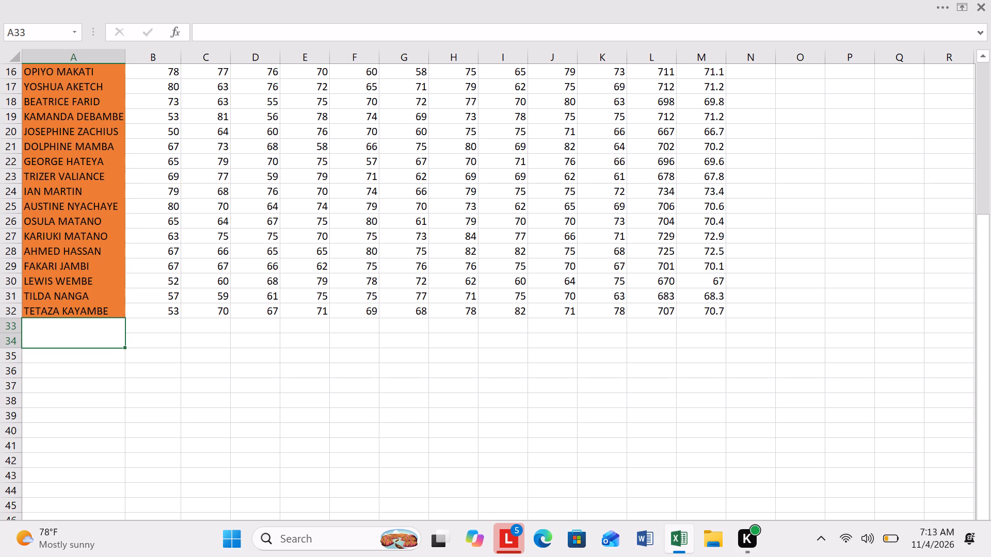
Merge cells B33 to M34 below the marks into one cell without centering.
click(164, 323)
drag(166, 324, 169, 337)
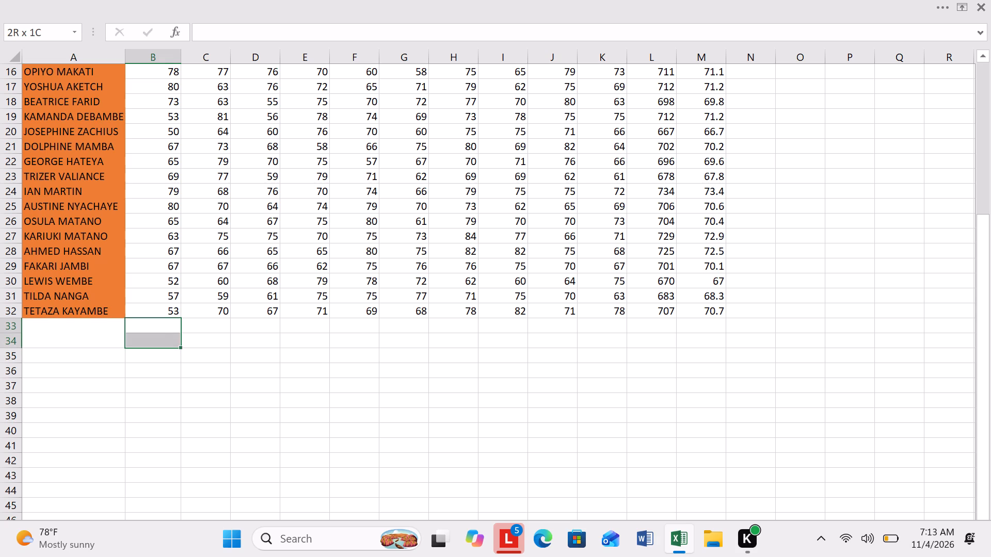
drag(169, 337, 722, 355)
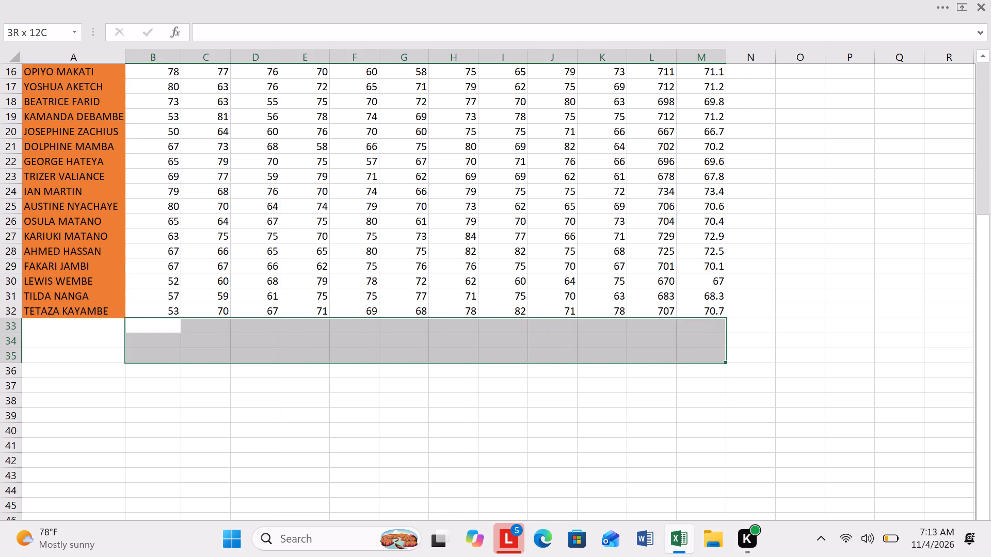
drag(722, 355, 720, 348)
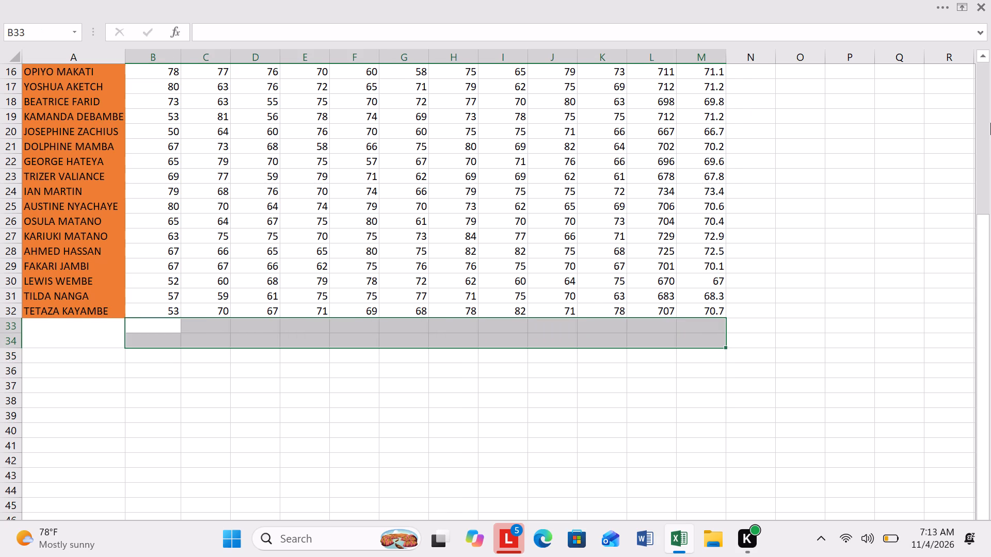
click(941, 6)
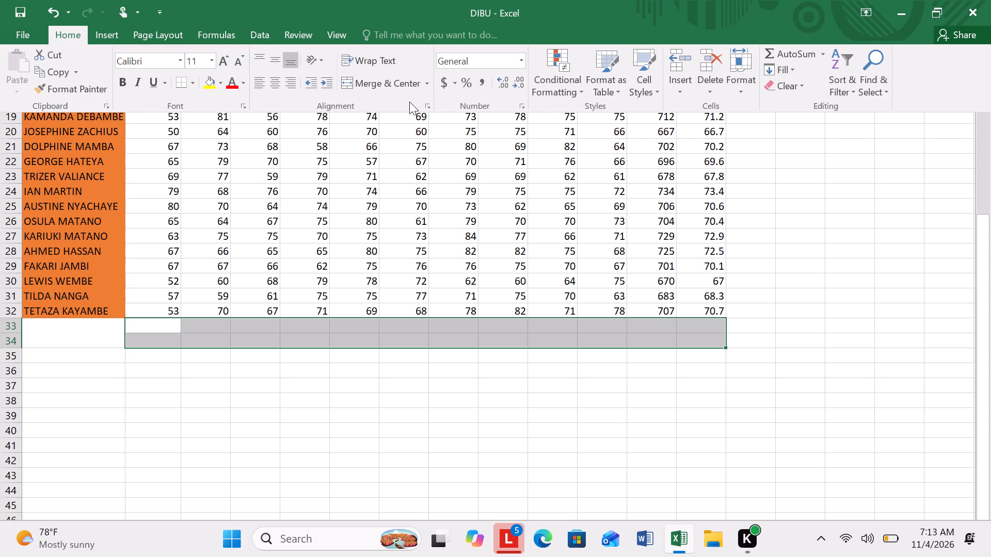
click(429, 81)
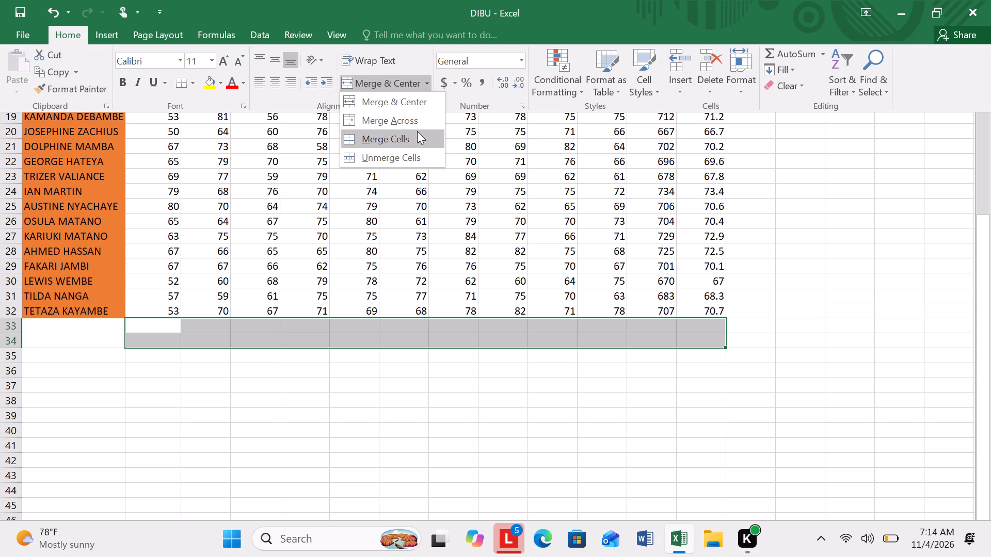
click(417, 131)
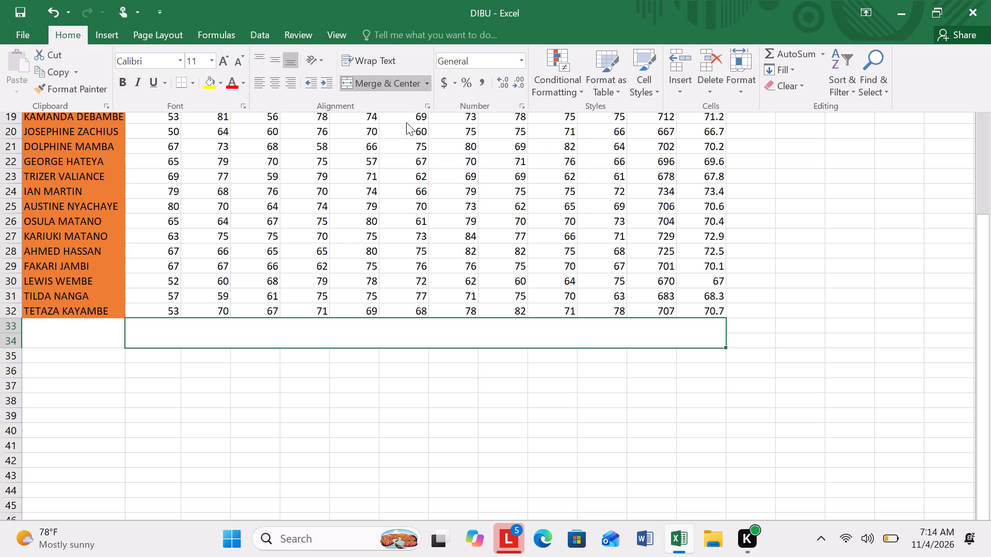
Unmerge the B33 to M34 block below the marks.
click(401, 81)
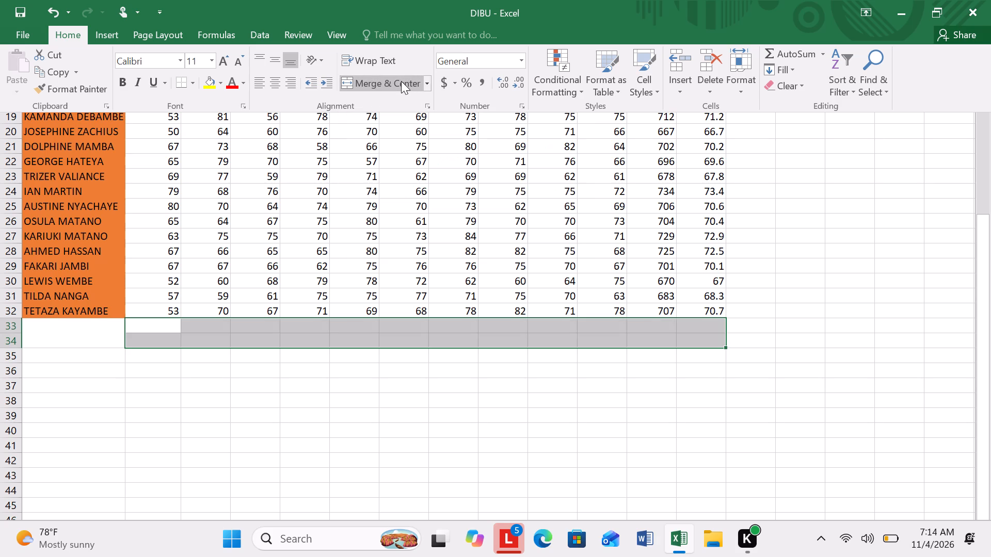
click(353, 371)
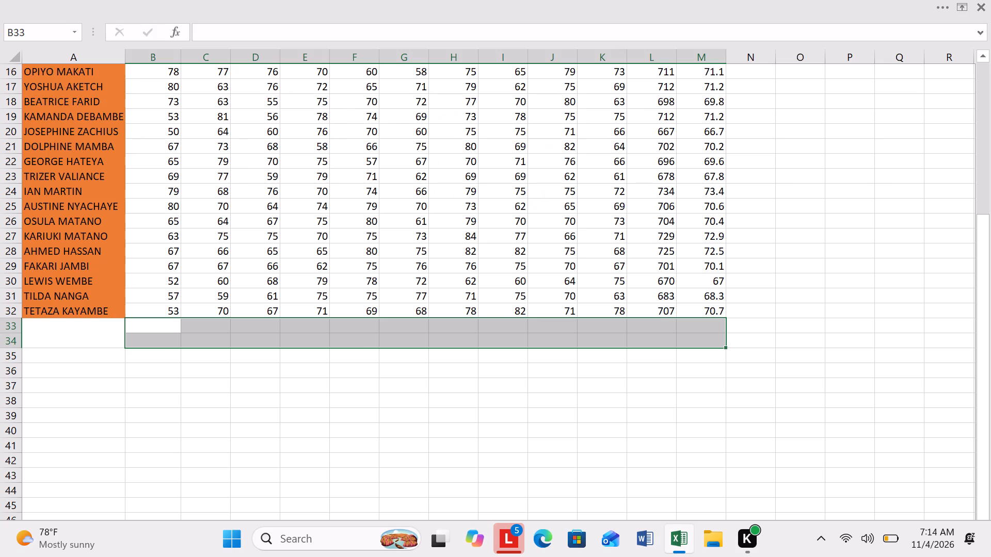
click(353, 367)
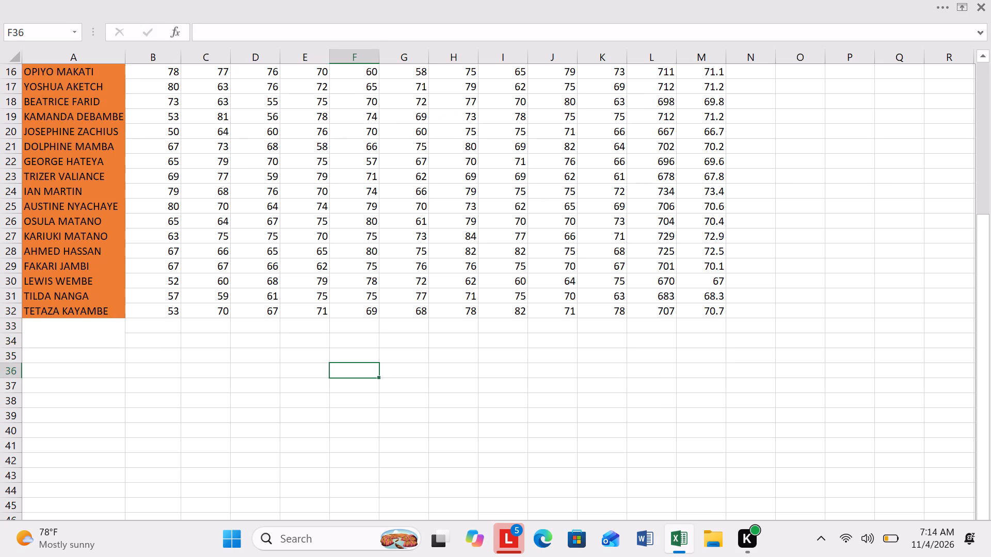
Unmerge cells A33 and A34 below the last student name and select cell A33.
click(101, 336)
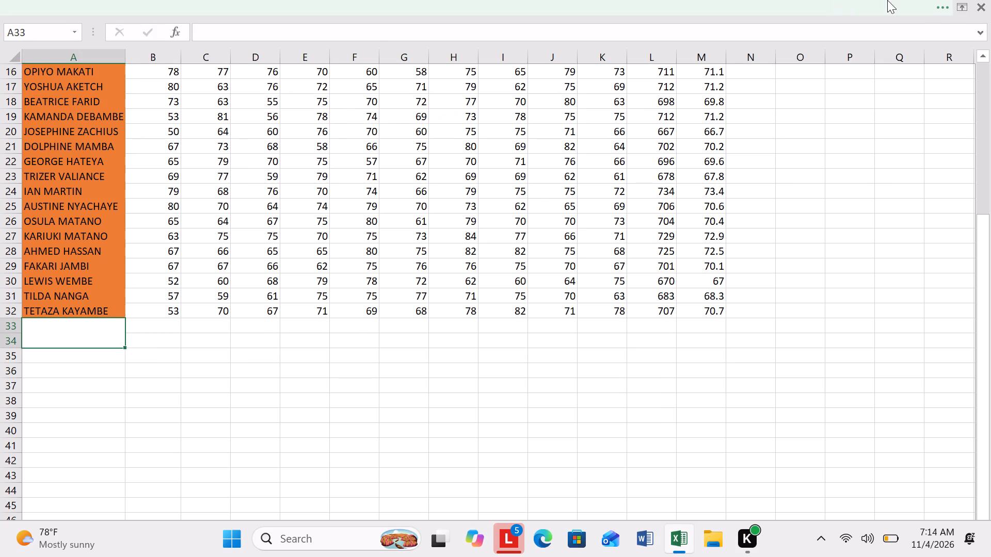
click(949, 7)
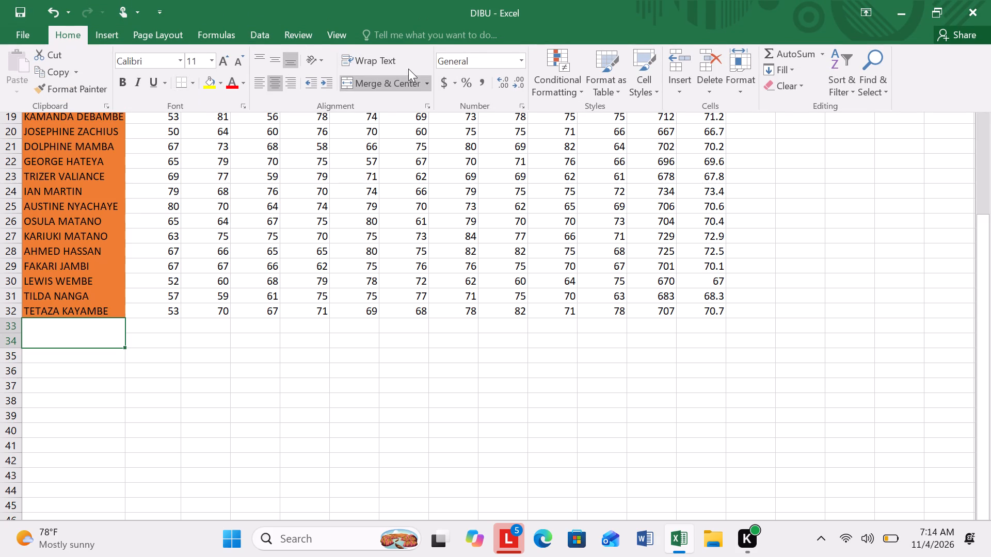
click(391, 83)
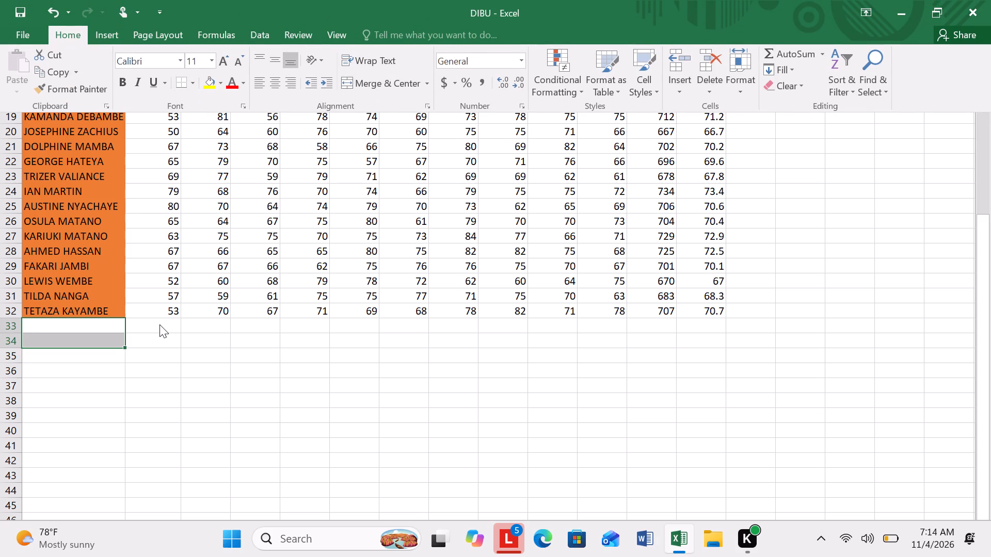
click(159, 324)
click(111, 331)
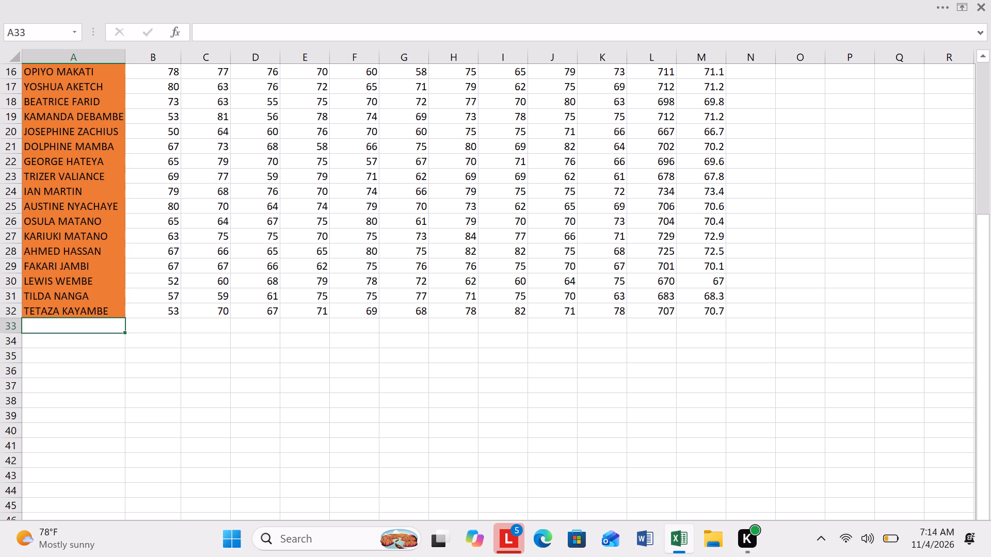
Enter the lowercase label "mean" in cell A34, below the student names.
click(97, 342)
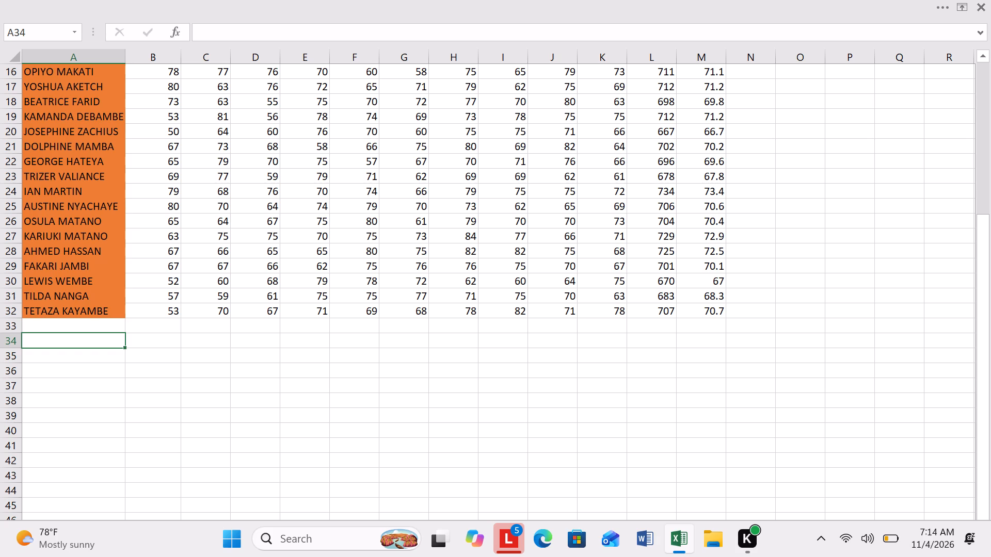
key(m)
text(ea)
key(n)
Increase the font size of the label text in cell A34 to 12.
drag(67, 343, 12, 342)
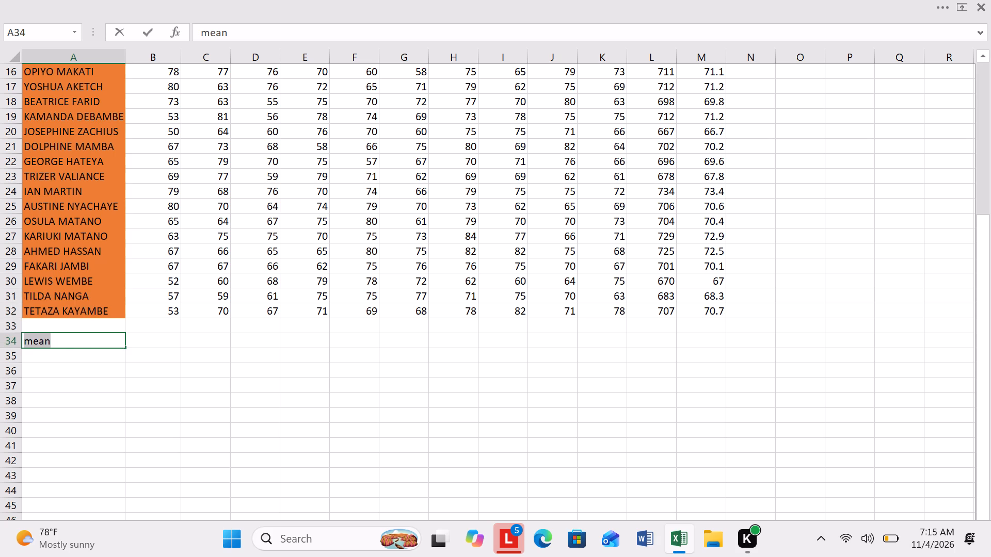
click(937, 2)
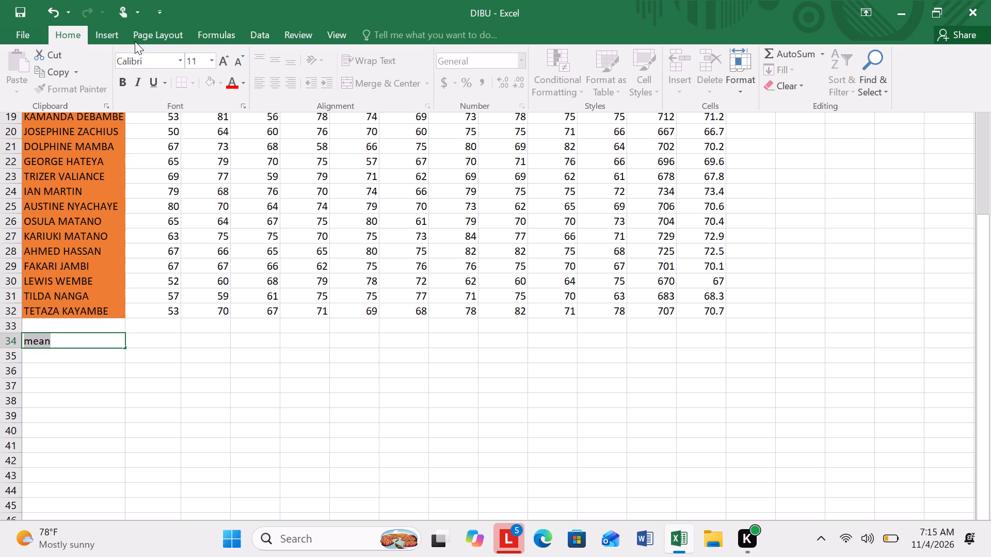
click(110, 35)
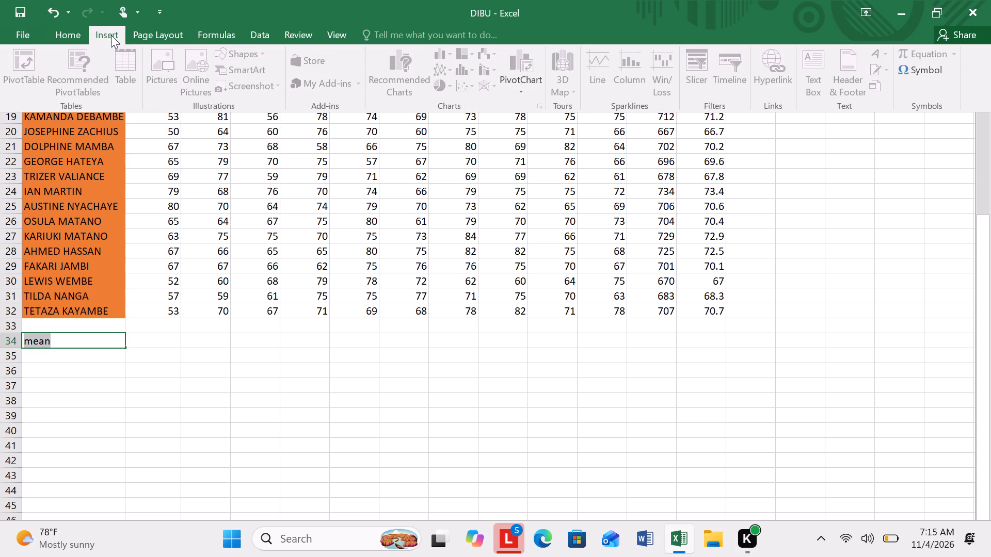
click(72, 32)
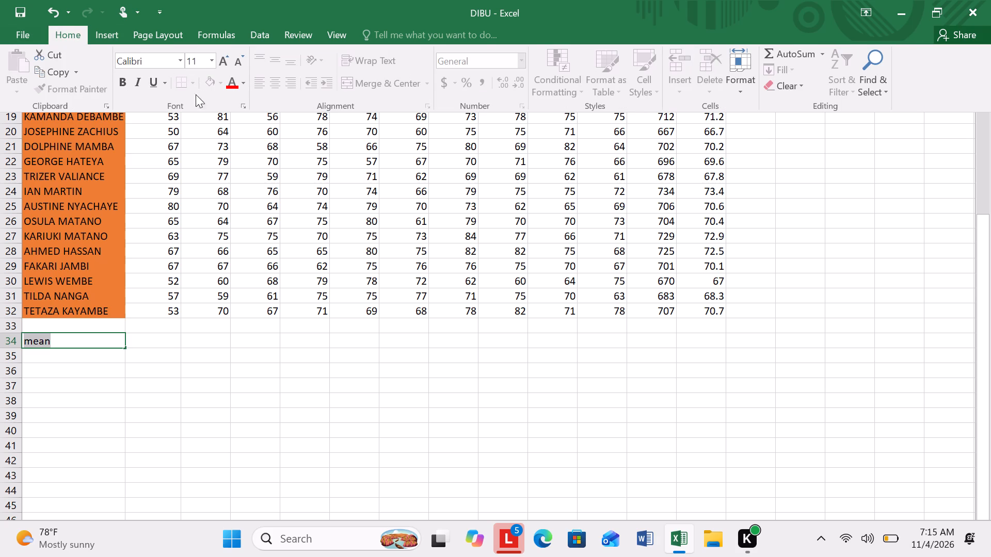
click(313, 60)
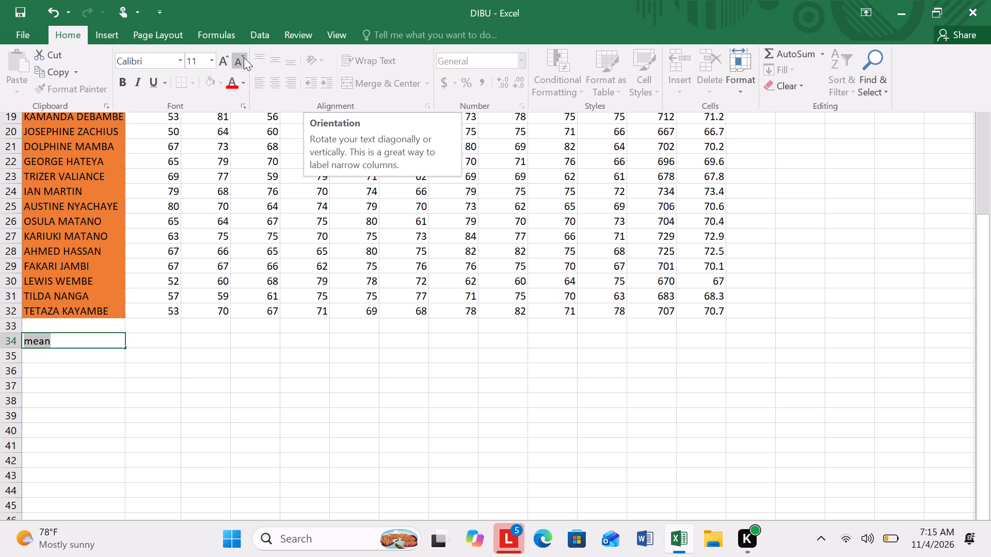
click(220, 60)
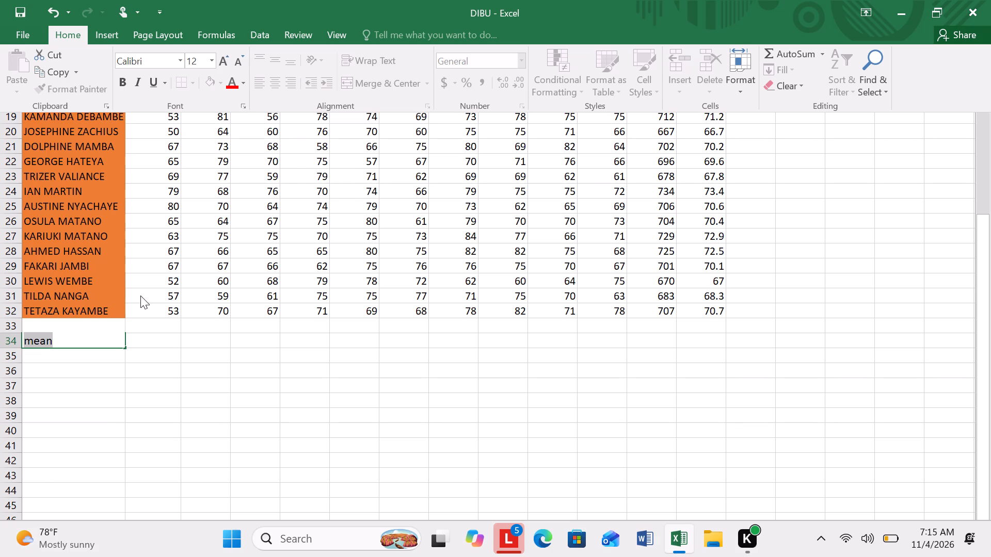
click(88, 325)
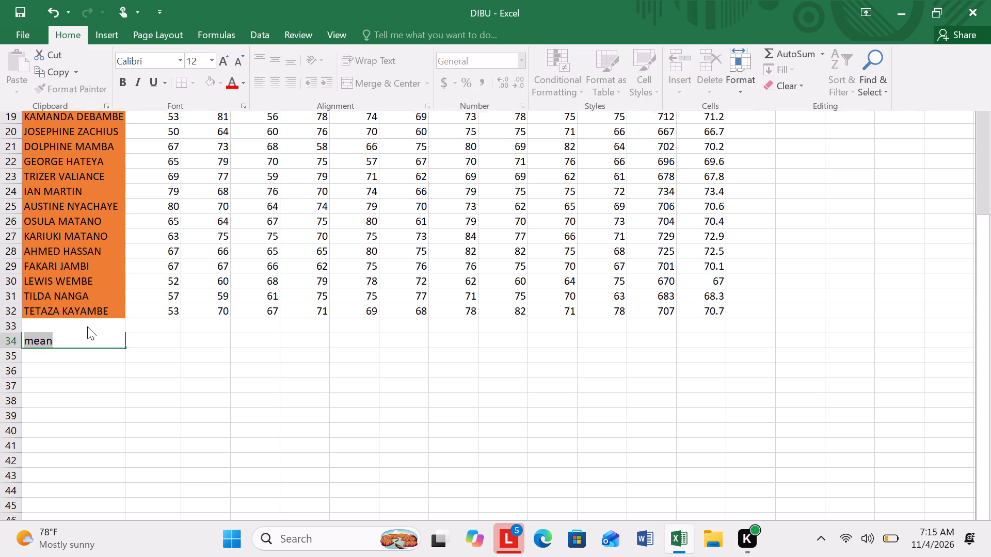
Replace the label in cell A34 with "MEAN" in capital letters.
key(BackSpace)
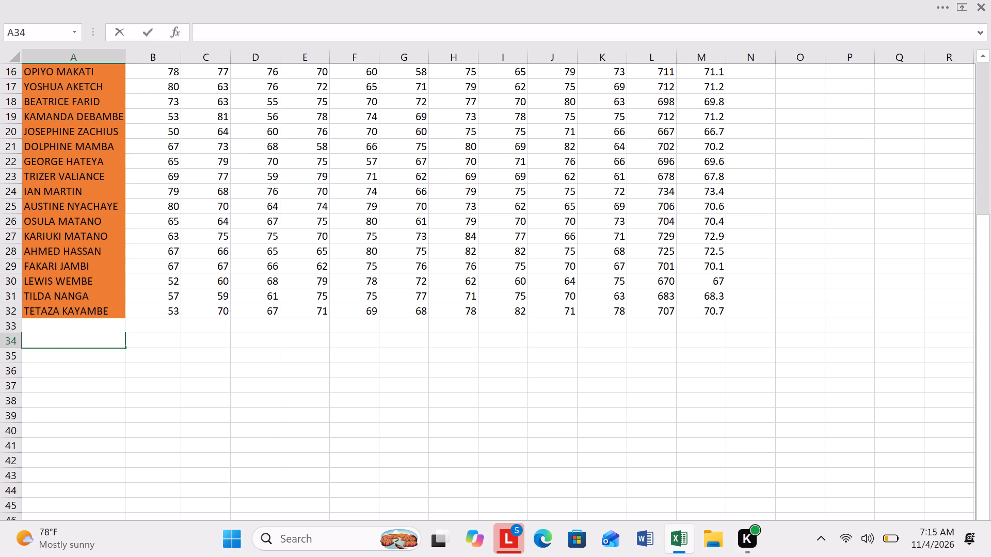
key(m)
text(EAN)
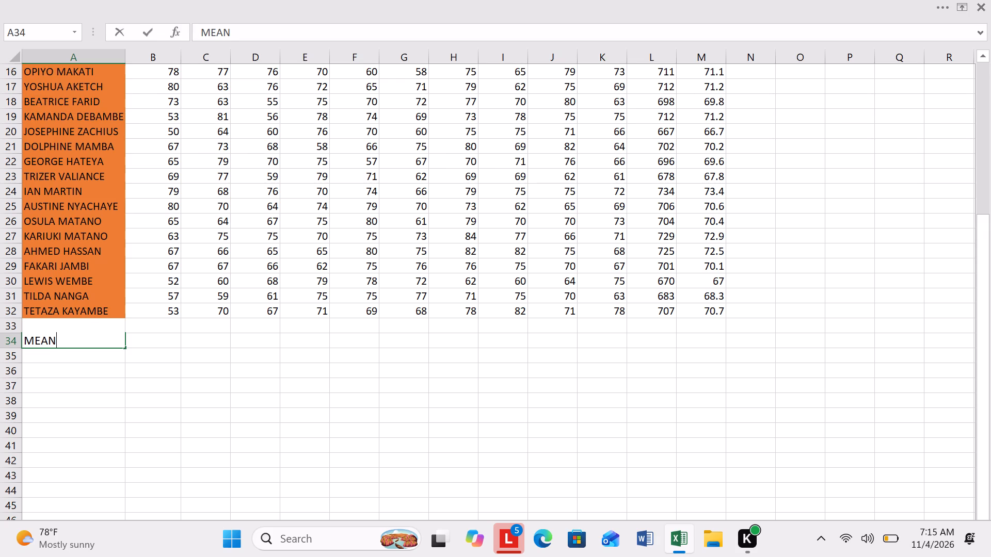
click(163, 325)
Calculate the BIO subject mean in cell B34 with an AVERAGE formula over B3:B32.
drag(163, 325, 163, 335)
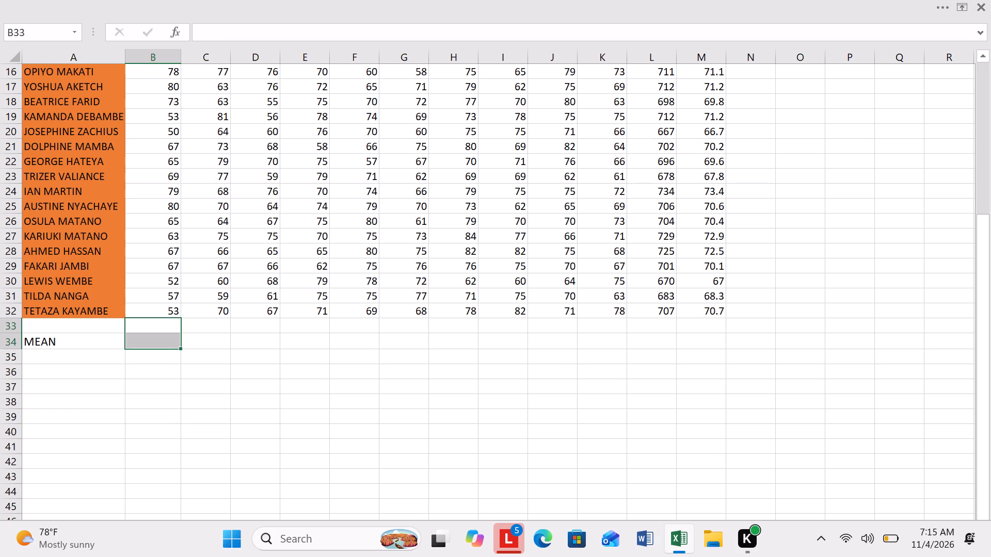
click(163, 335)
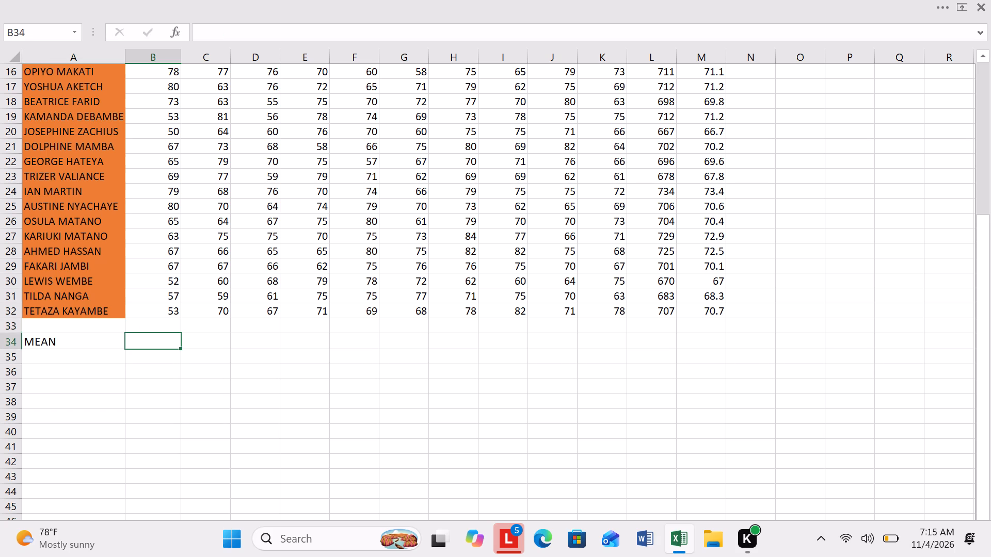
click(297, 359)
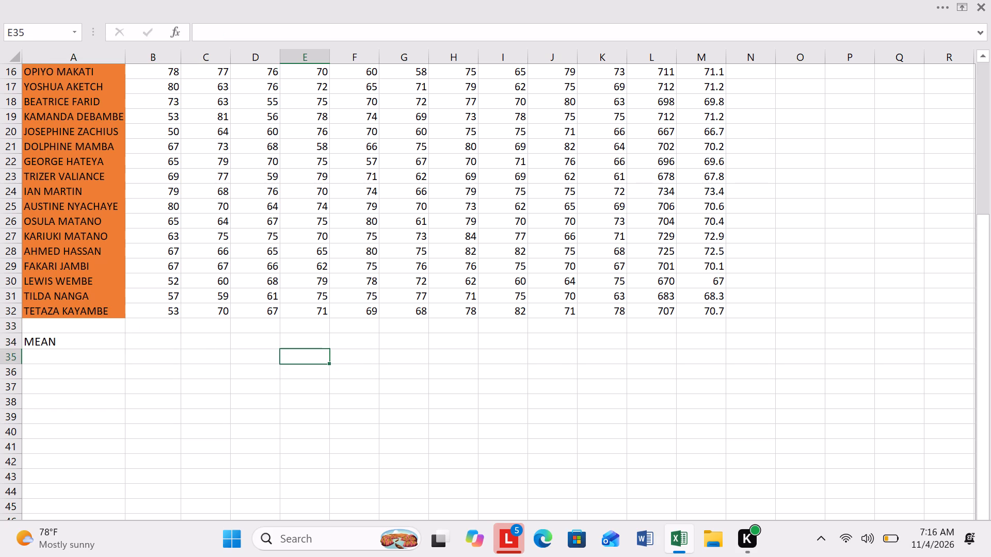
click(167, 343)
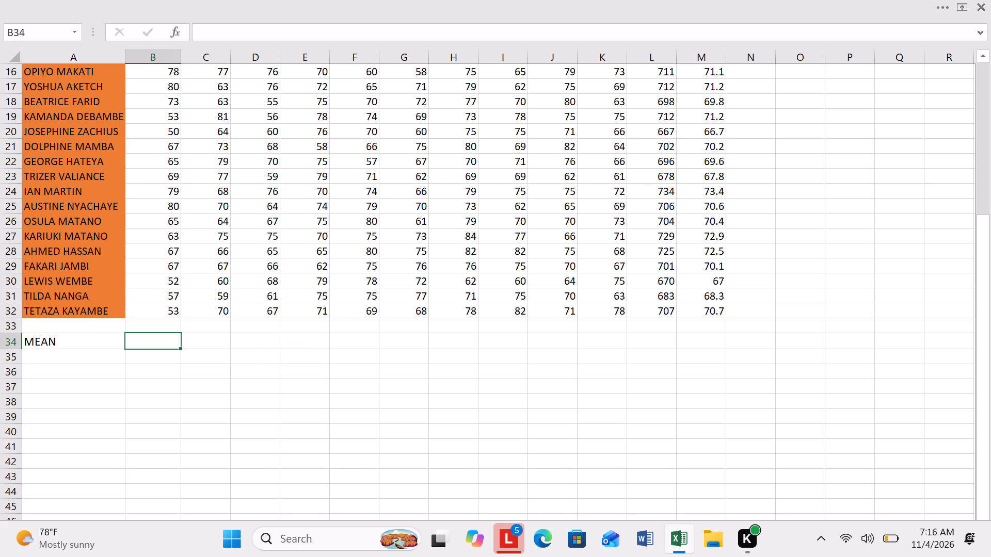
scroll(167, 340, up, 14)
scroll(167, 340, down, 2)
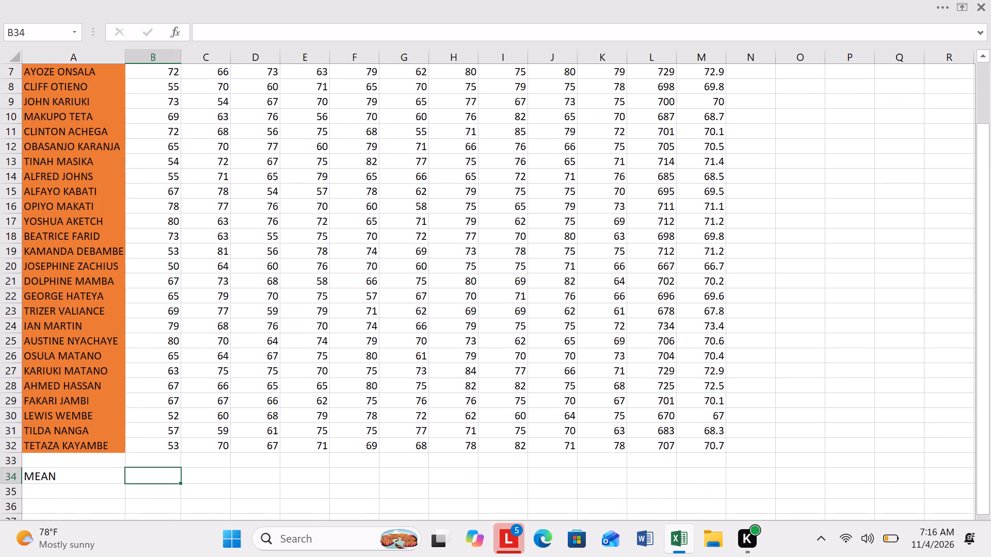
scroll(167, 340, up, 2)
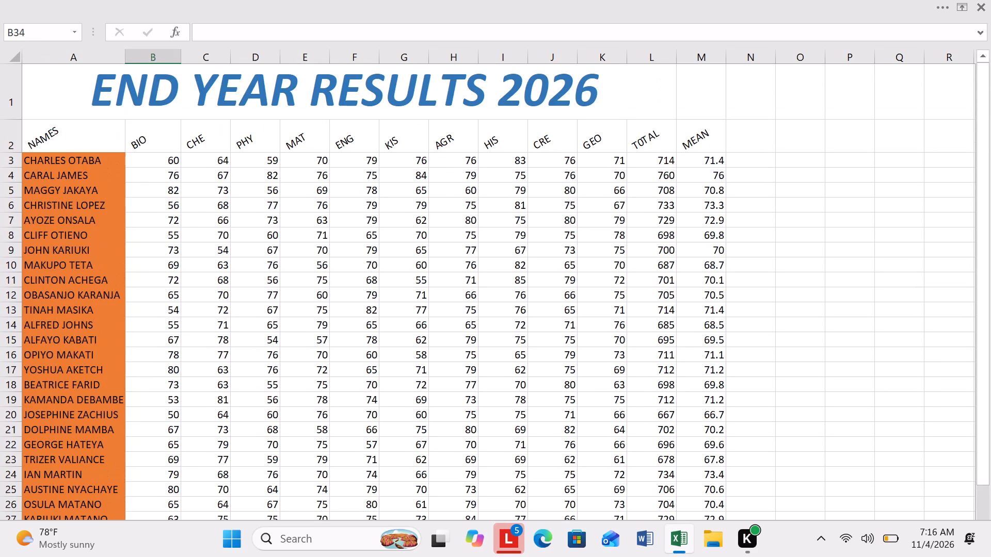
scroll(167, 340, down, 3)
scroll(167, 340, up, 1)
scroll(167, 340, down, 2)
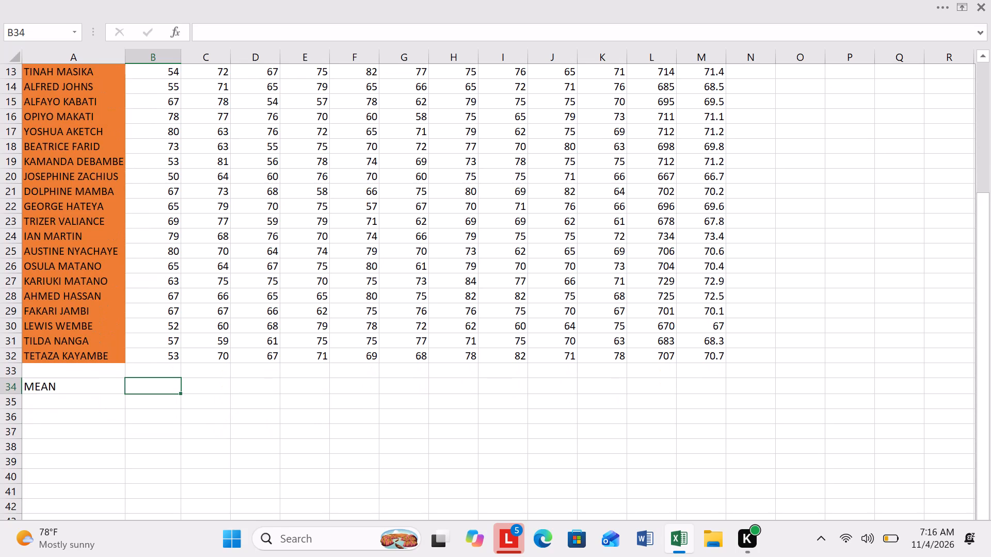
key(equal)
text(AVERAGE)
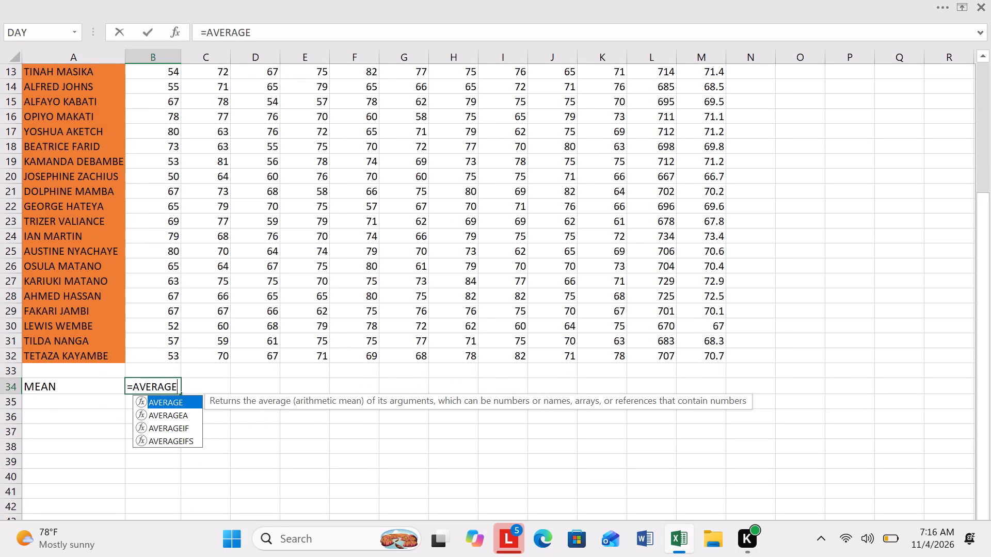
key(shift+parenleft)
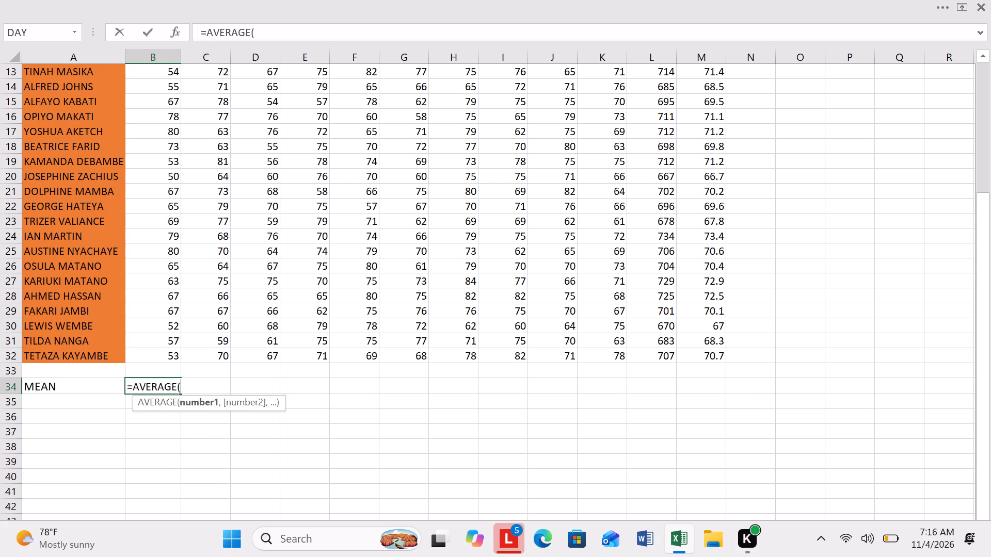
key(b)
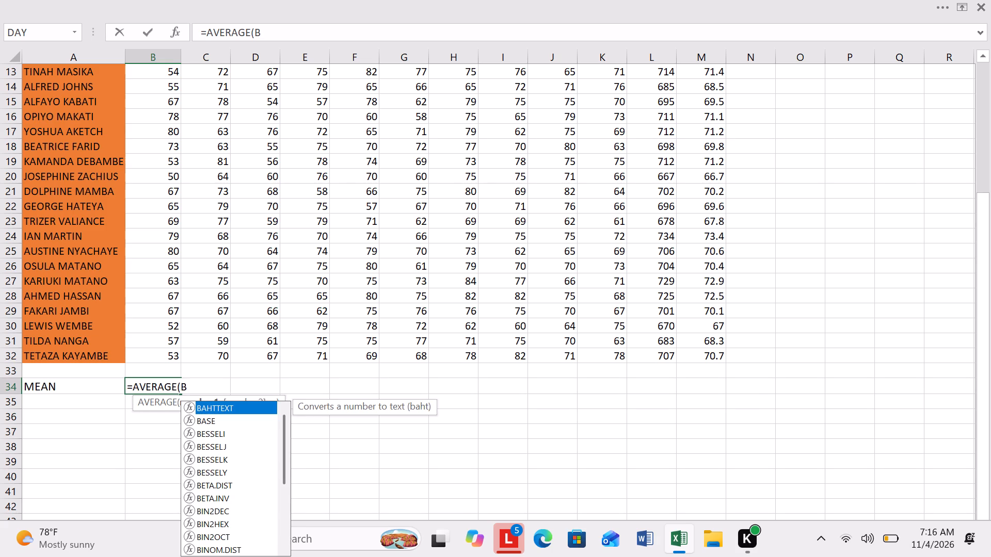
key(3)
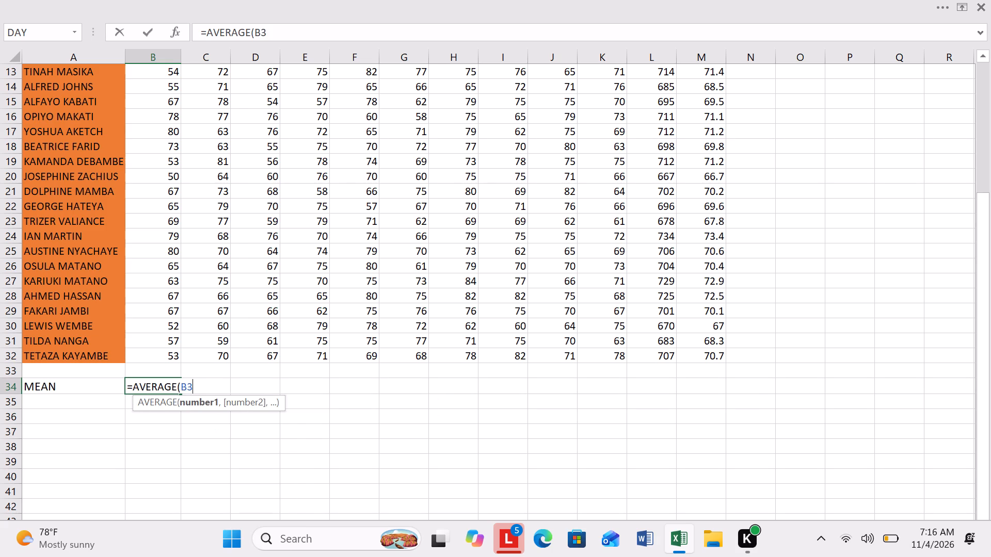
key(shift+colon)
key(b)
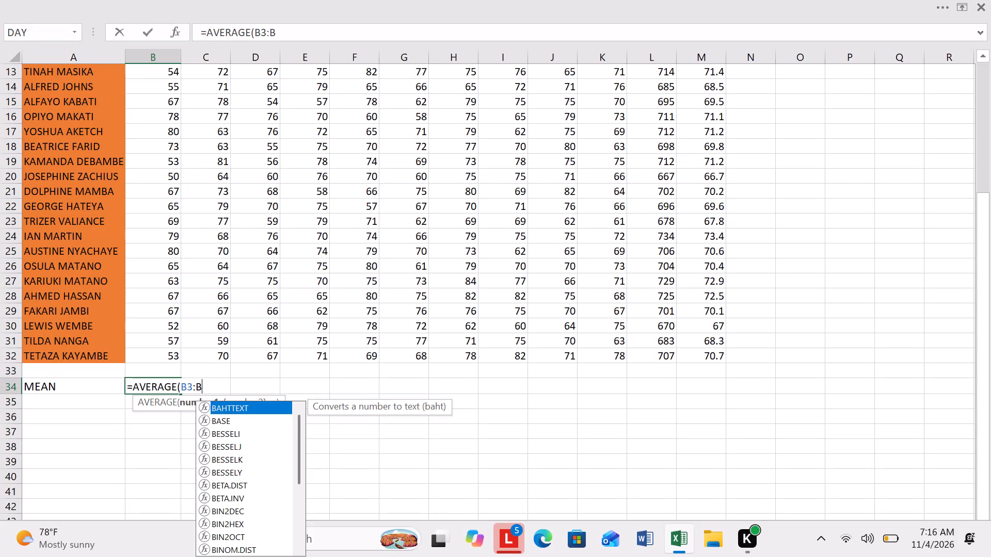
text(32)
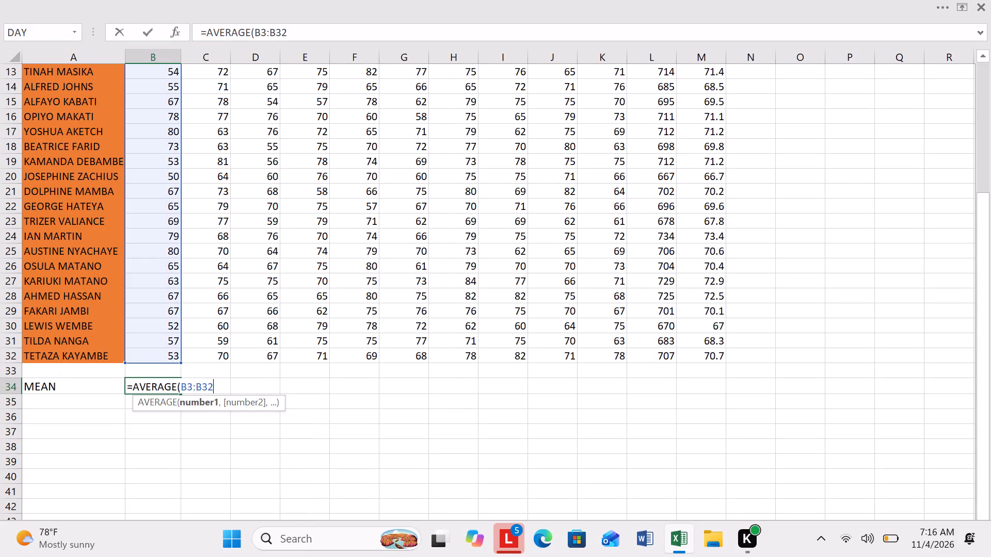
key(Return)
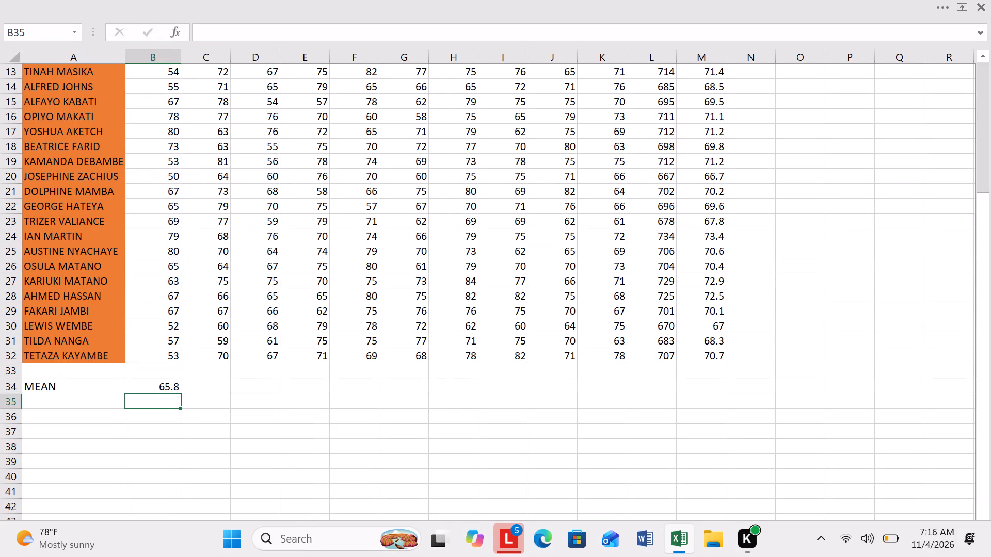
Calculate the column C subject mean in cell C34 with an AVERAGE formula over C3:C32.
click(210, 387)
key(equal)
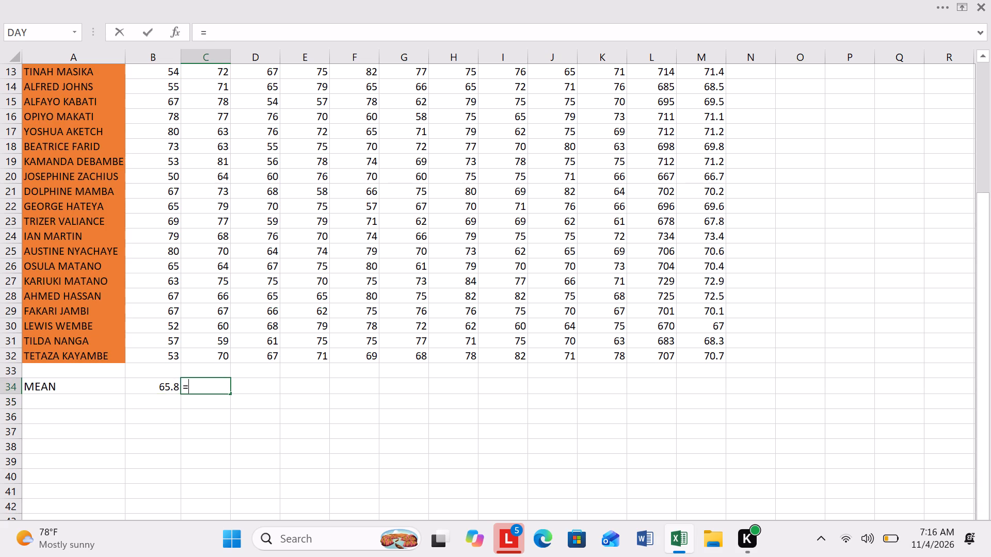
text(AVERAG)
key(e)
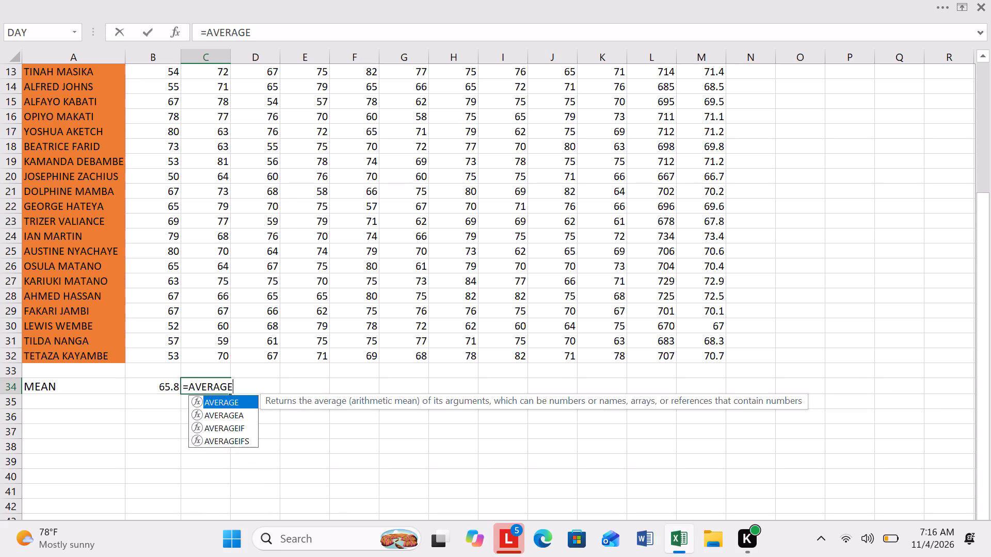
key(shift+parenleft)
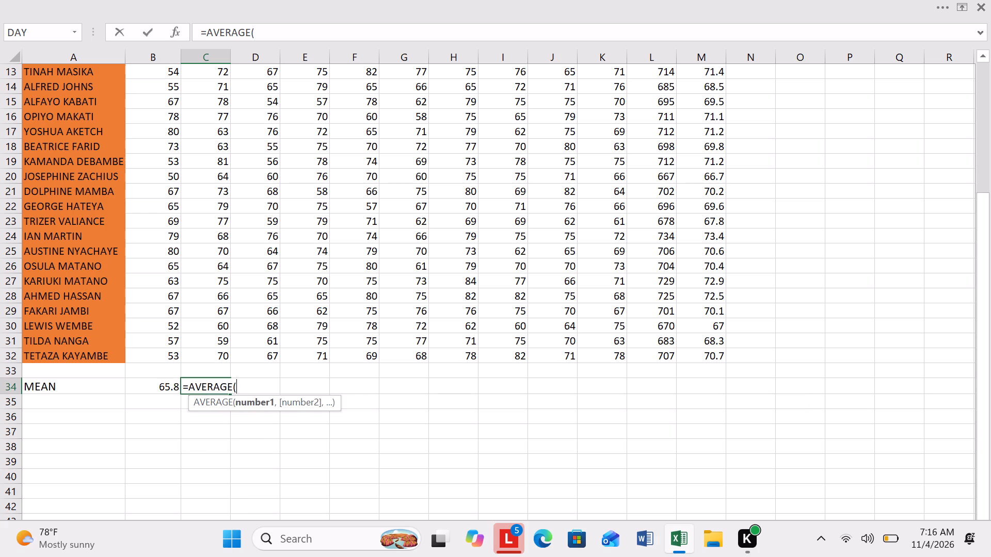
key(c)
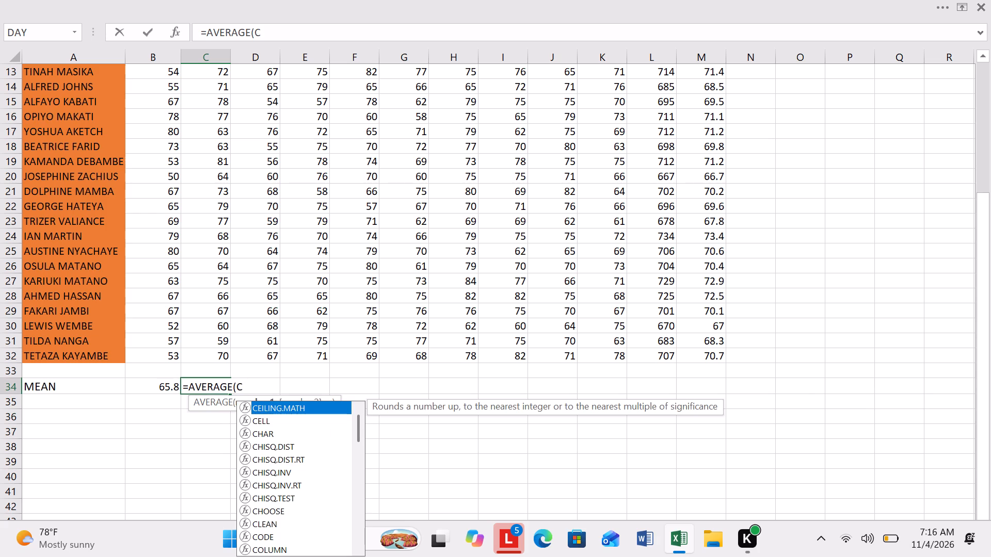
key(3)
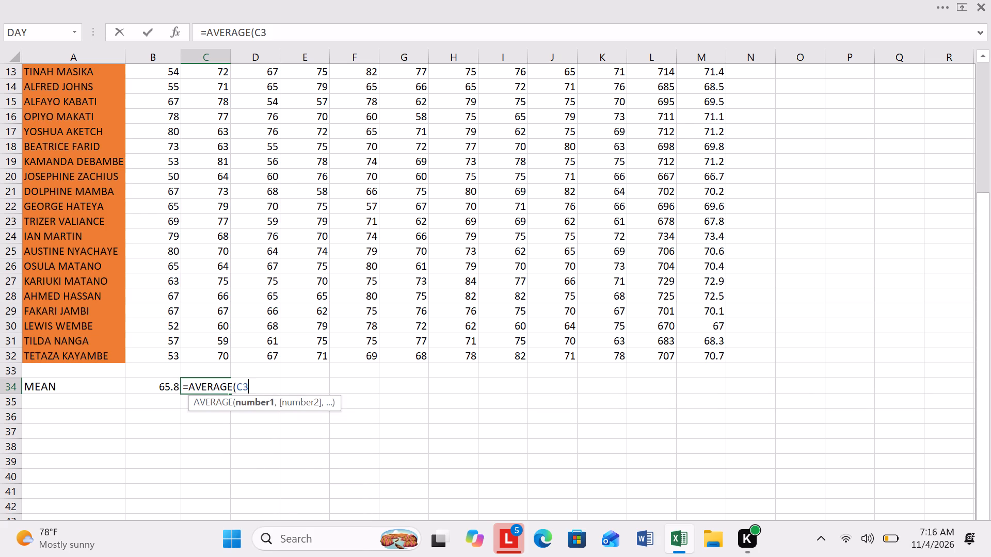
key(shift+colon)
key(c)
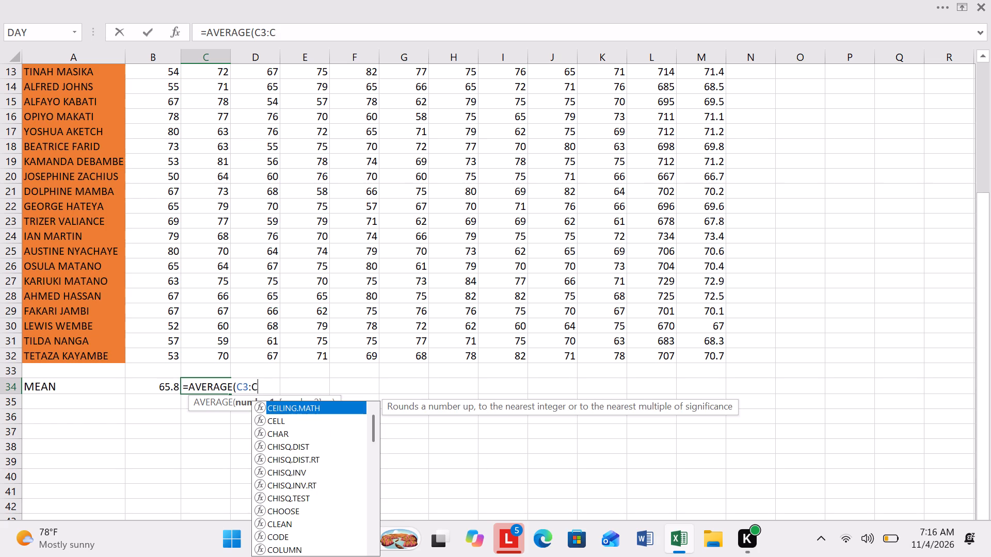
text(32)
key(Return)
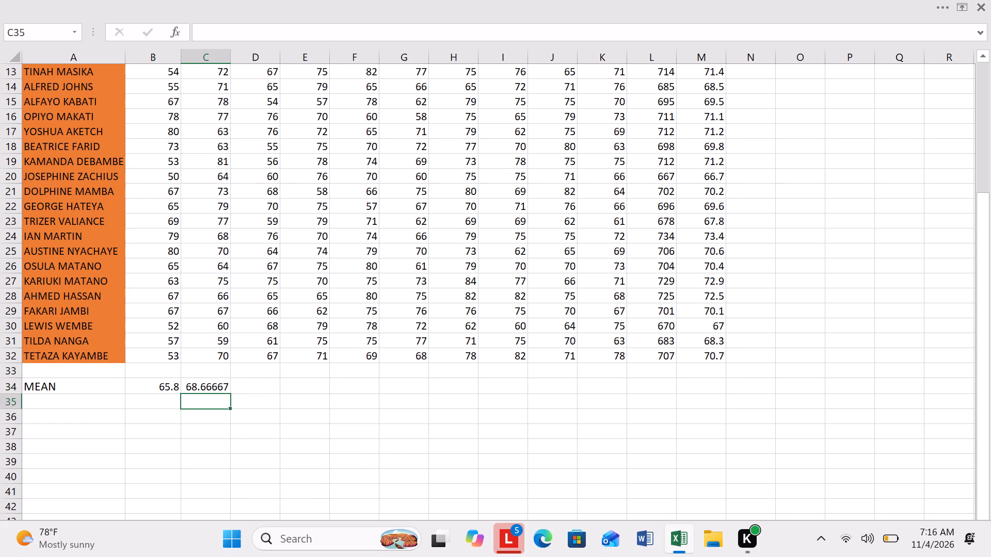
Calculate the column D subject mean in cell D34 with an AVERAGE formula over D3:D32.
click(247, 385)
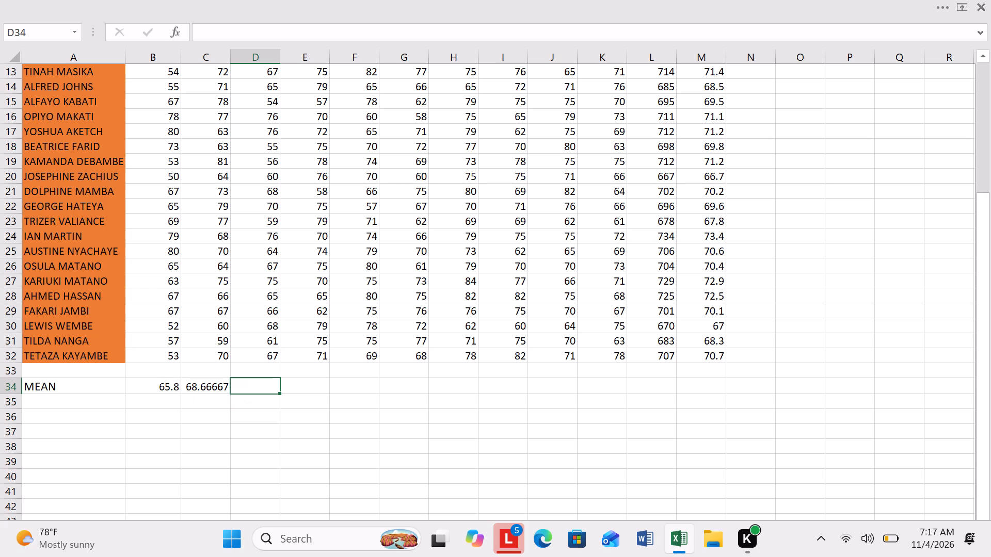
key(equal)
text(AVERAGE)
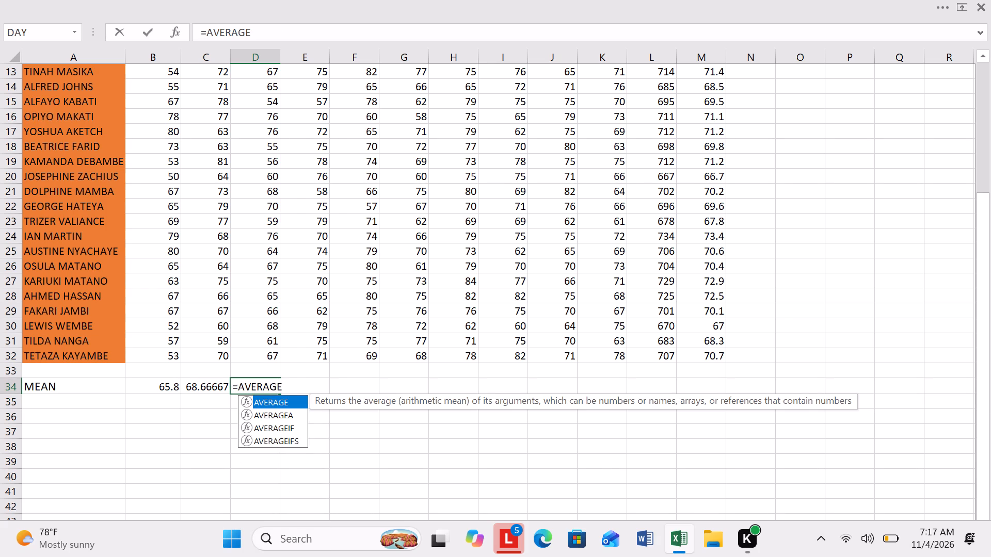
key(shift+parenleft)
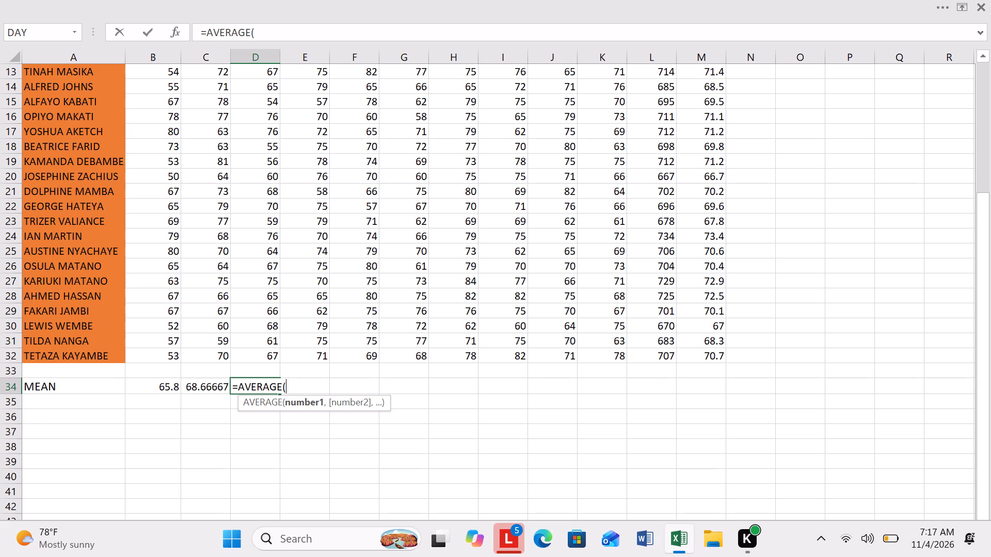
key(d)
key(3)
key(shift+colon)
key(d)
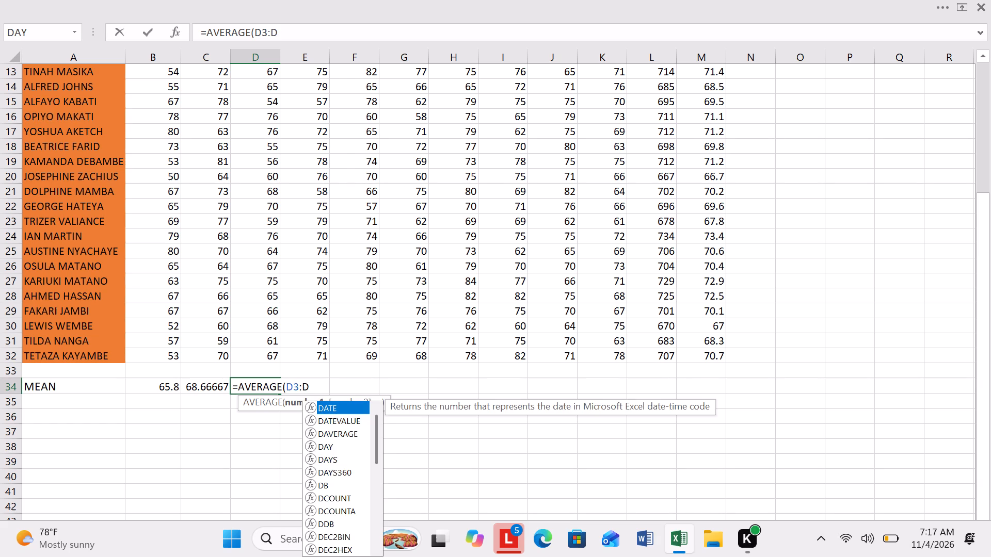
text(32)
key(Return)
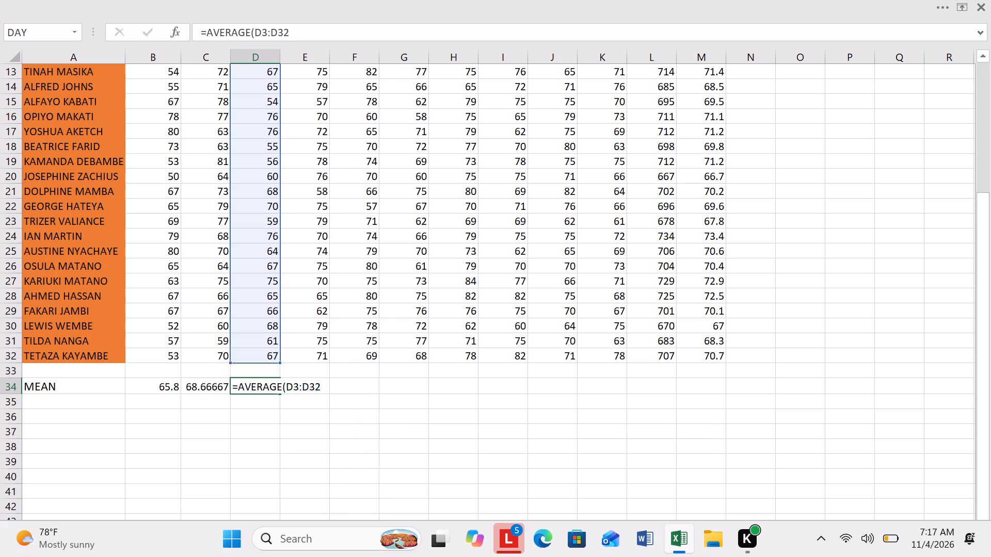
Calculate the column E subject mean in cell E34 with an AVERAGE formula over E3:E32.
click(308, 383)
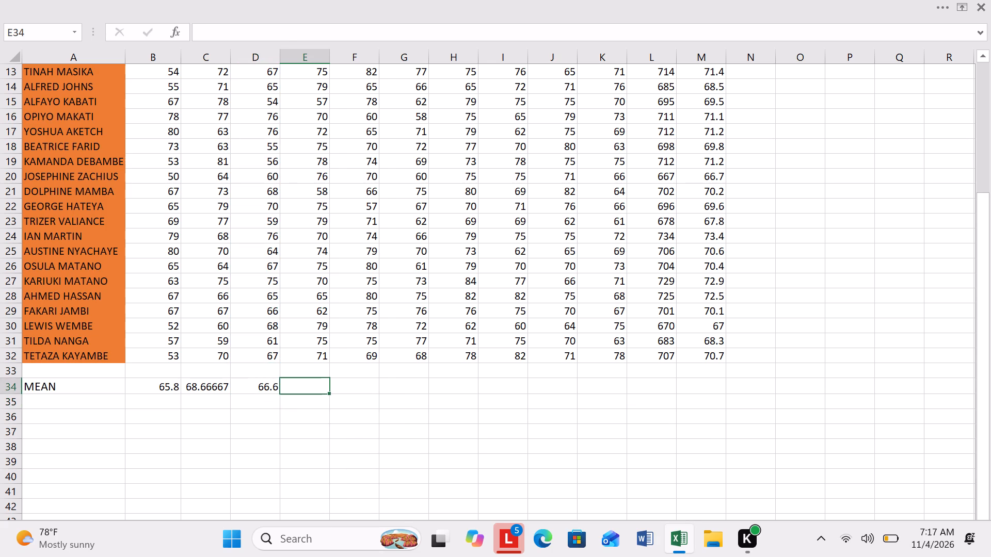
key(equal)
text(AVERAGE)
key(shift+parenleft)
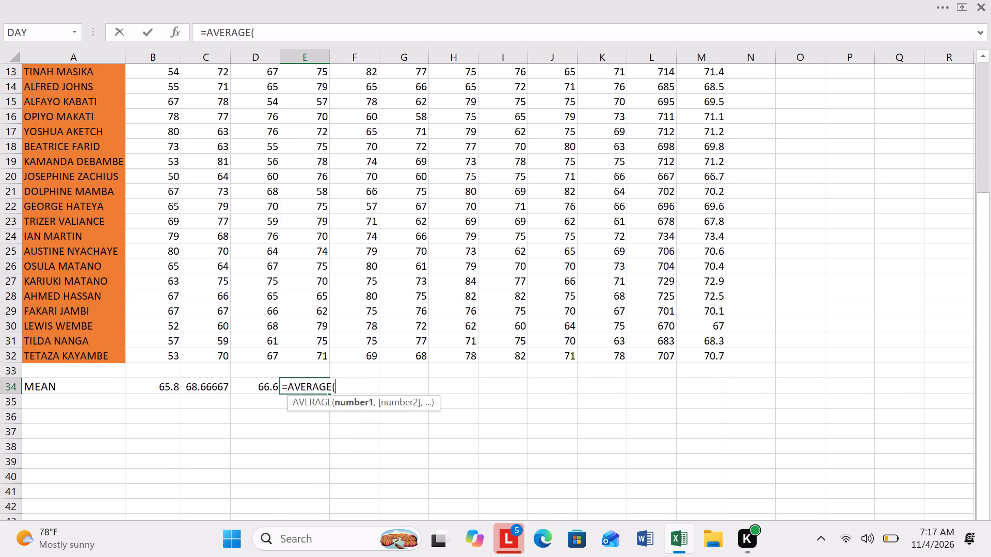
key(e)
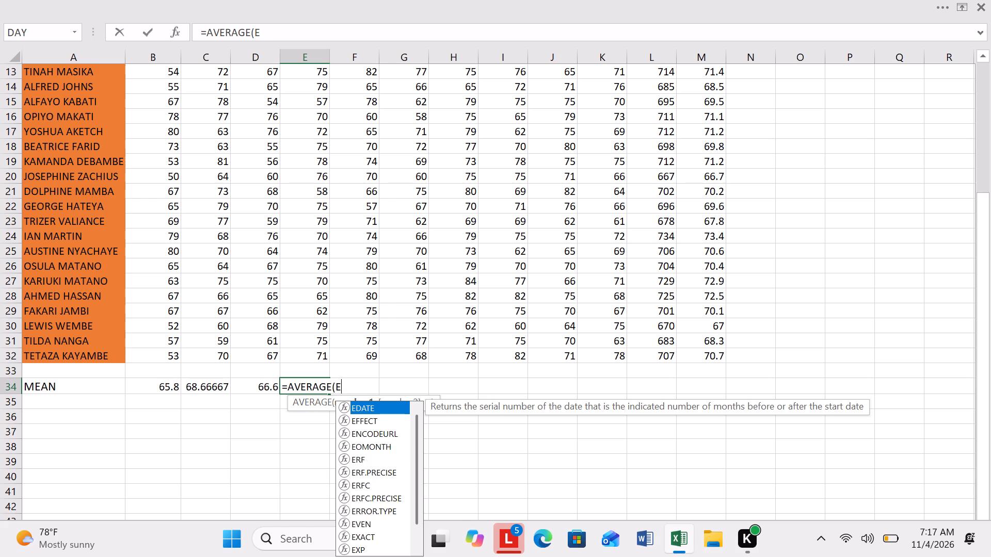
key(3)
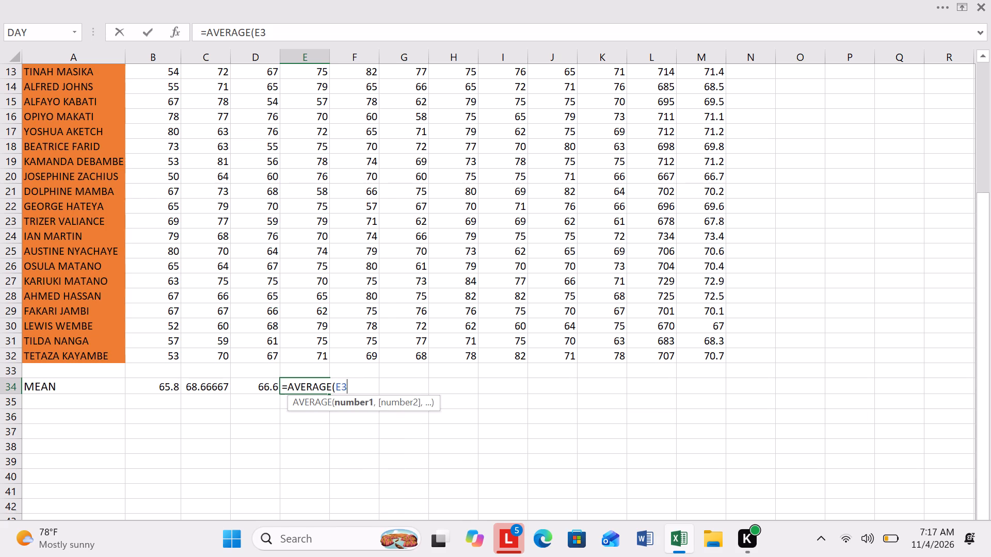
key(shift+colon)
key(e)
key(3)
key(2)
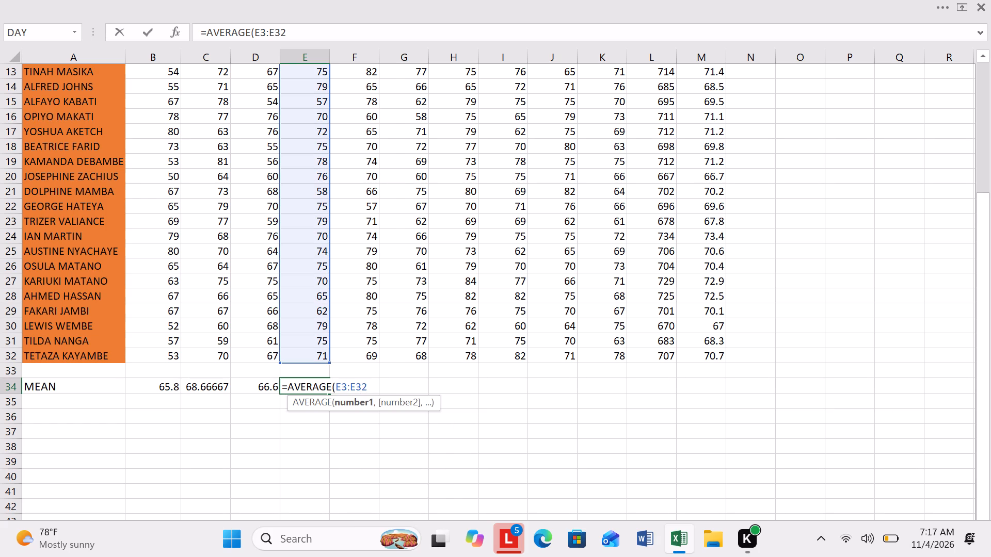
key(Return)
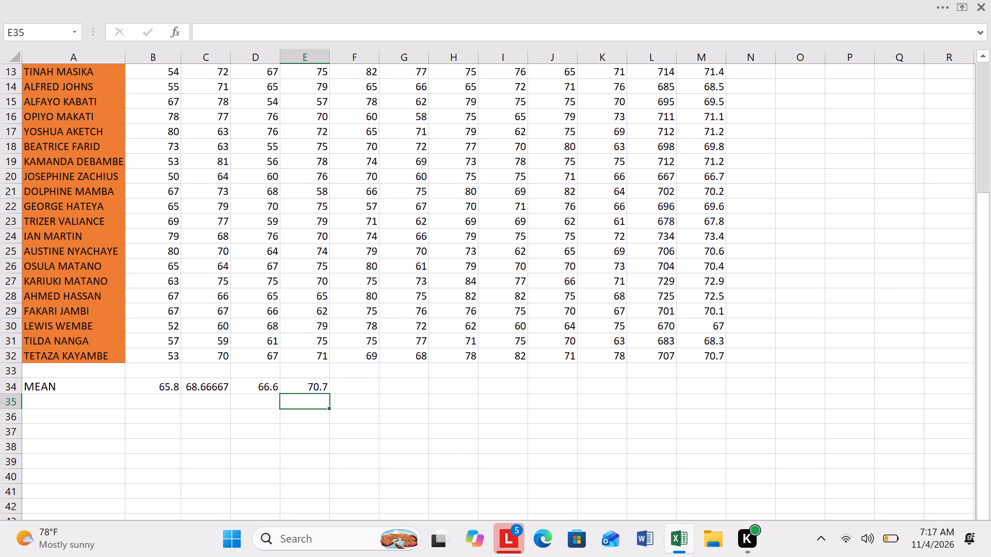
Calculate the column F subject mean in cell F34 with an AVERAGE formula over F3:F32.
click(355, 387)
key(equal)
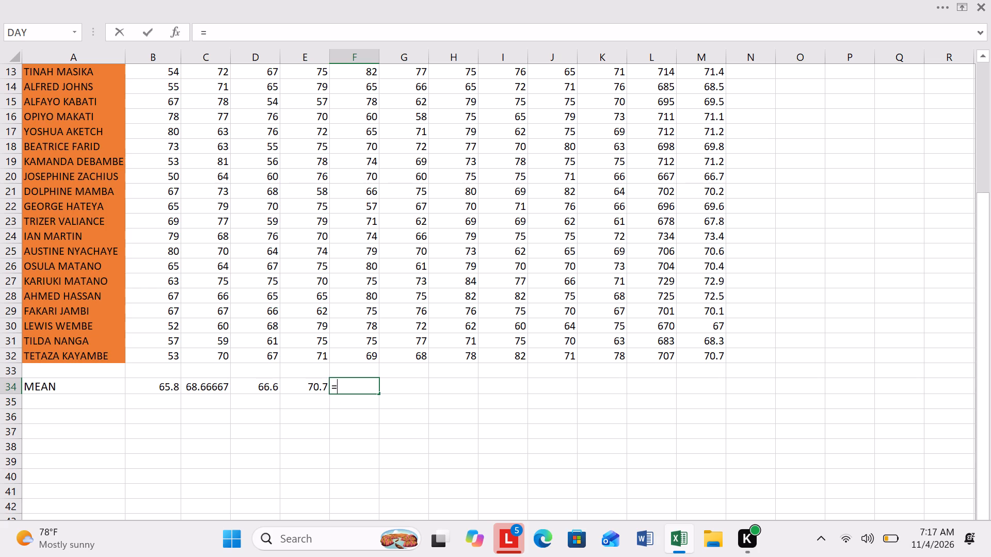
text(AVERAGE)
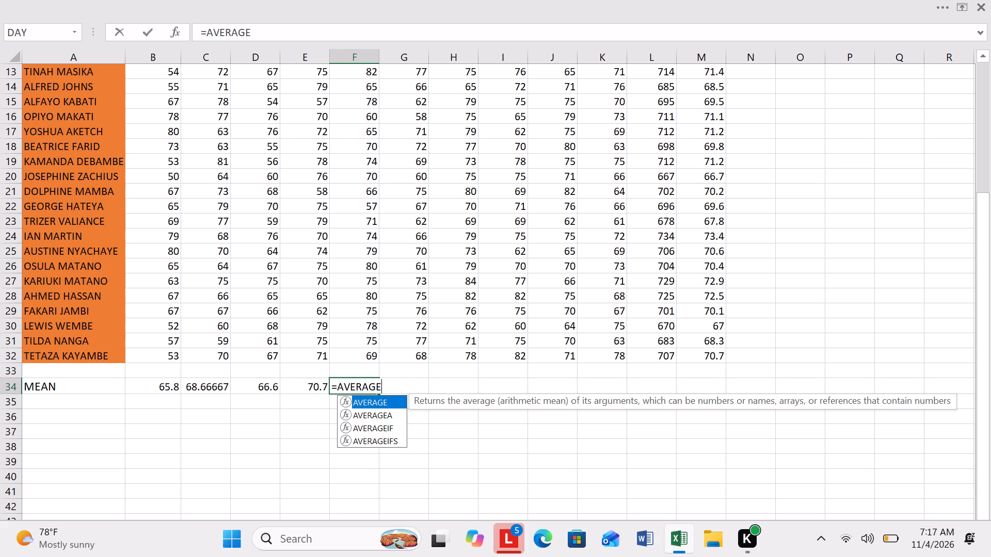
key(shift+parenleft)
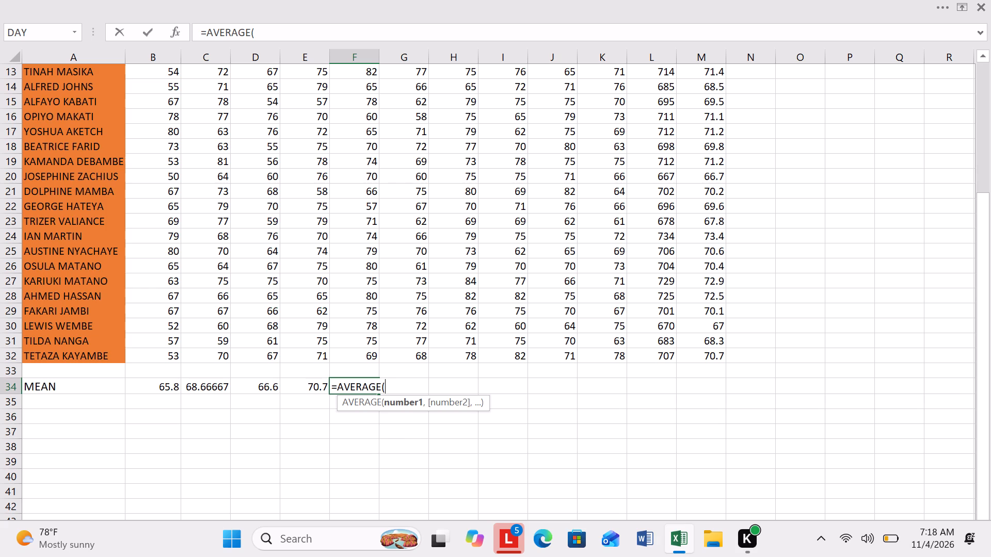
key(f)
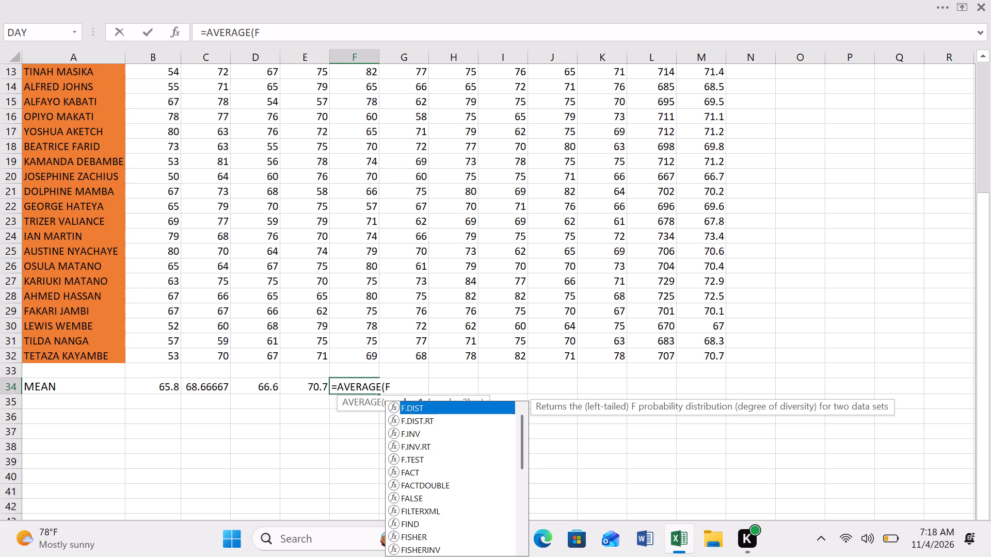
key(3)
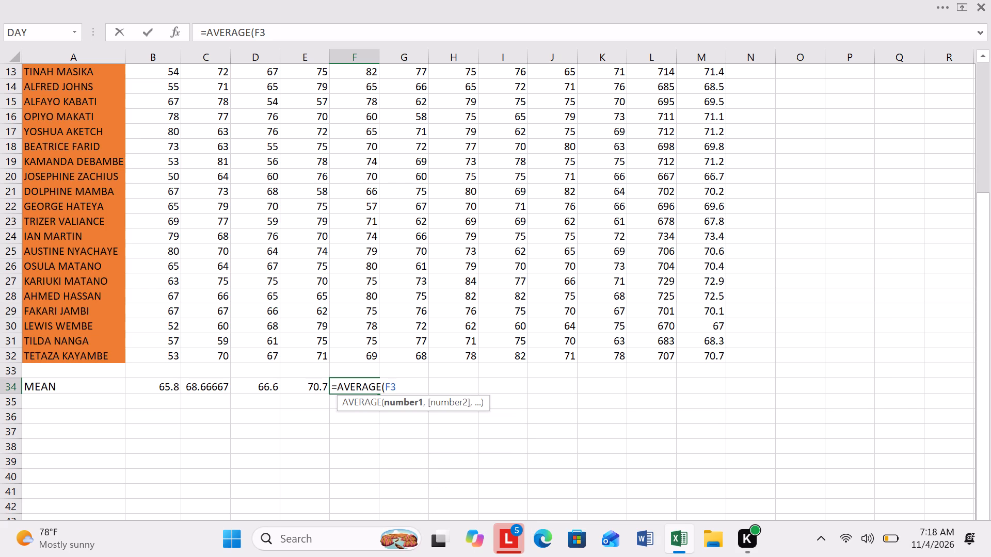
key(shift+colon)
key(f)
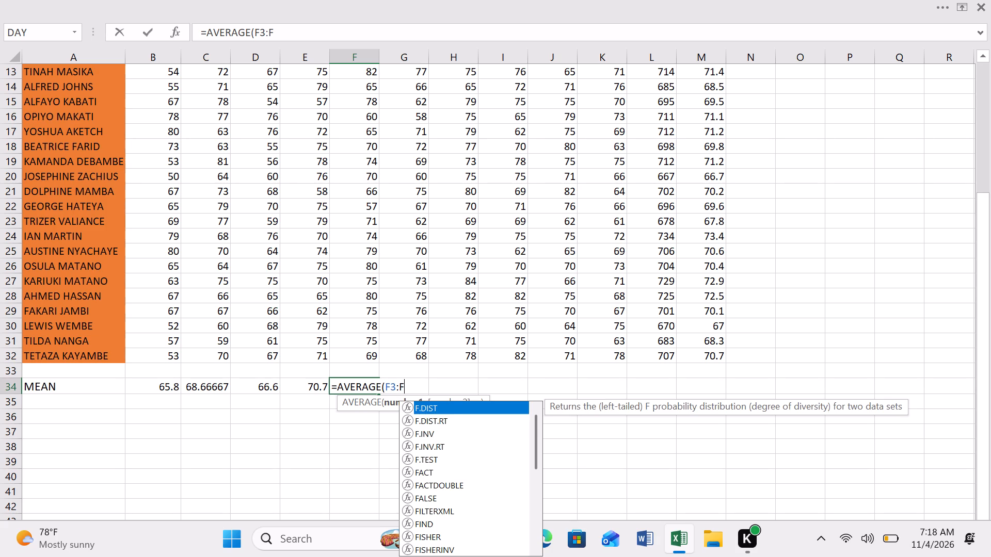
text(32)
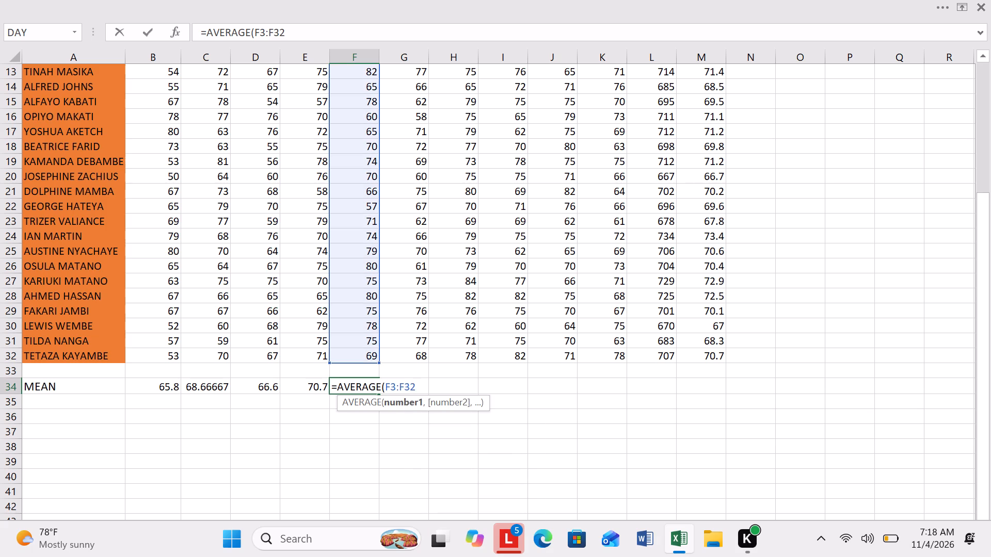
key(Return)
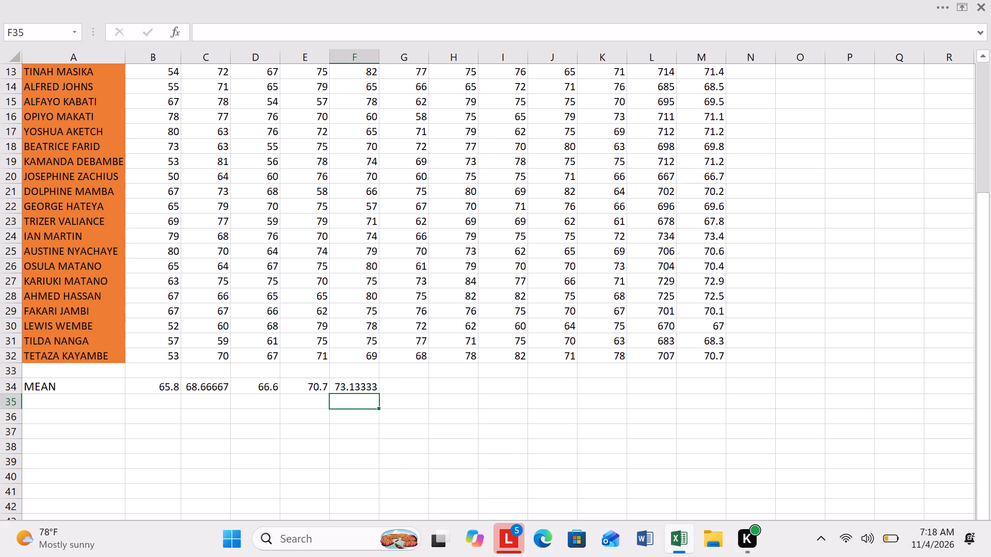
Calculate the column G subject mean in cell G34 with an AVERAGE formula over G3:G32.
click(411, 389)
key(equal)
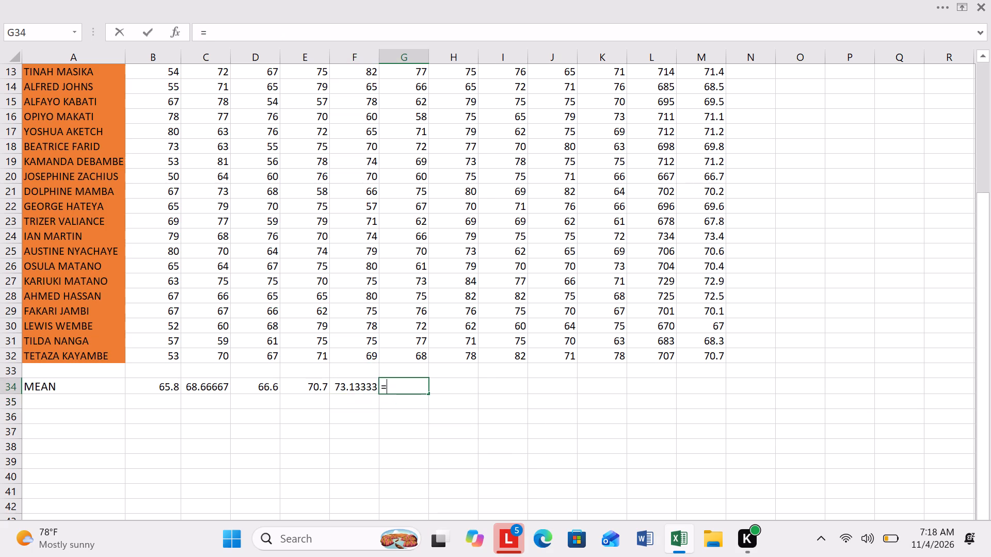
text(AVERAGE)
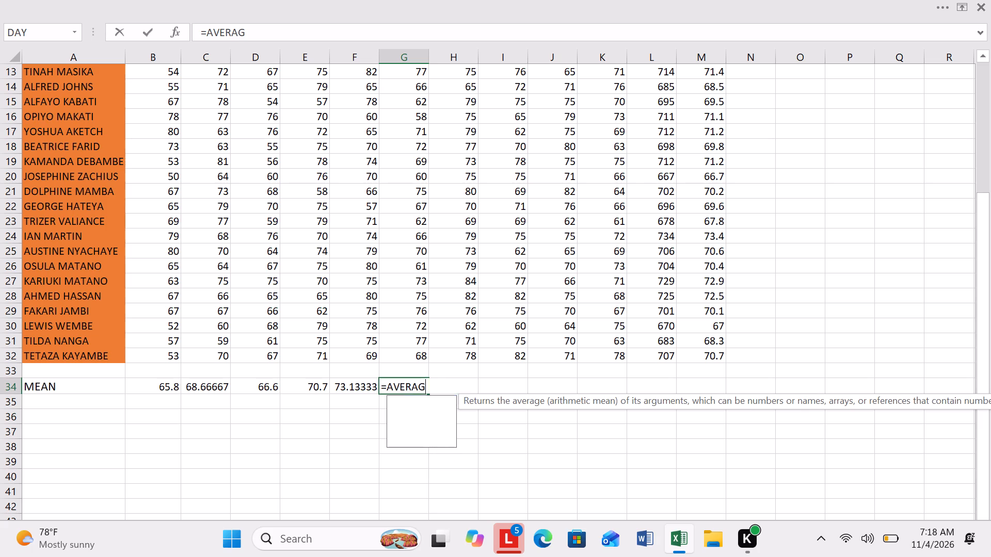
key(shift+parenleft)
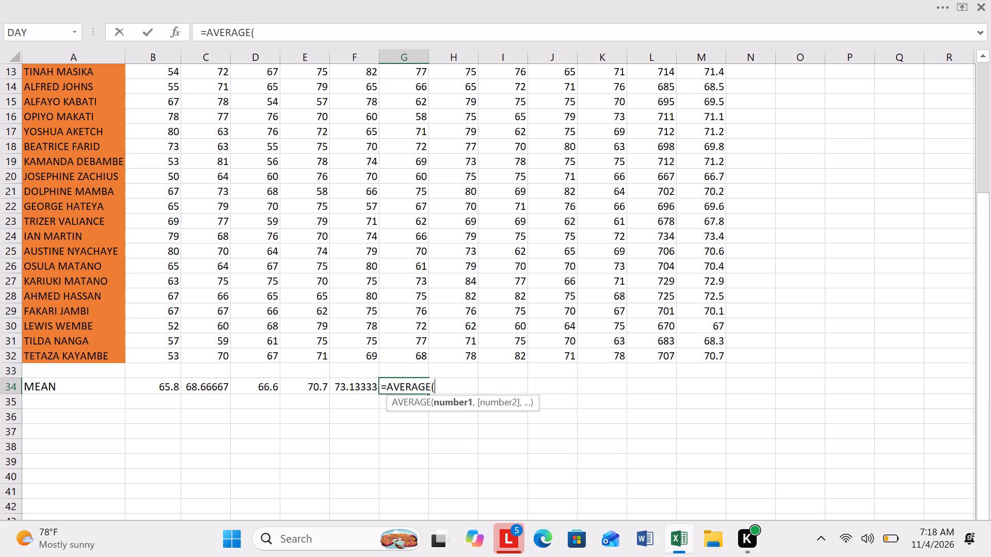
key(g)
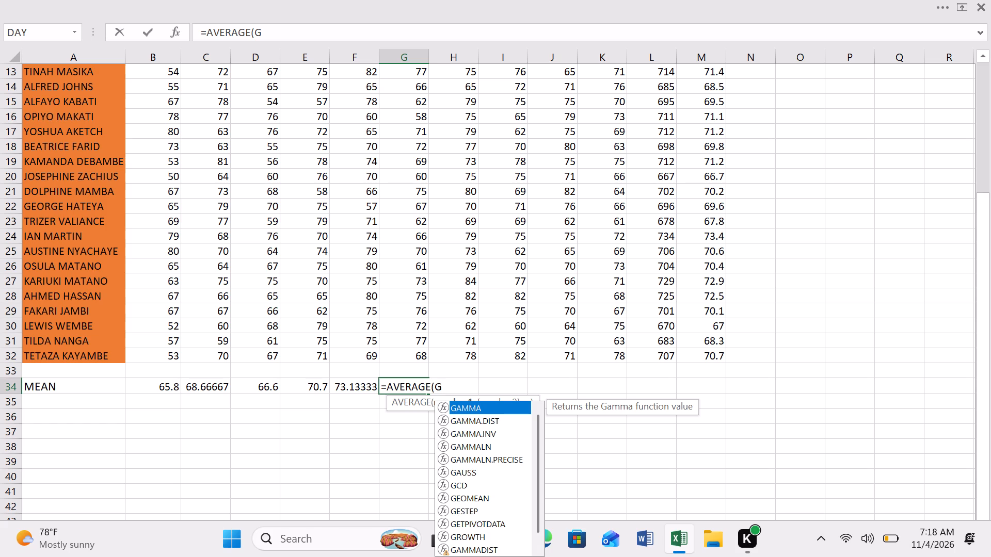
key(3)
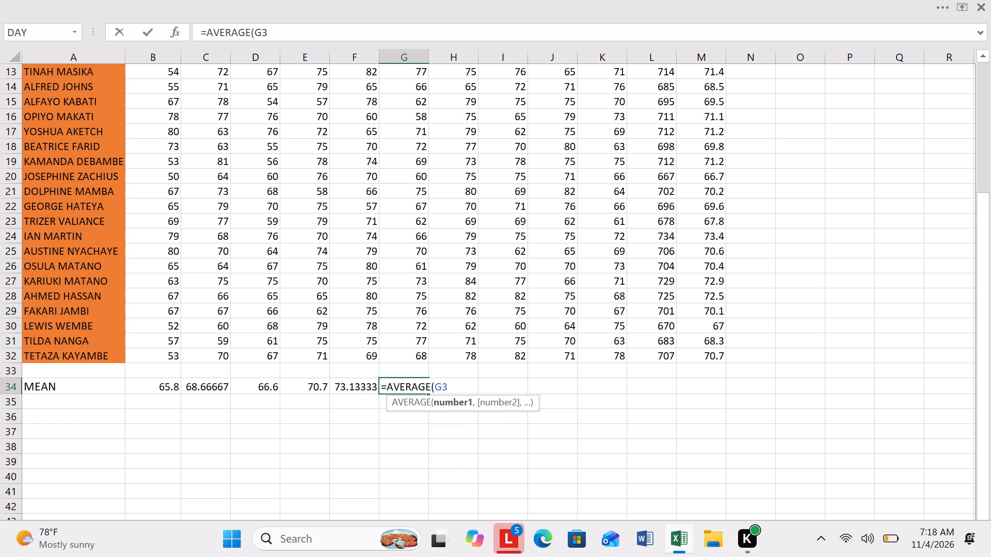
key(shift+colon)
key(g)
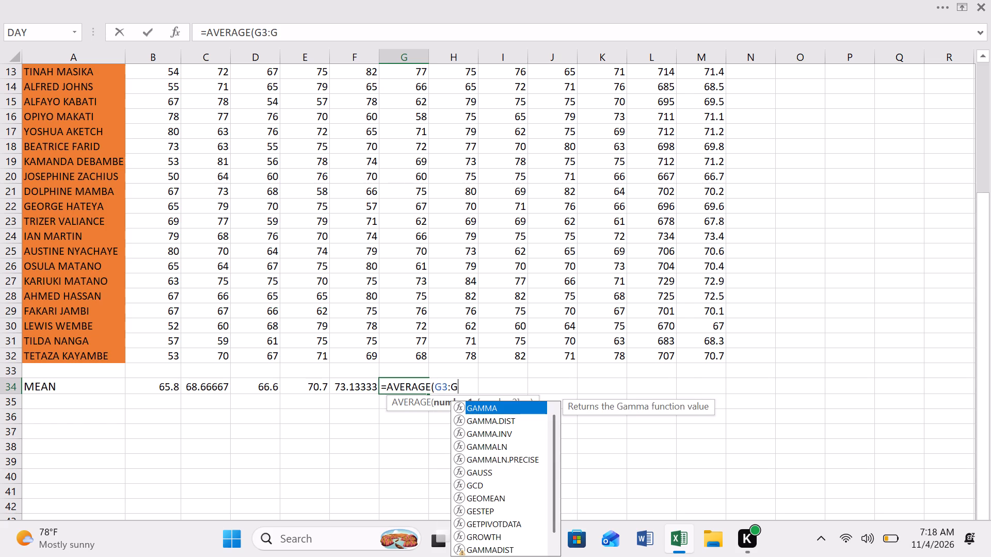
text(32)
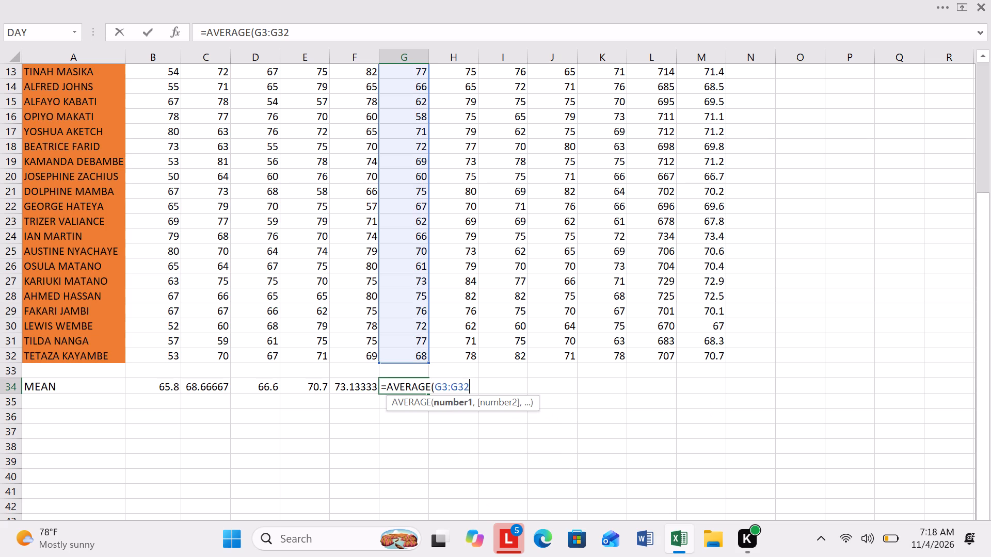
key(Return)
Calculate the column H subject mean in cell H34 with an AVERAGE formula over H3:H32.
click(451, 386)
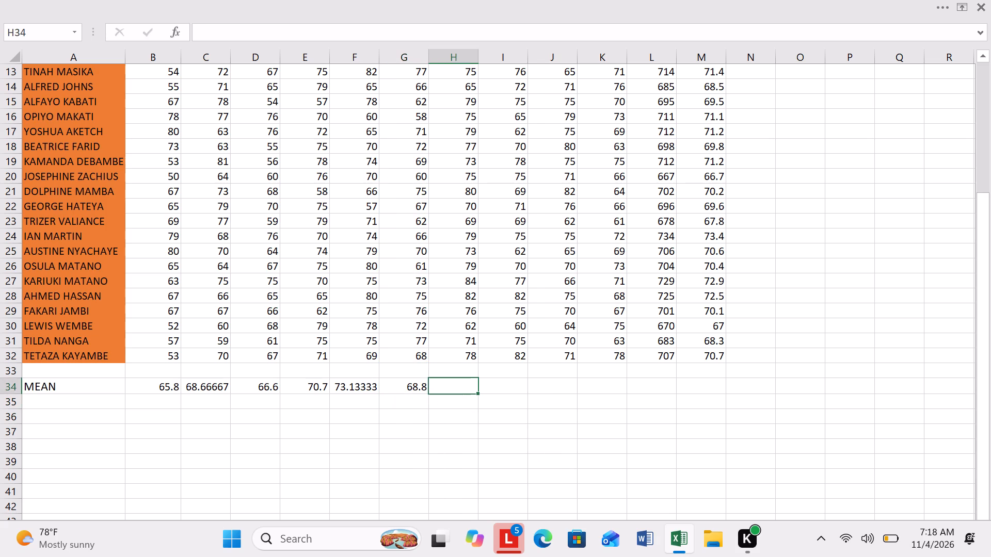
key(equal)
text(AVERAGE)
key(shift+parenleft)
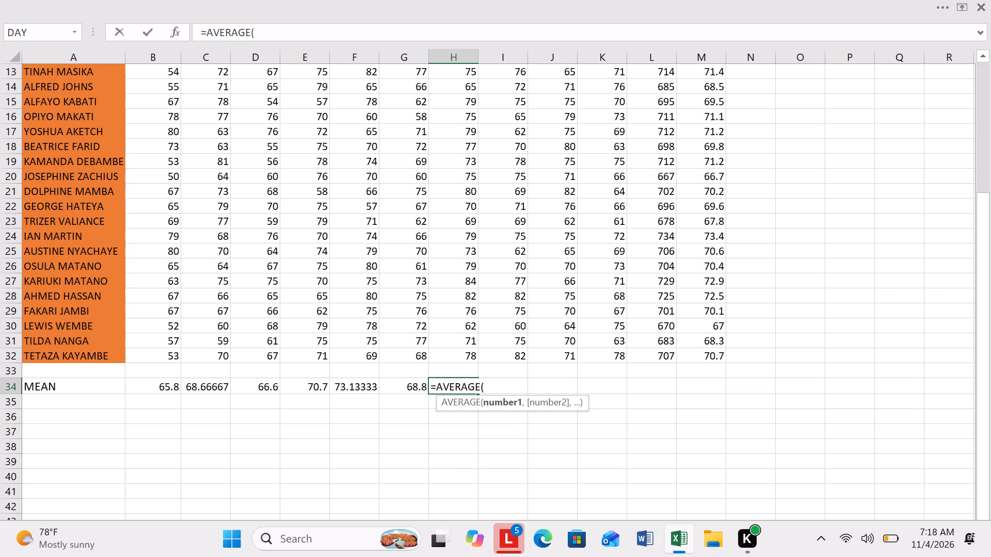
key(h)
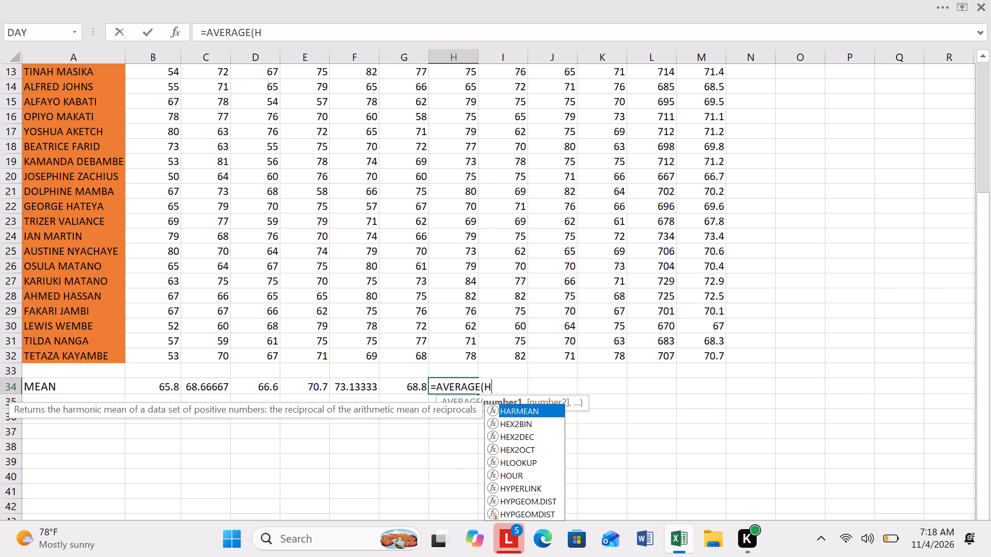
key(3)
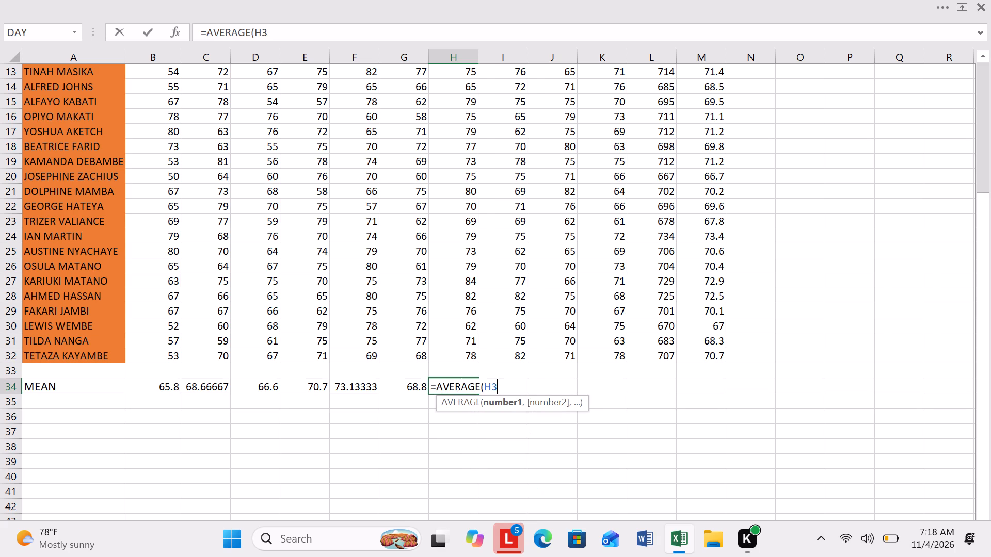
key(shift+colon)
key(h)
text(32)
key(Return)
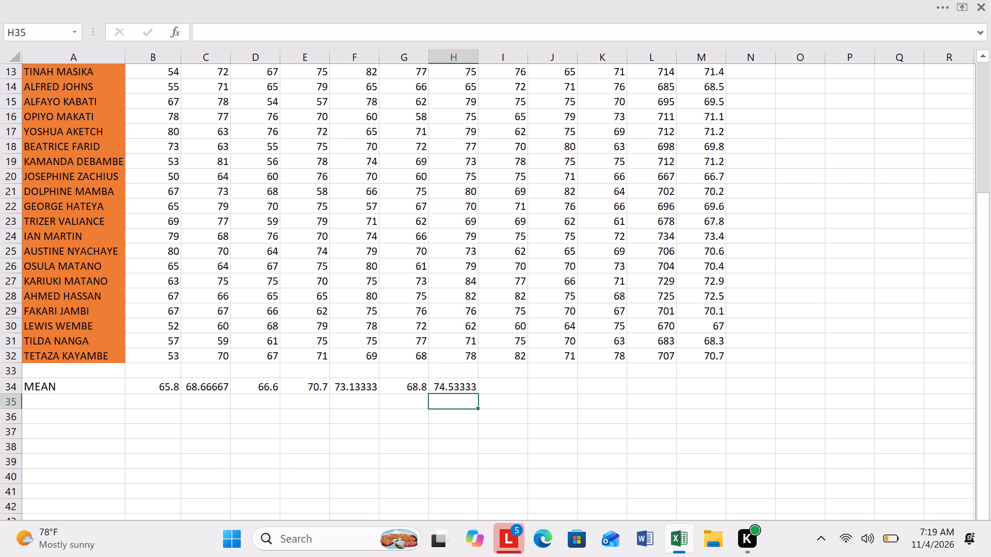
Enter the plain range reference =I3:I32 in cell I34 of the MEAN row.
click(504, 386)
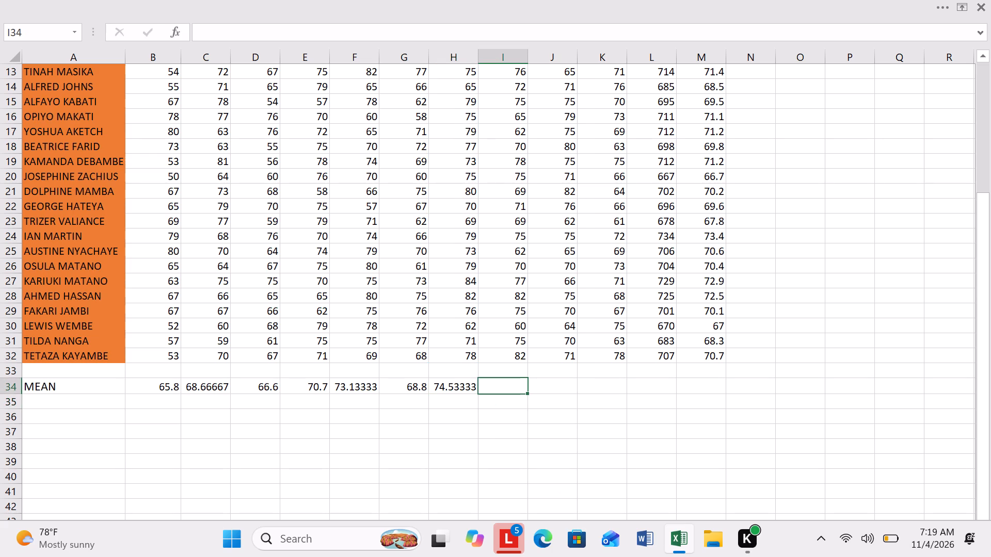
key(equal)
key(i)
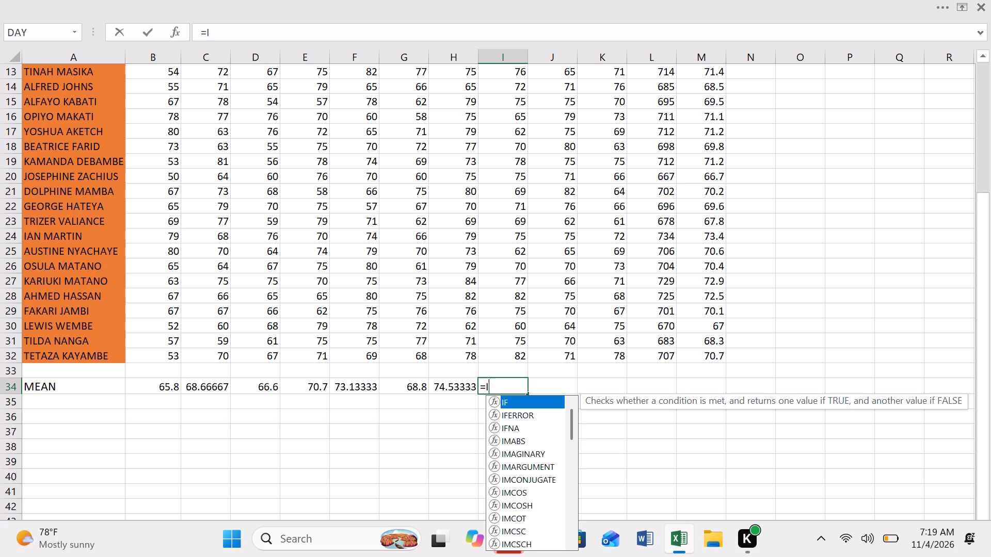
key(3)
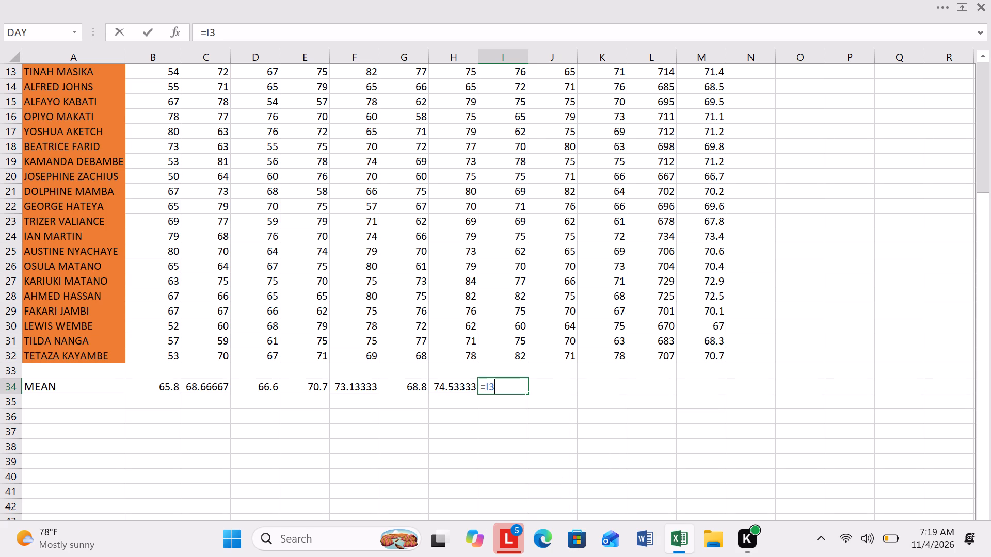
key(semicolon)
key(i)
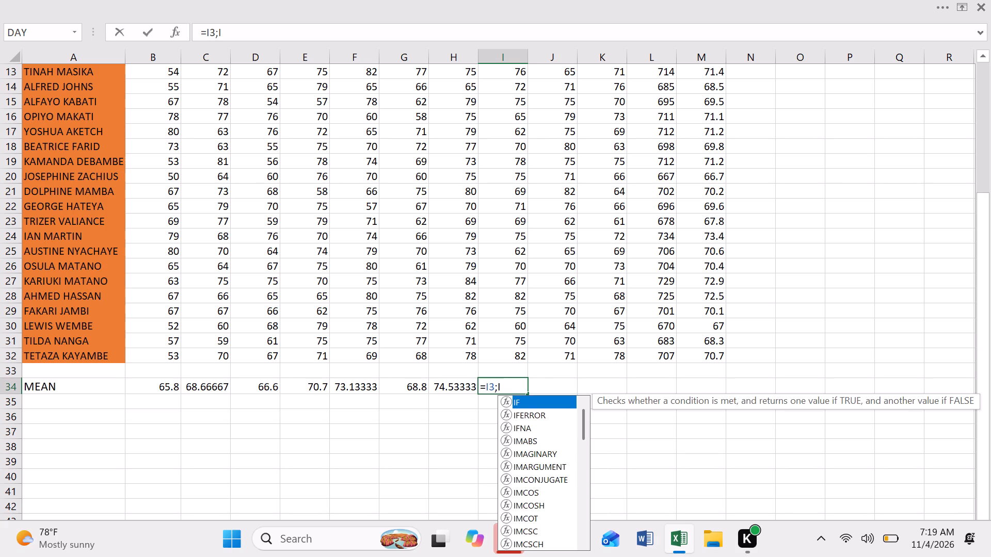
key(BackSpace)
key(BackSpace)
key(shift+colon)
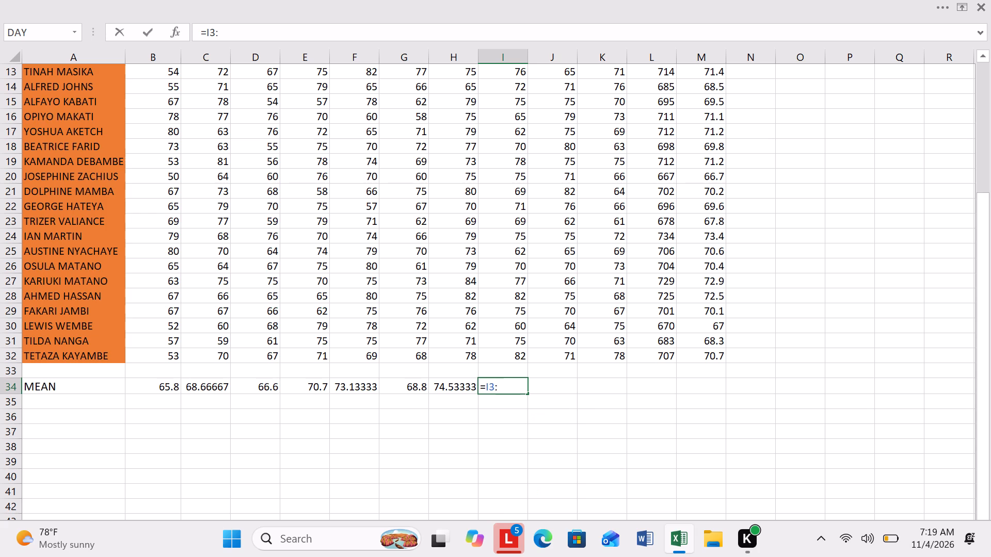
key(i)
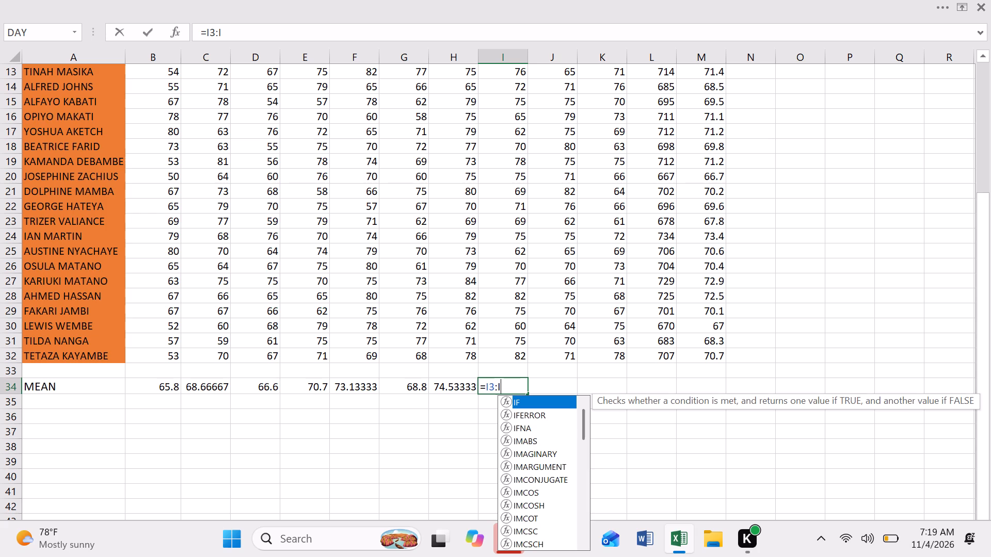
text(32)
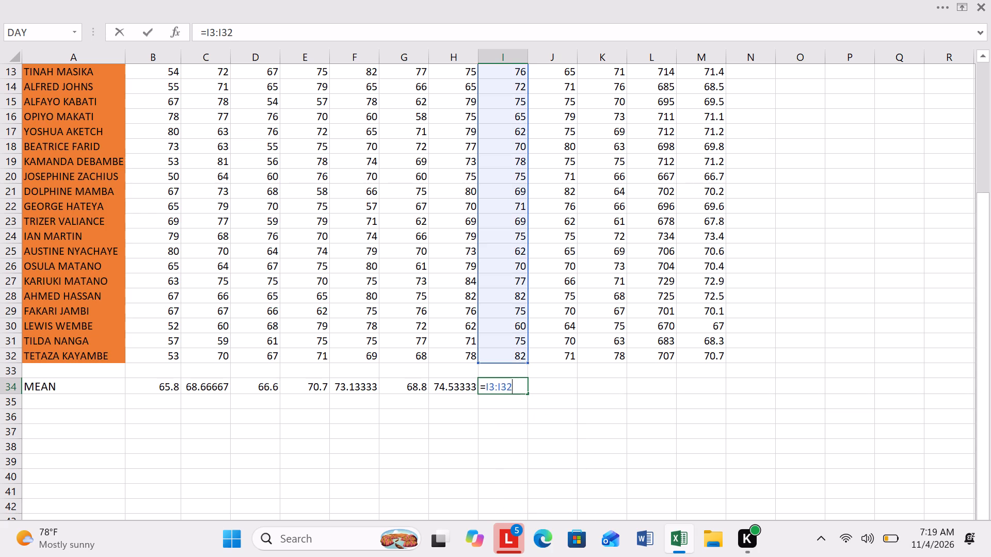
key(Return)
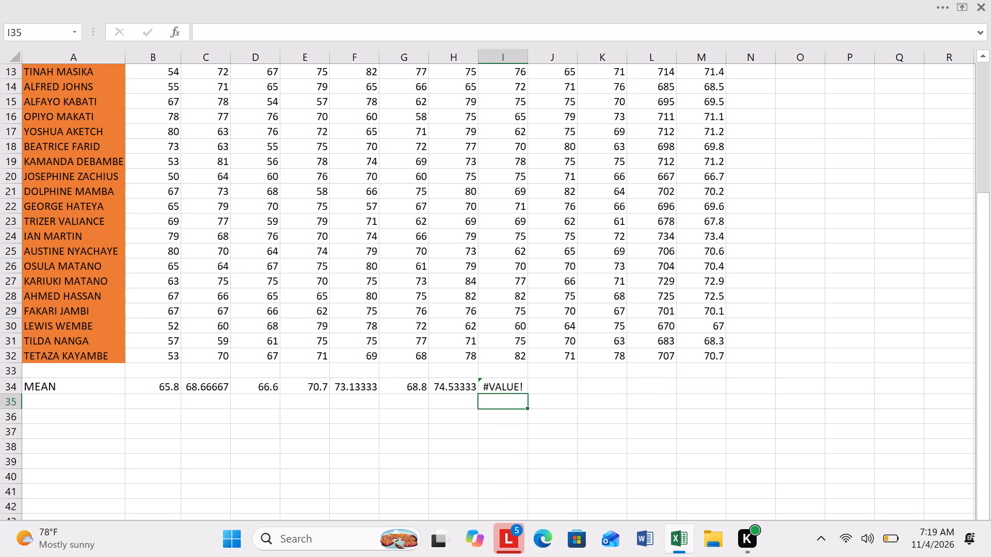
Replace the entry in cell I34 with an AVERAGE formula over I3:I32 for the column I subject mean.
click(513, 387)
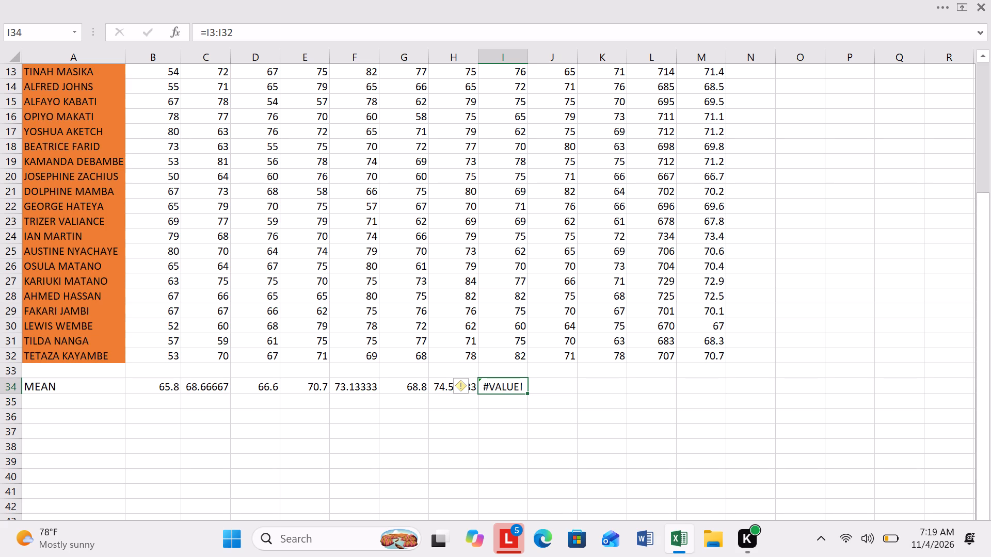
key(equal)
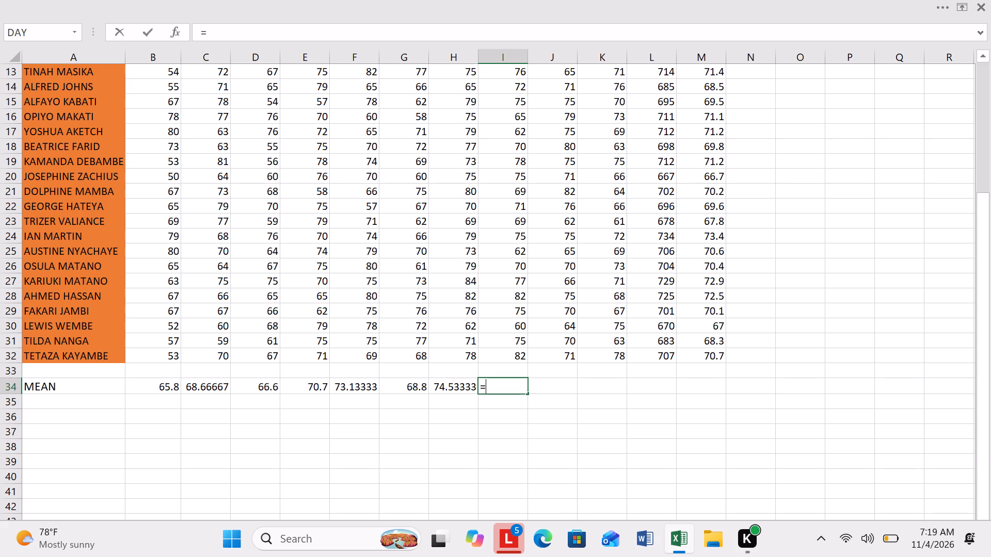
text(AVER)
text(AG)
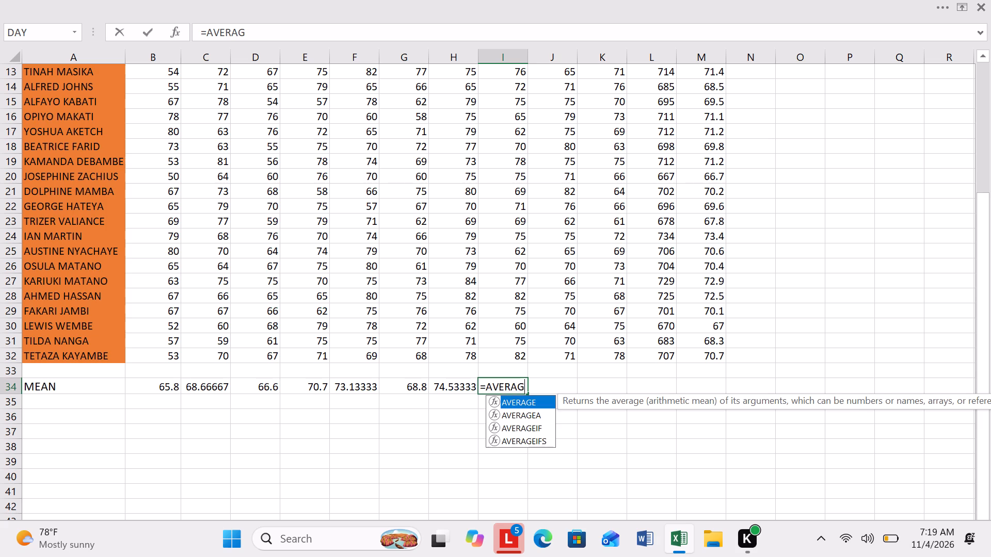
key(e)
key(shift+parenleft)
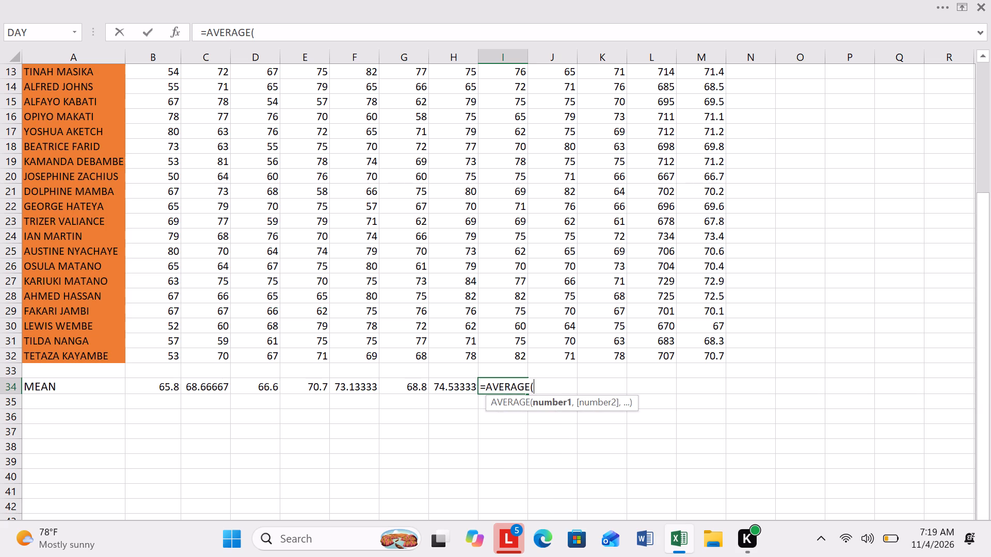
key(i)
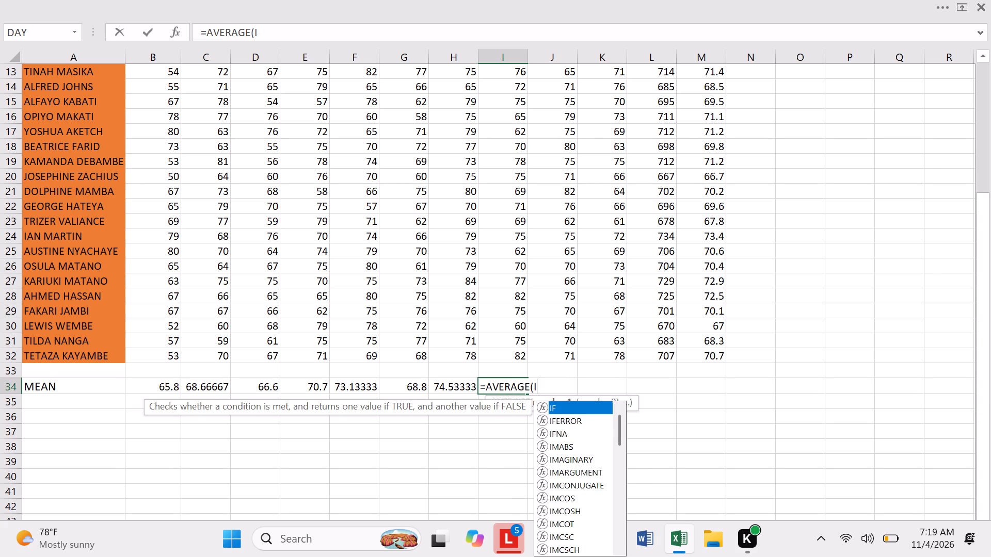
key(3)
key(shift+colon)
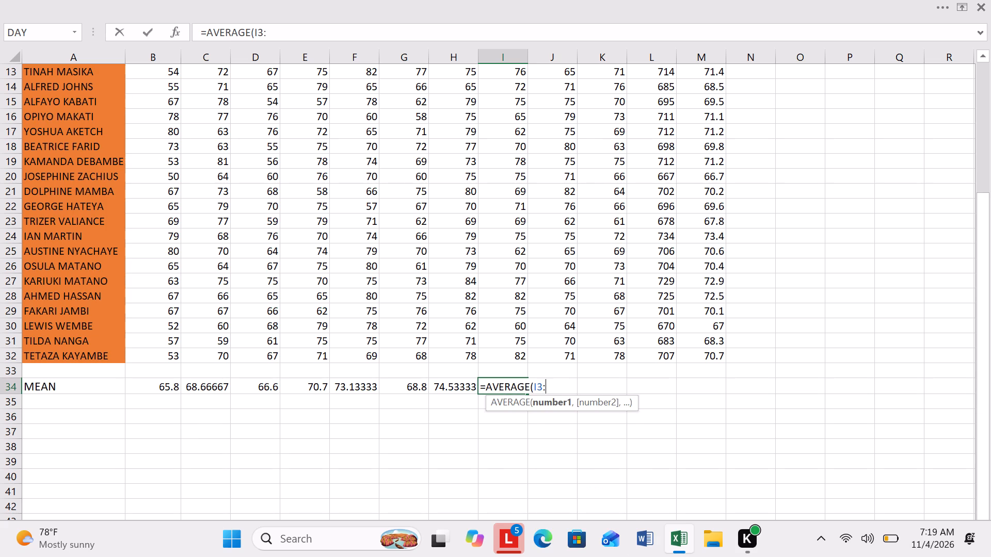
key(i)
text(32)
key(Return)
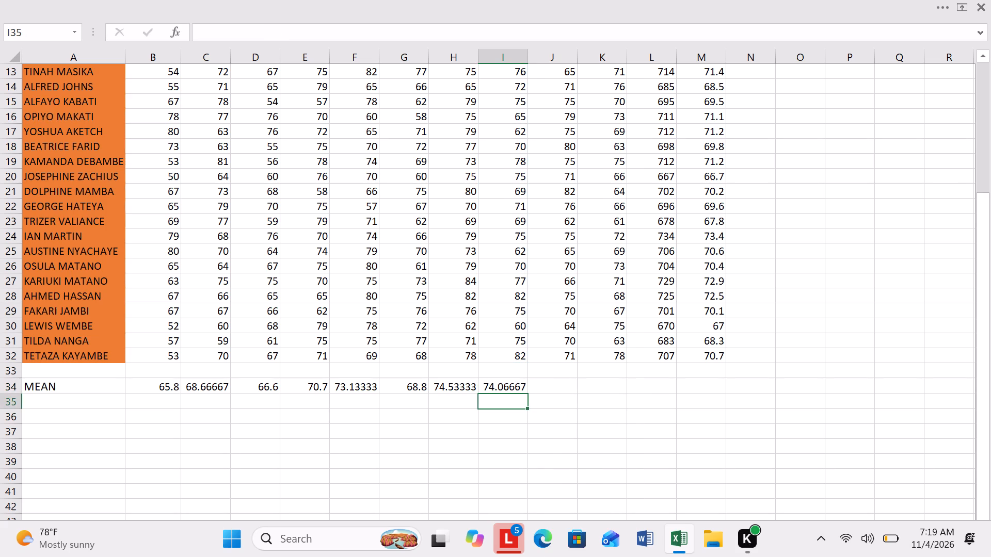
Enter an AVERAGE formula over I3:I32 in cell J34 of the MEAN row.
click(555, 385)
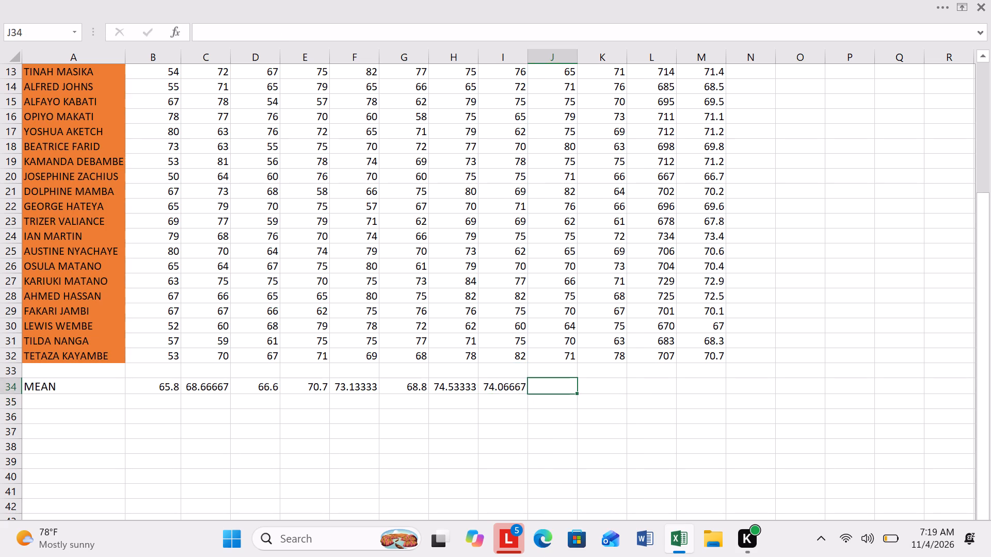
key(equal)
text(AVERAGE)
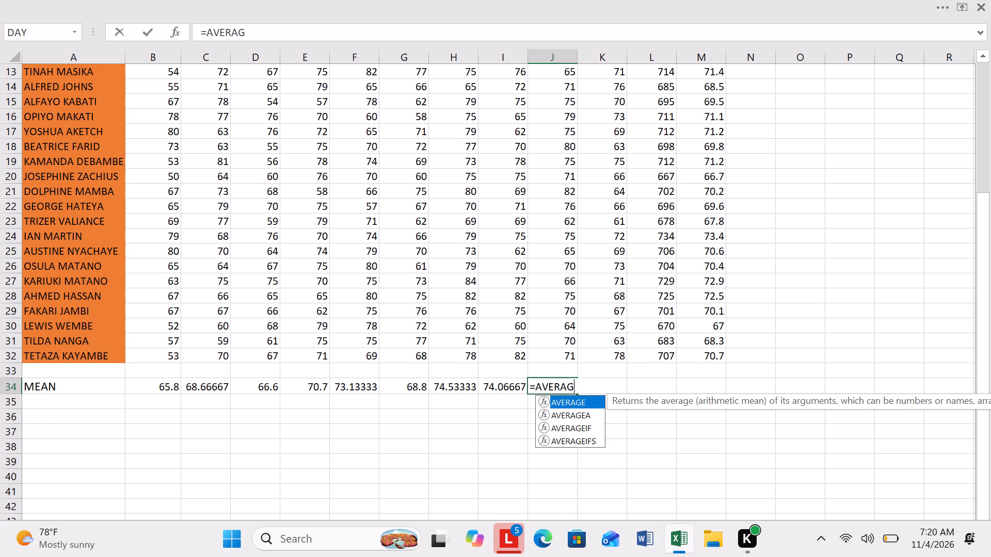
key(shift+parenleft)
key(i)
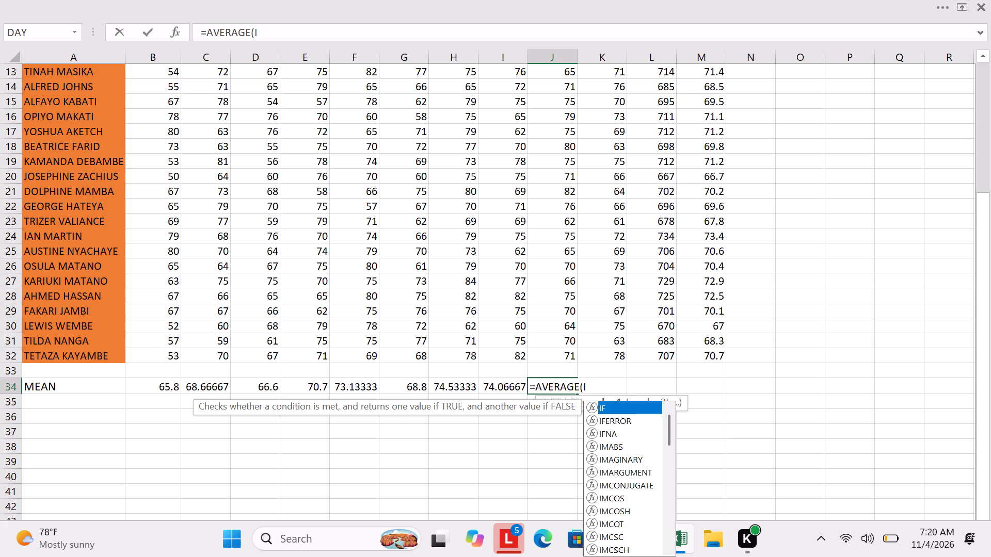
key(4)
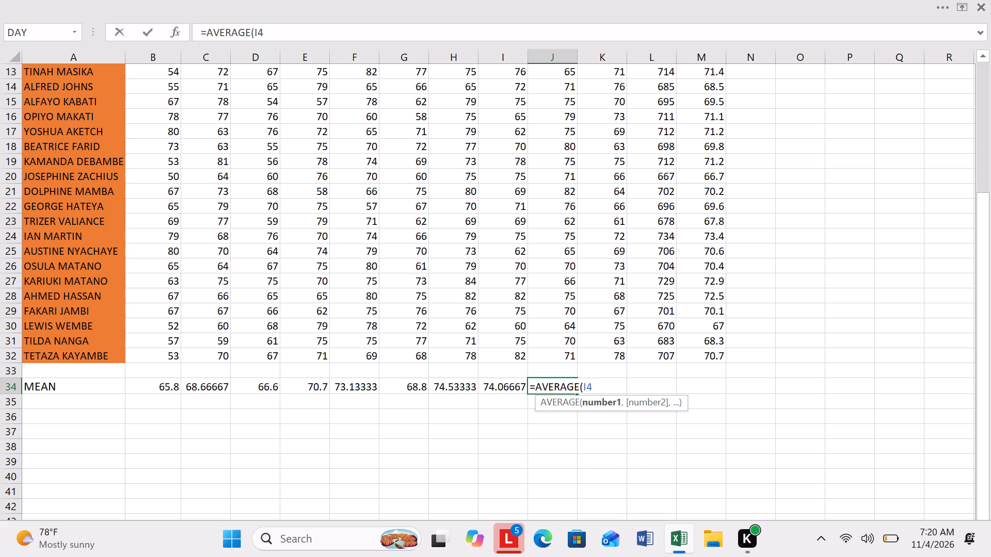
key(shift+colon)
key(i)
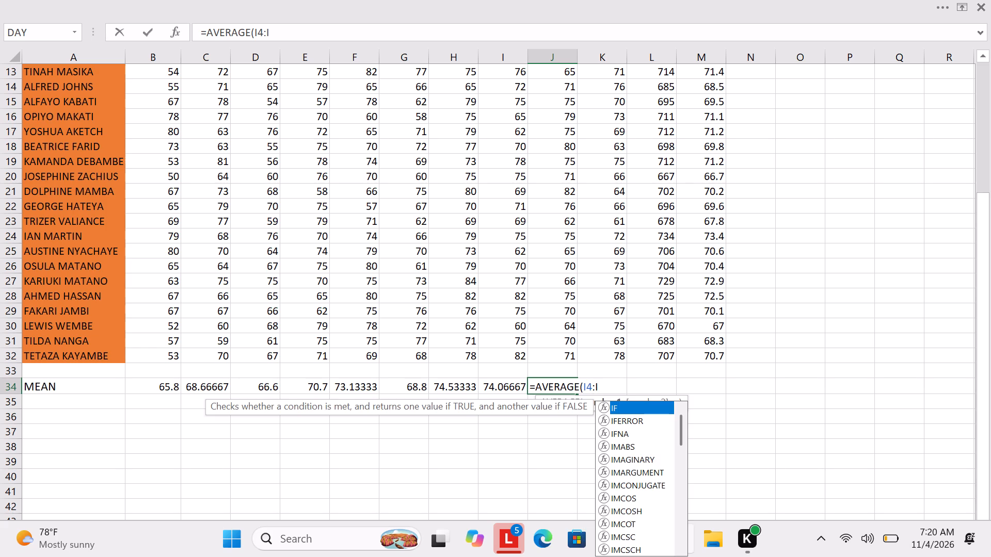
key(3)
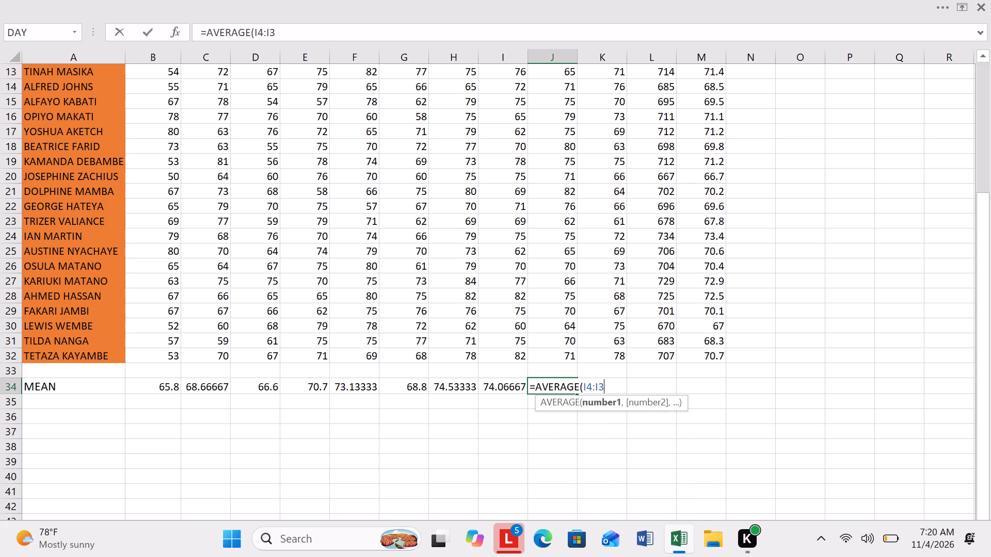
key(2)
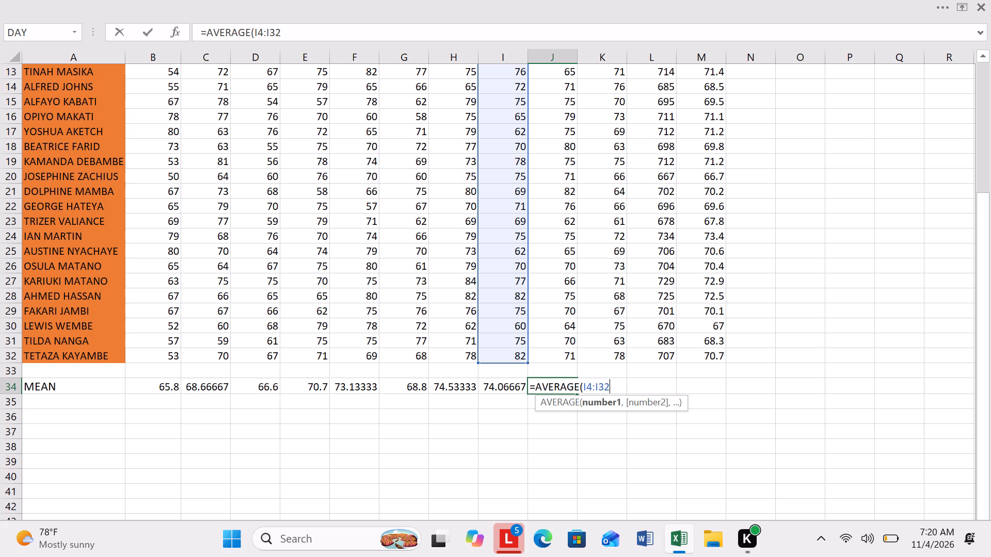
click(262, 30)
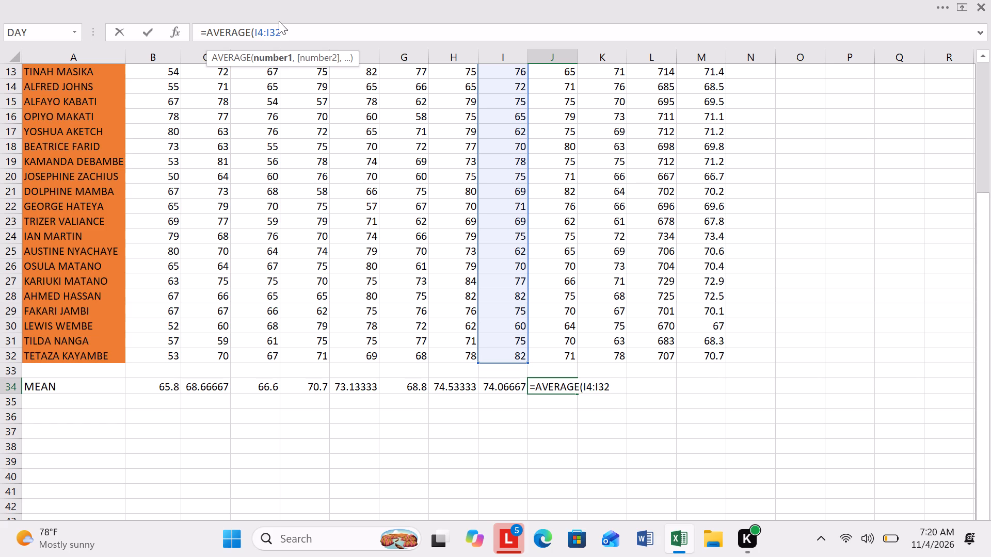
key(BackSpace)
key(3)
key(Return)
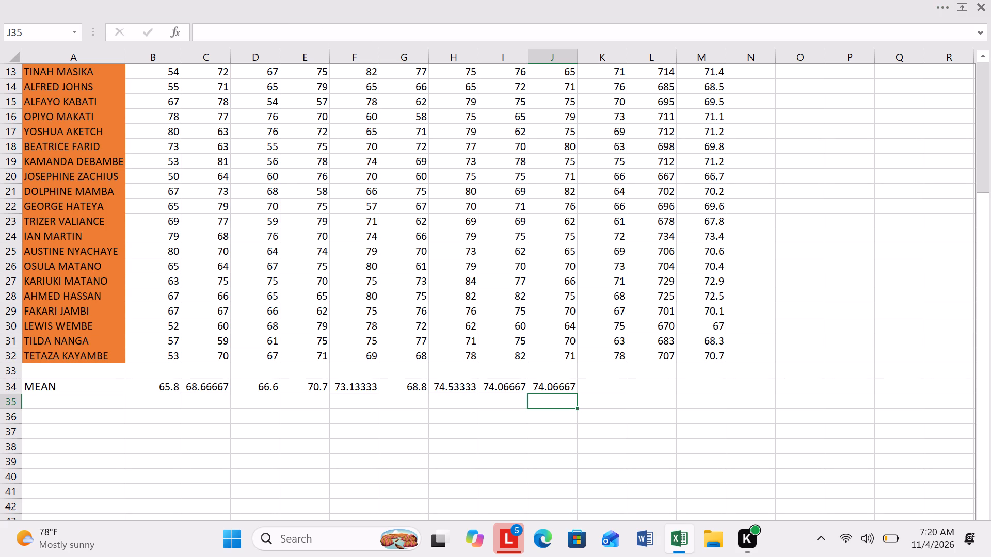
Check the formula in cell I34, and correct the AVERAGE range in cell J34 to J3:J32 for the column J subject mean.
double_click(520, 386)
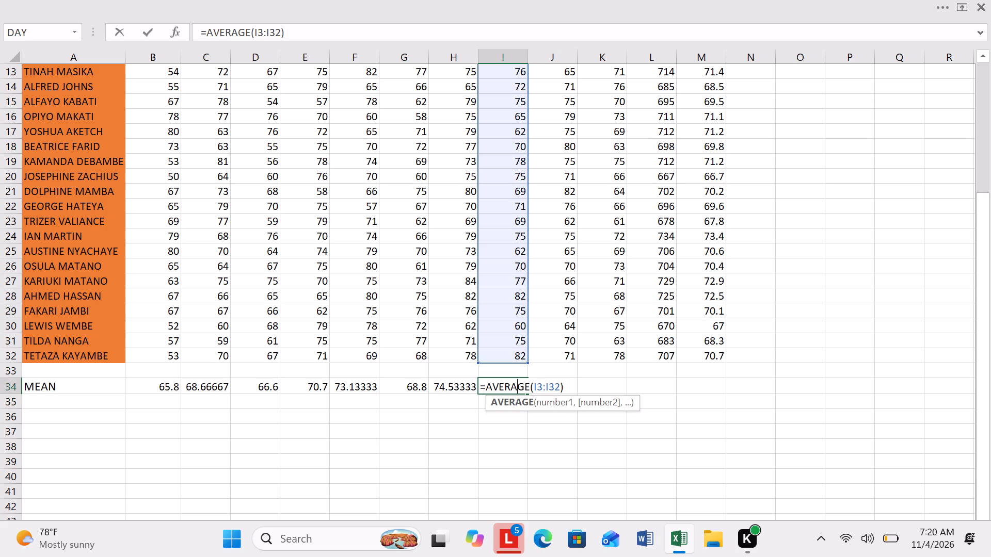
click(565, 386)
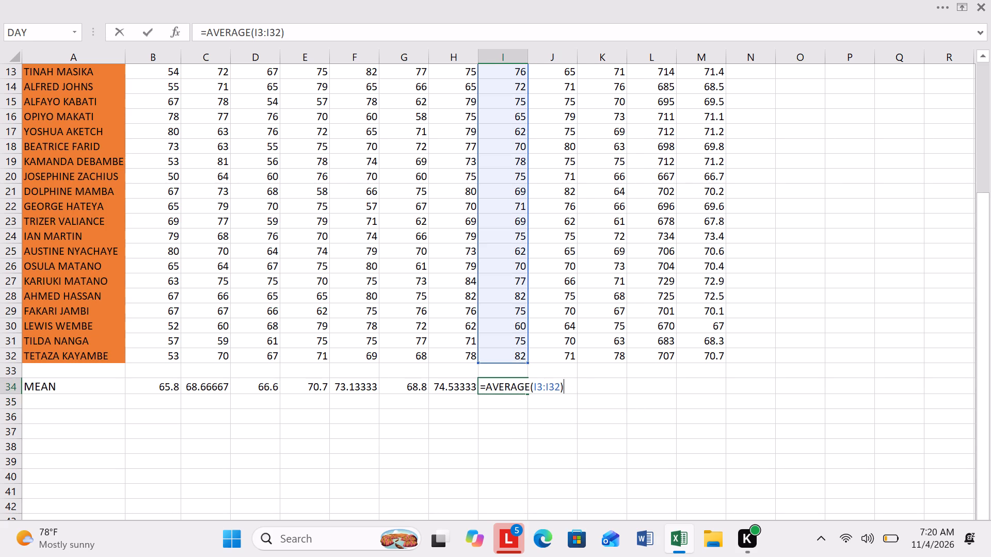
key(Return)
click(564, 386)
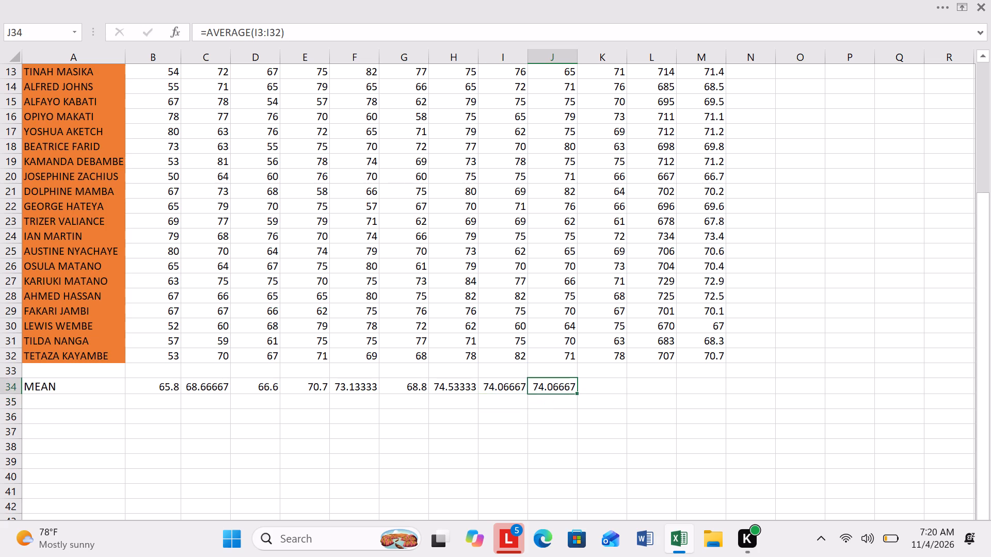
click(255, 34)
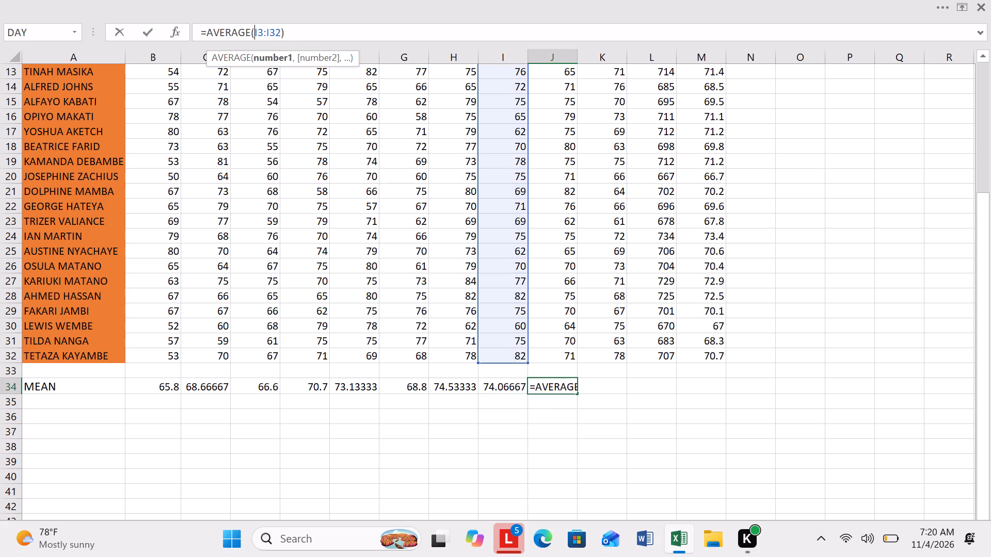
key(BackSpace)
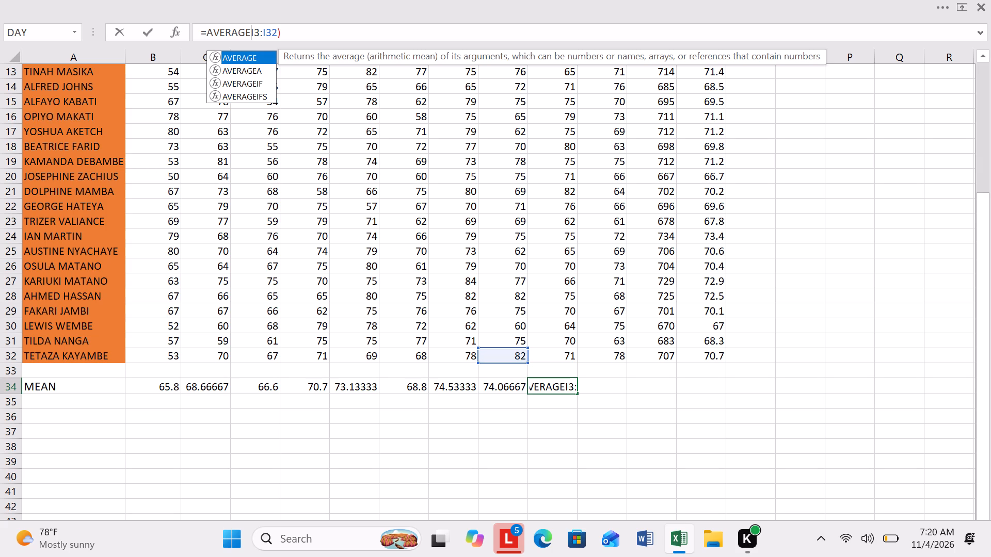
key(shift+parenleft)
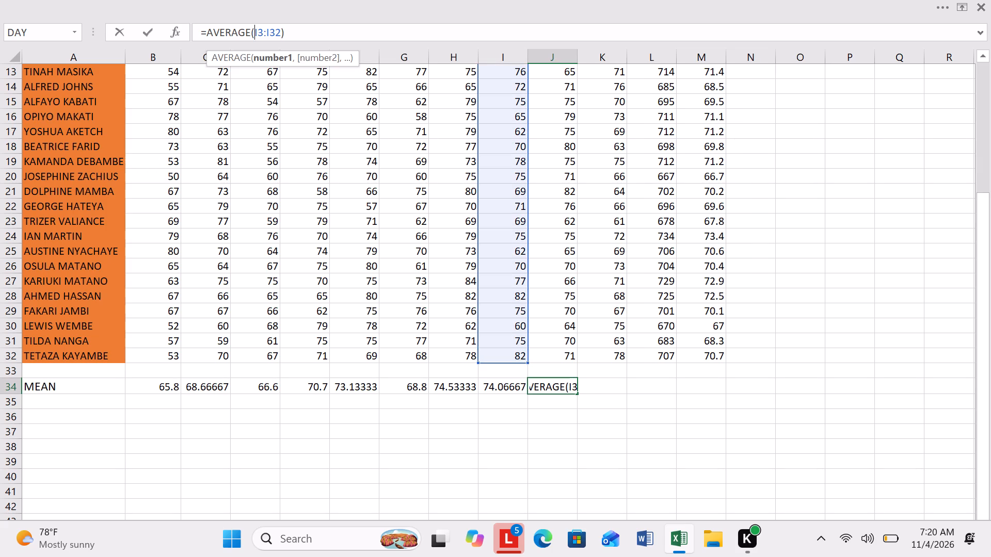
click(256, 32)
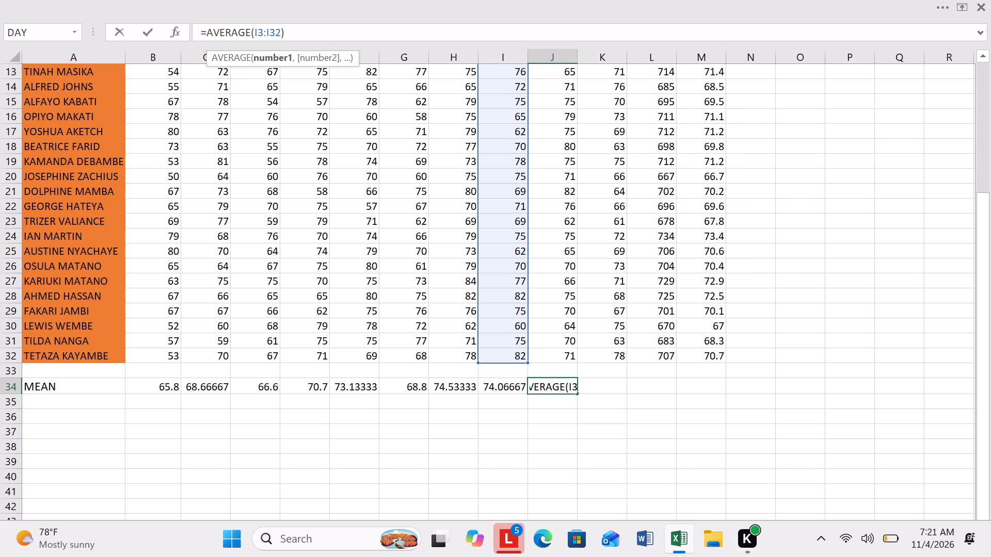
click(256, 32)
click(256, 32)
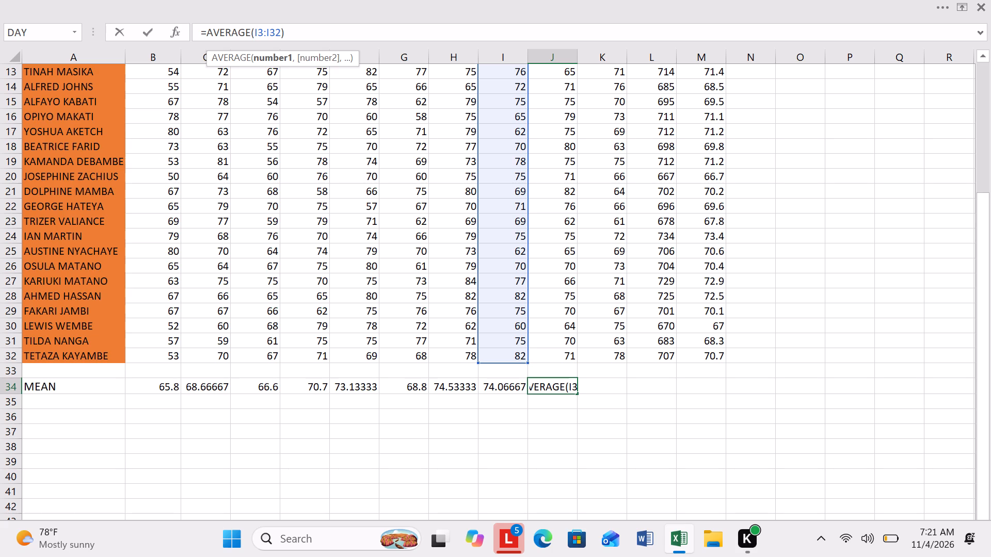
click(256, 32)
click(256, 32)
double_click(256, 32)
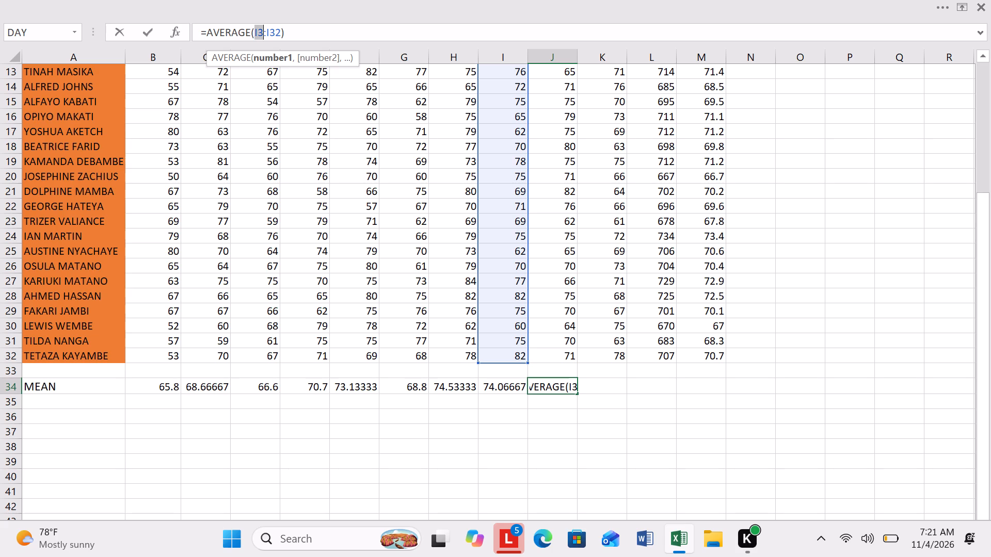
click(256, 32)
click(256, 32)
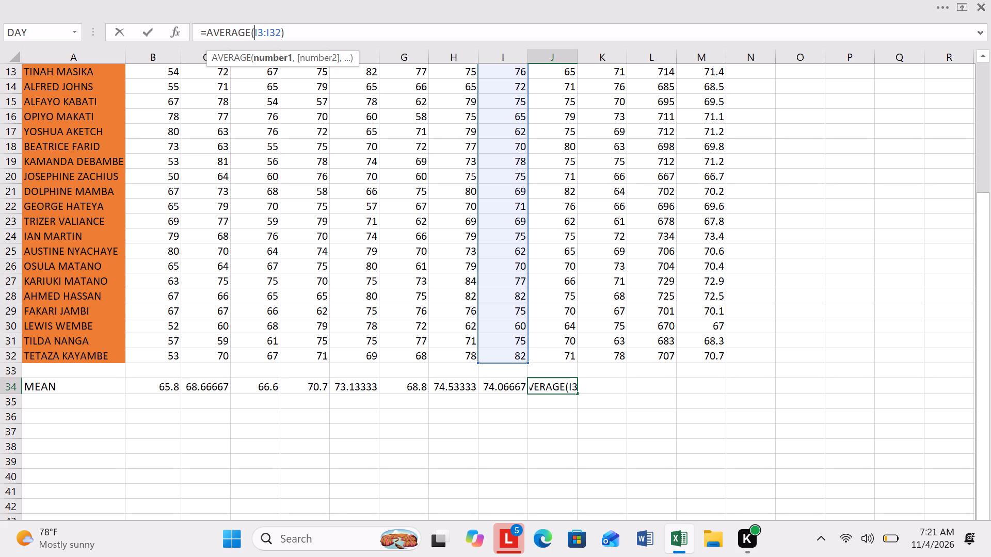
click(257, 32)
key(BackSpace)
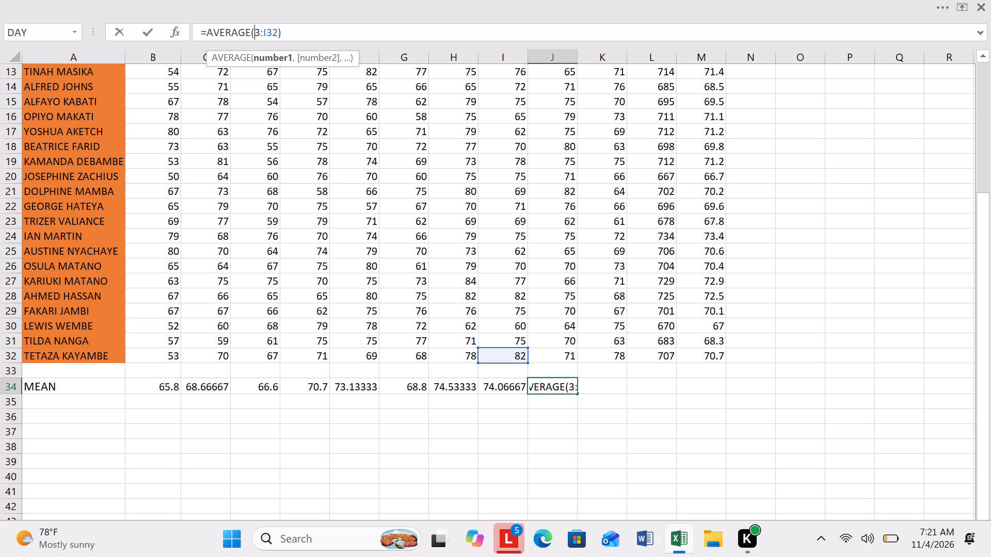
key(j)
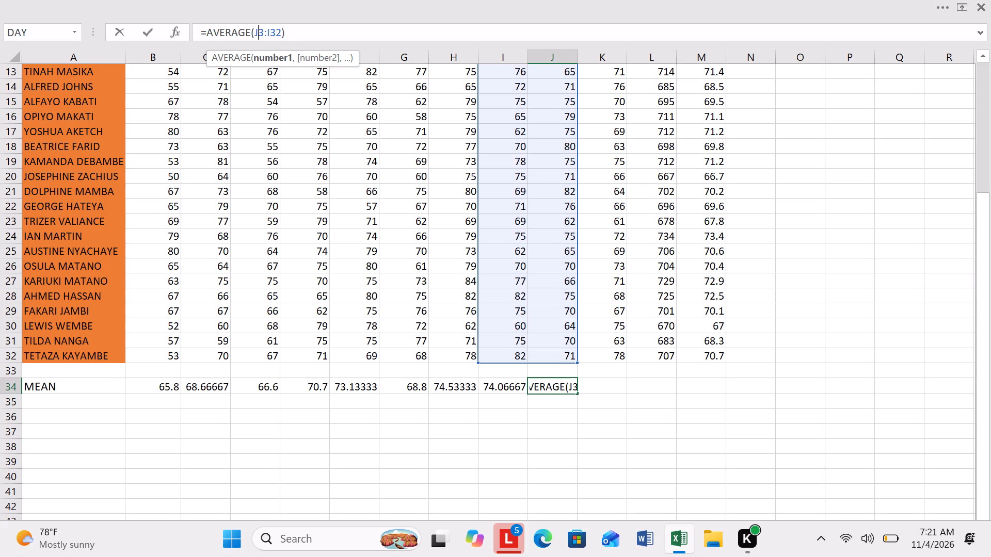
click(269, 30)
key(BackSpace)
key(j)
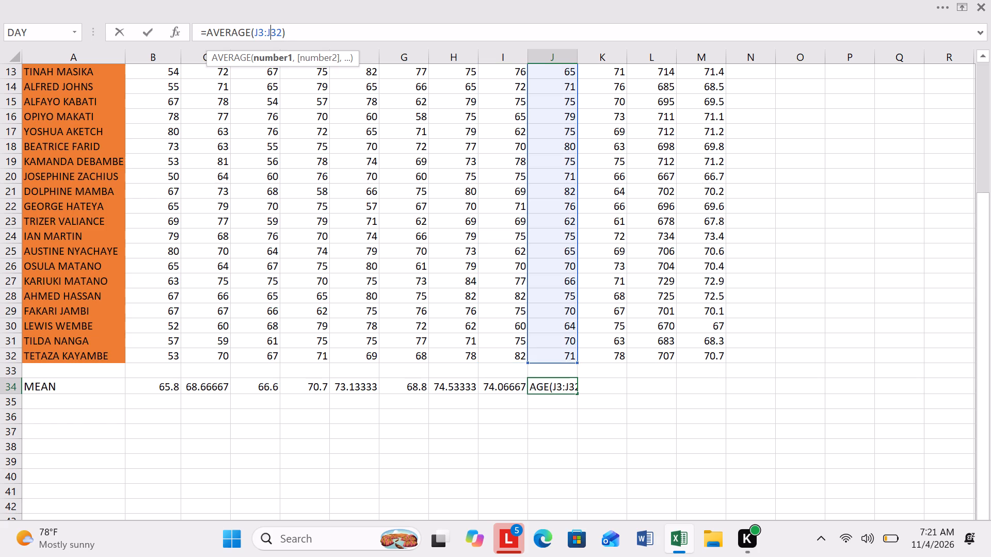
key(Return)
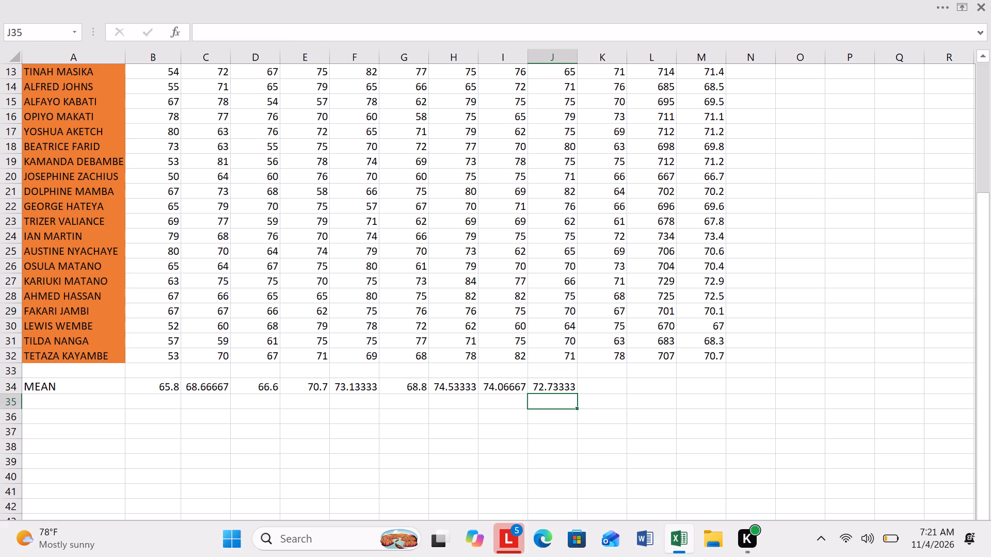
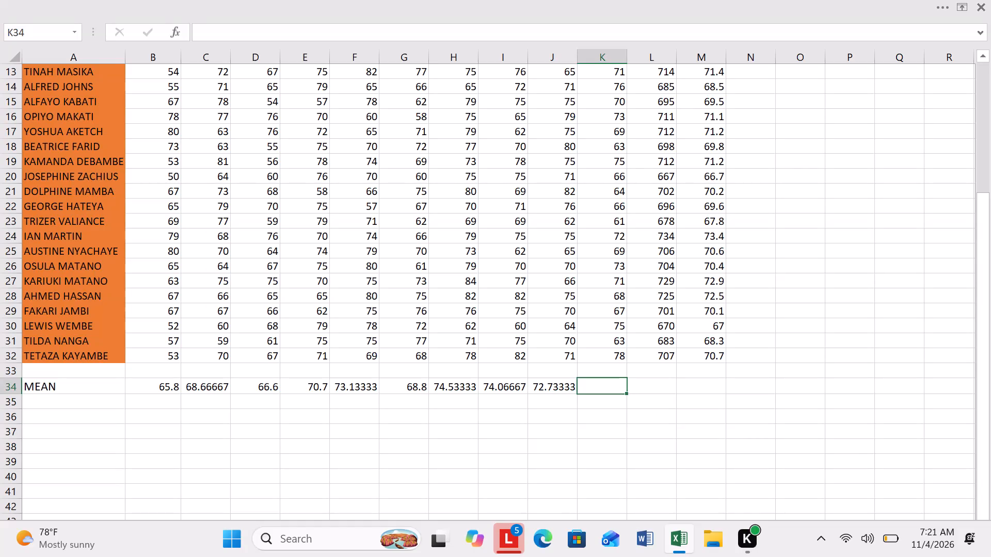
Enter an AVERAGE formula over K3:K32 in cell K34 of the MEAN row for the GEO subject mean.
click(466, 391)
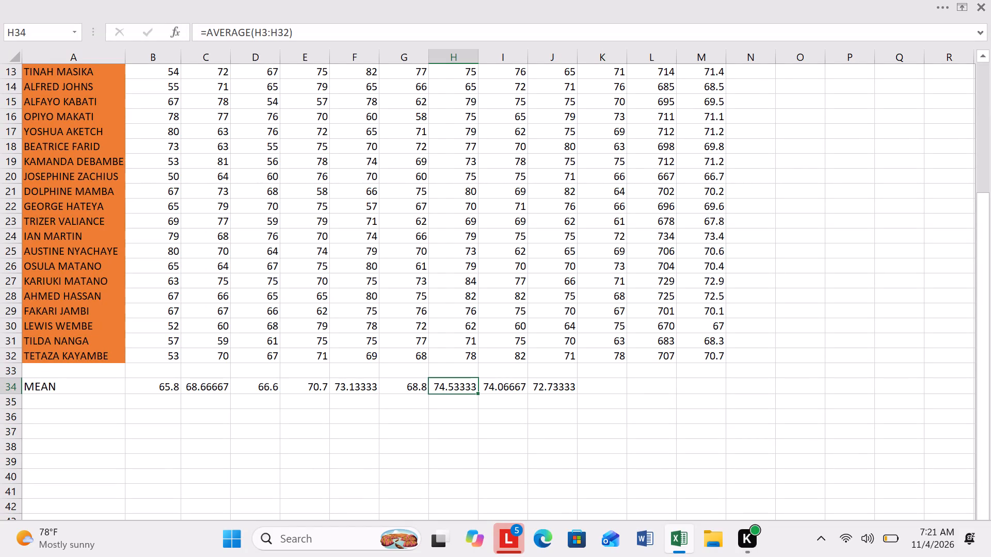
click(615, 386)
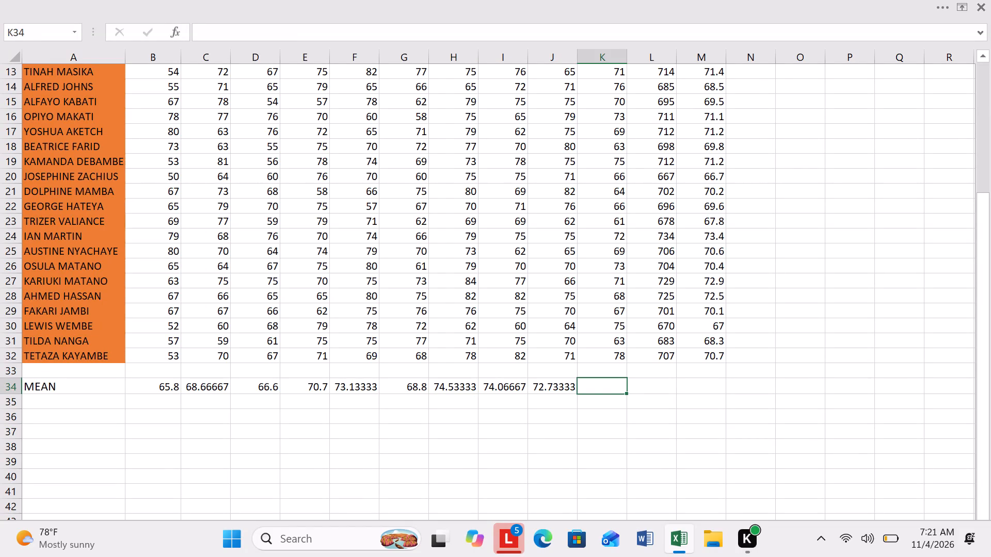
key(equal)
text(AVERAGE)
key(shift+parenleft)
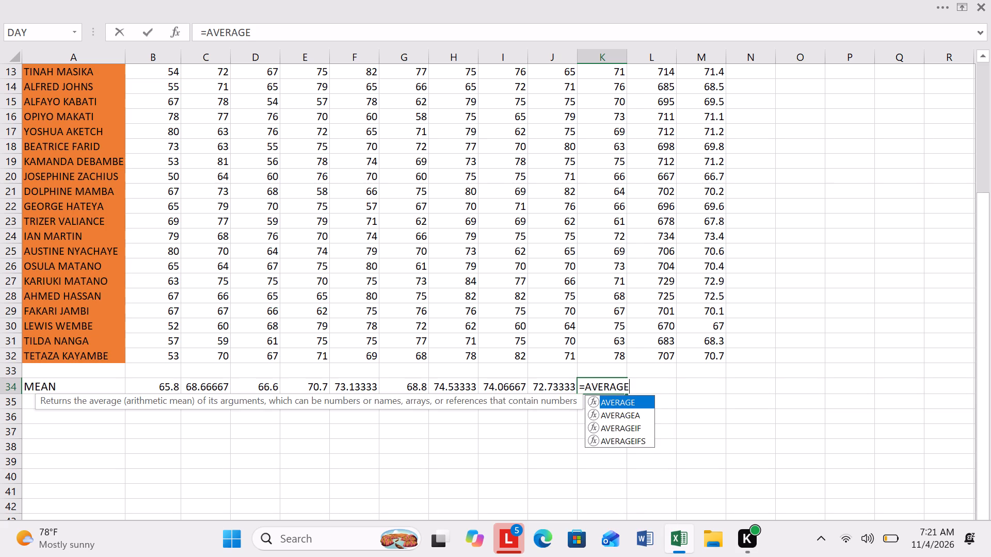
key(k)
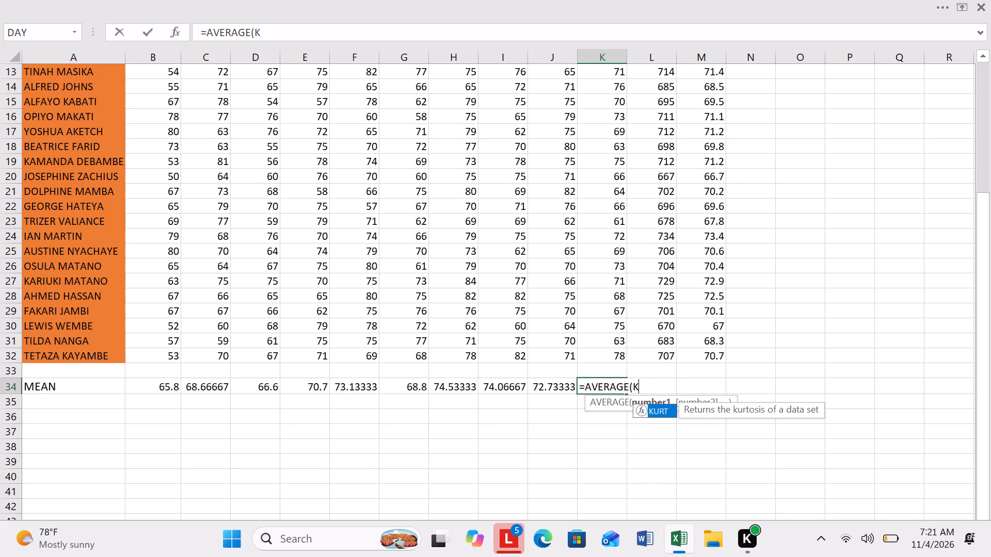
key(3)
text(:K32)
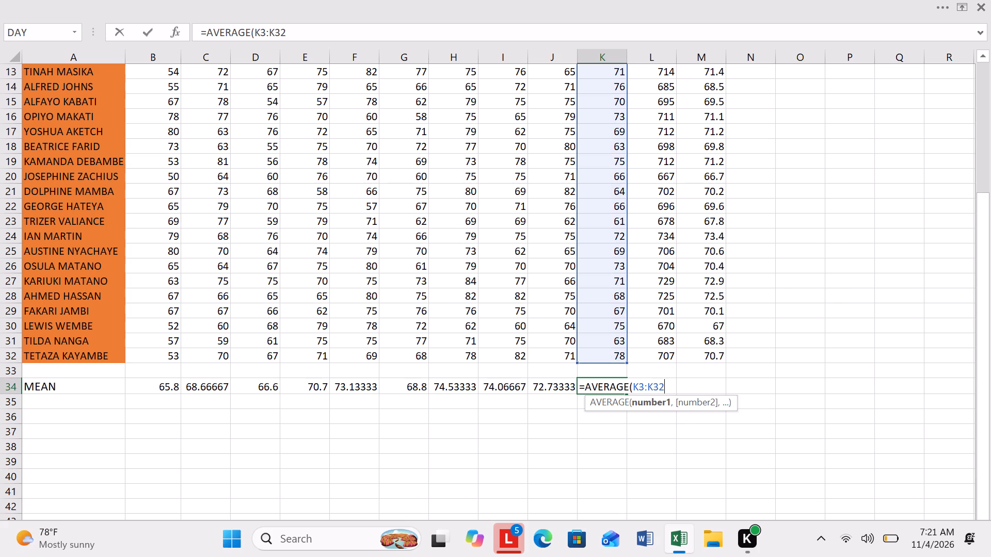
key(Return)
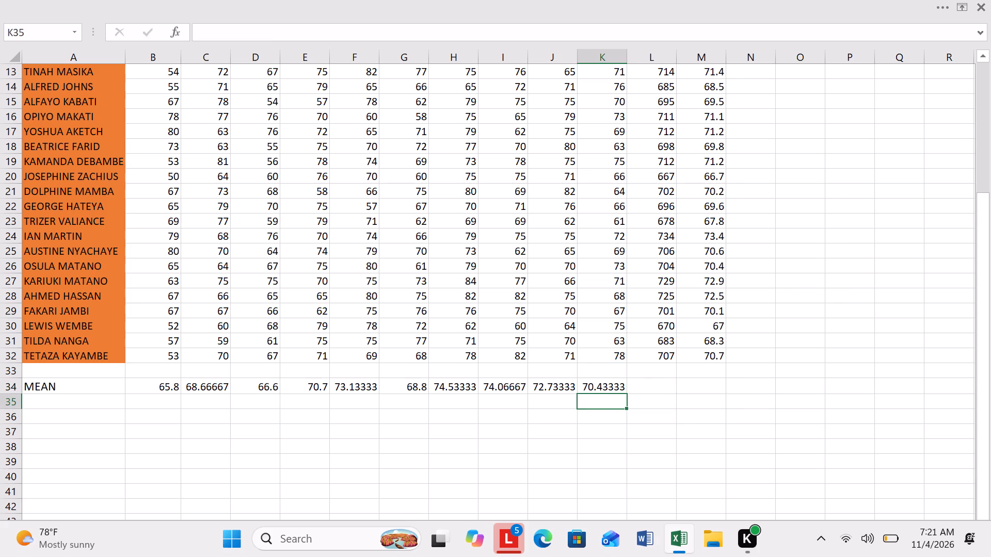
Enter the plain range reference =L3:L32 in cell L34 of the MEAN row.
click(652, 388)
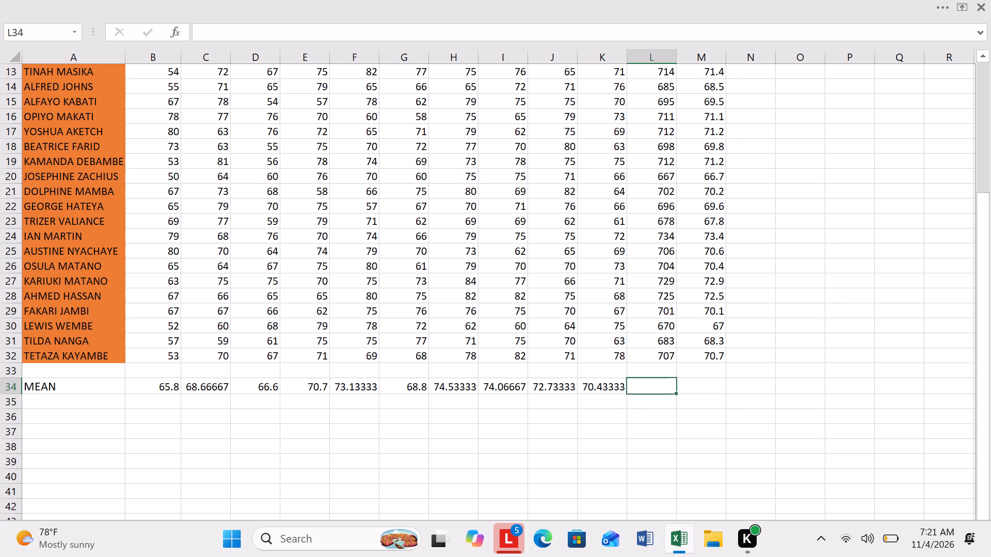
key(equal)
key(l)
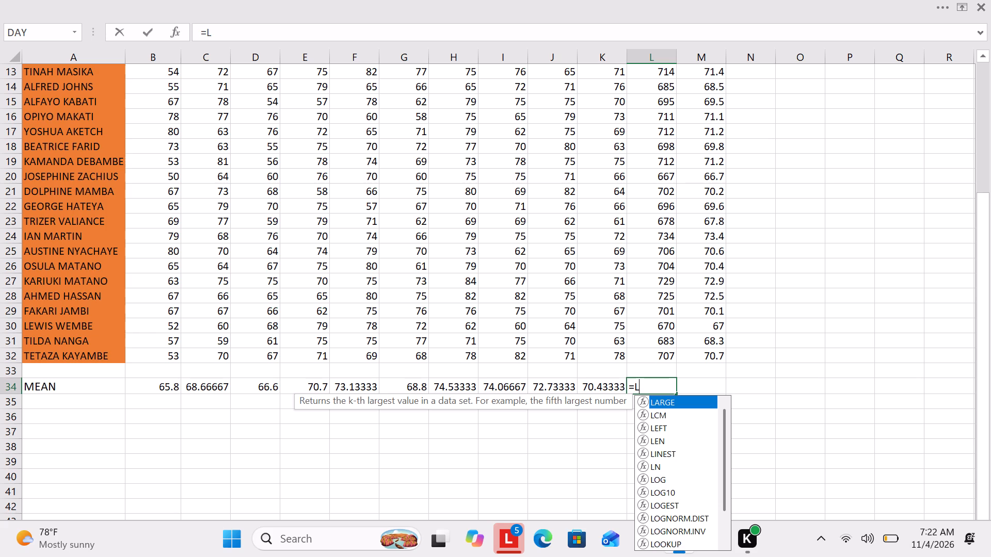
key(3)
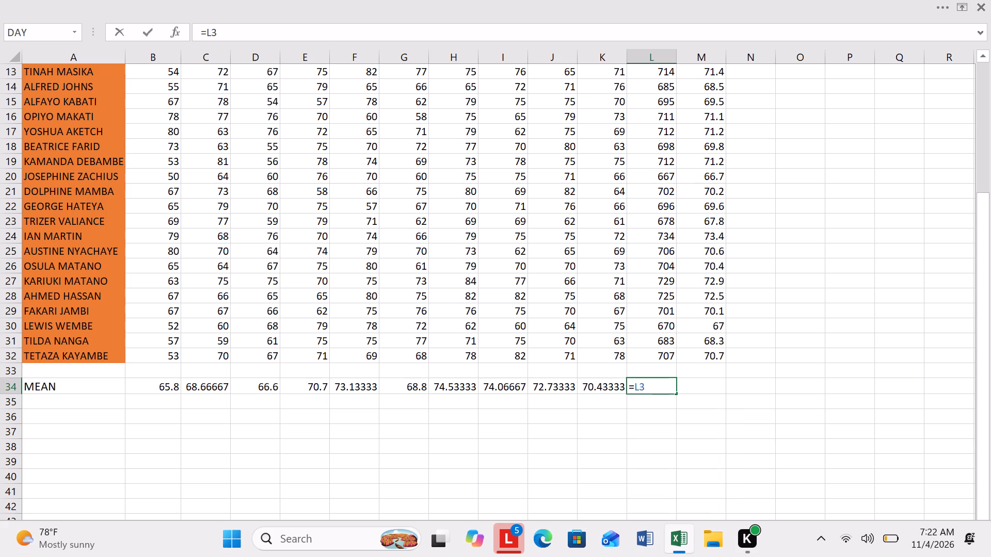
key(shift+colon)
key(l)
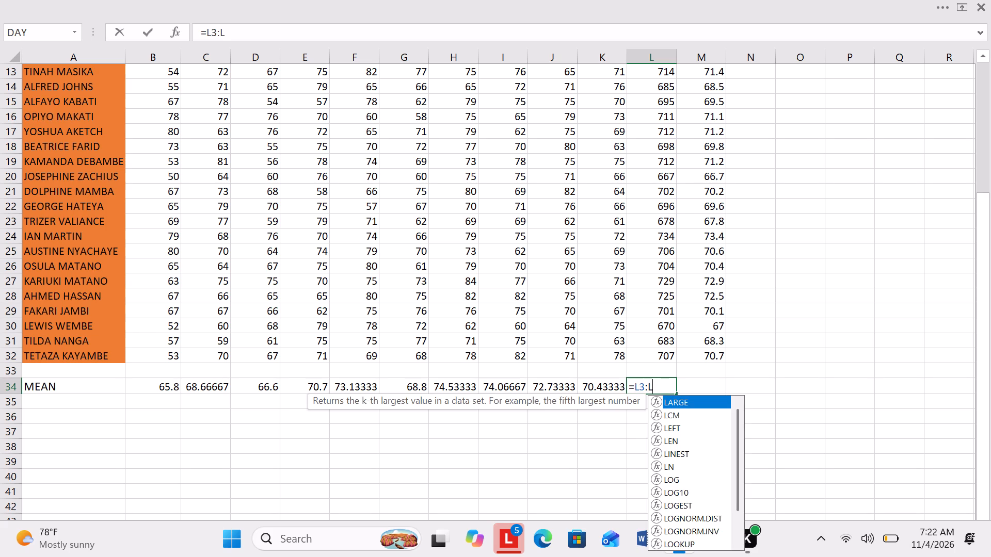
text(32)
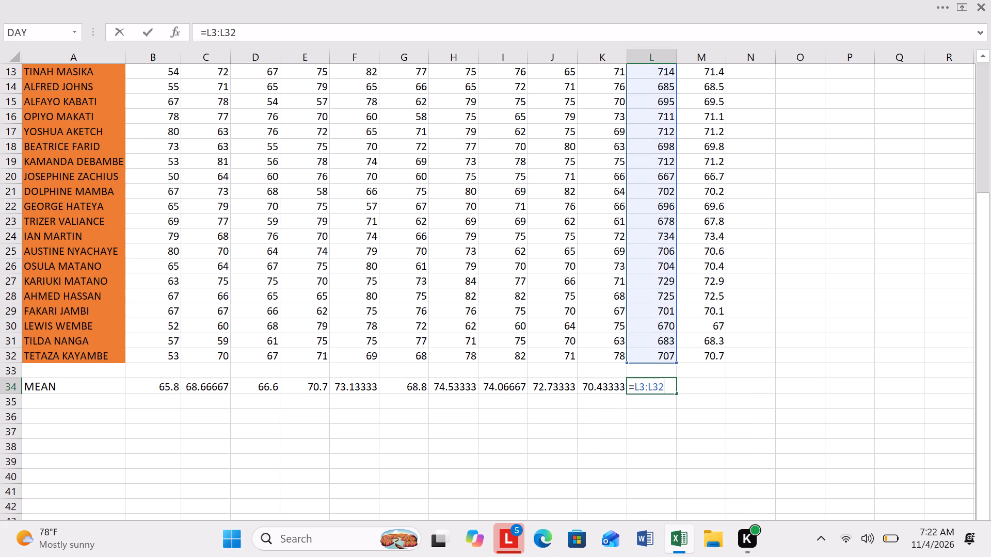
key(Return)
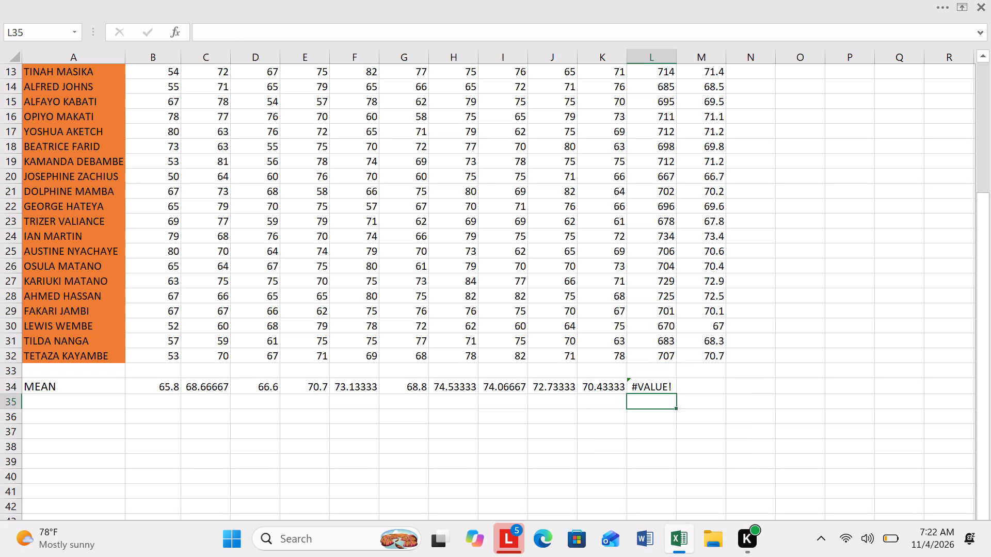
Replace the entry in cell L34 with an AVERAGE formula over L3:L32 for the TOTAL column mean, and check the formula.
click(652, 390)
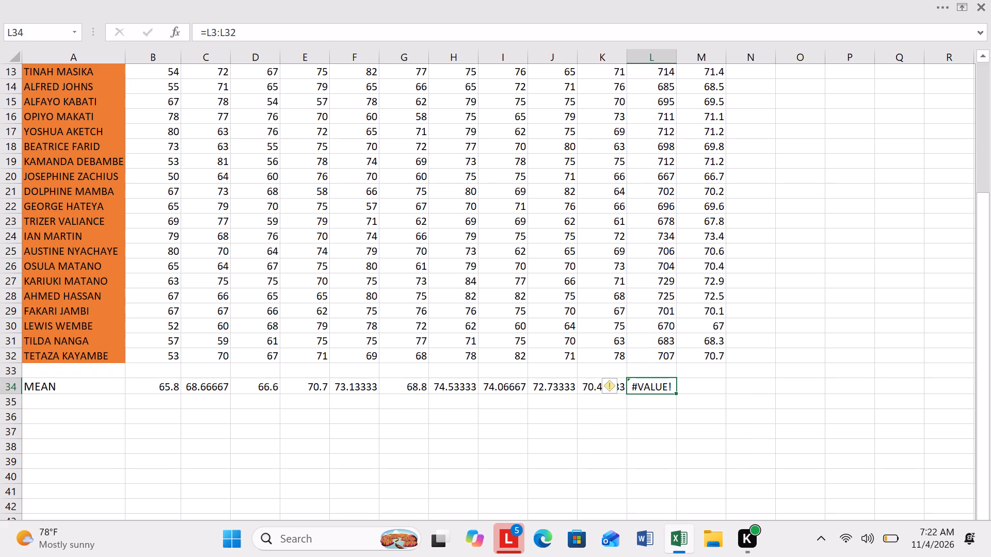
text(=AVERAGE)
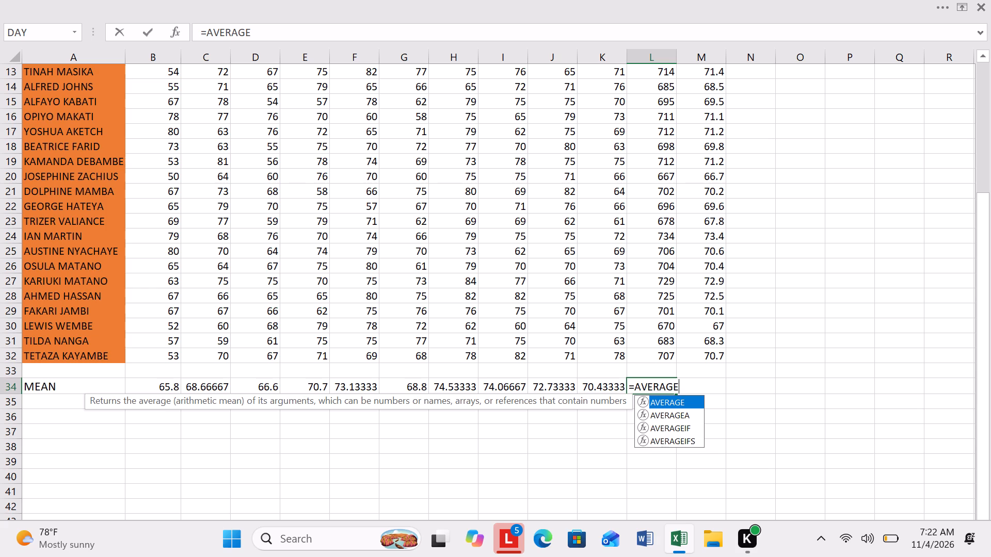
key(shift+parenleft)
text(L3)
text(:L)
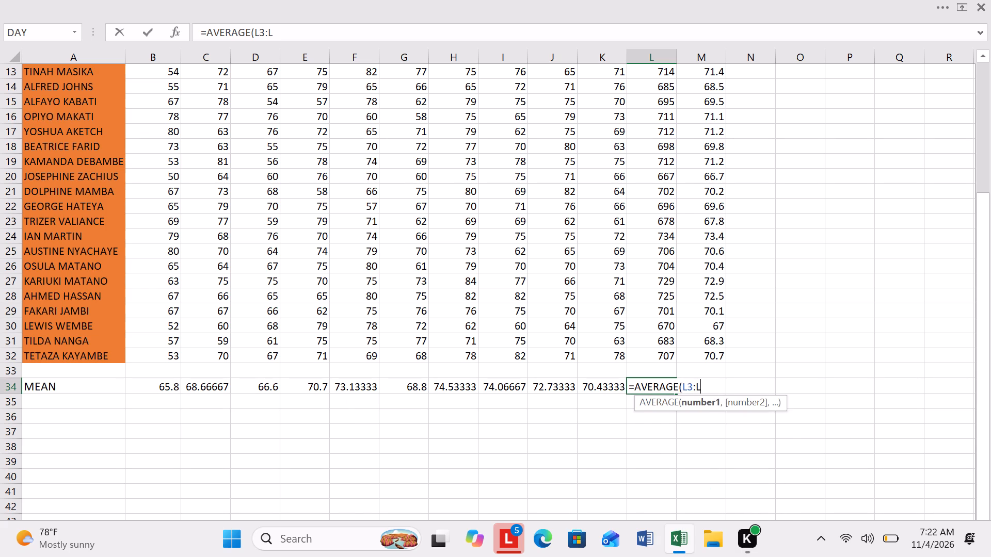
key(3)
key(2)
key(Return)
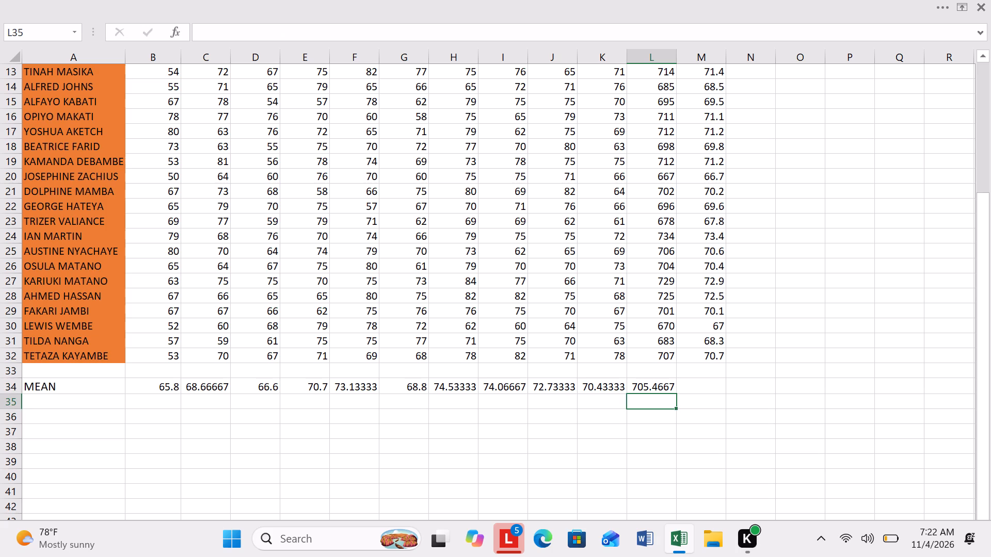
click(653, 386)
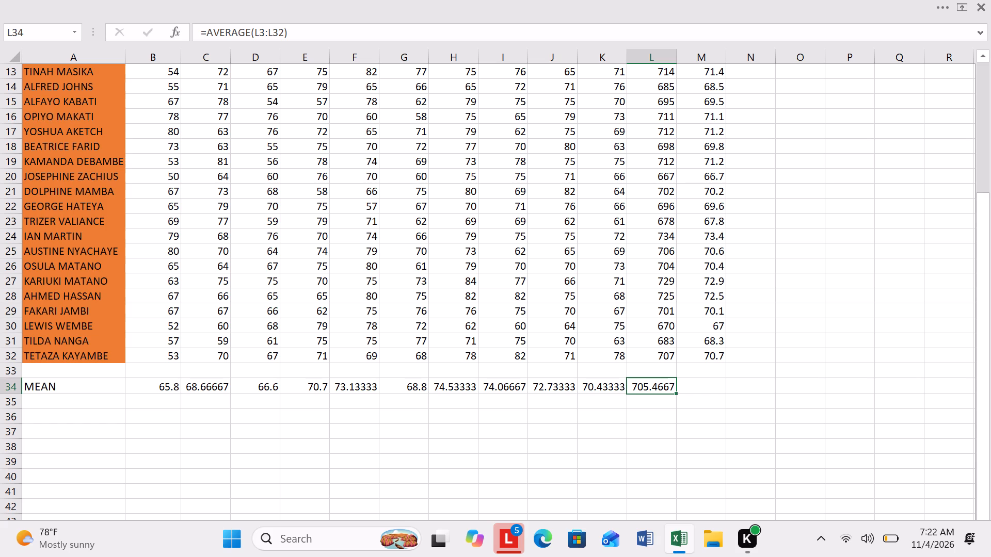
Add the column heading GRADE in cell N2, beside the MEAN heading.
click(706, 387)
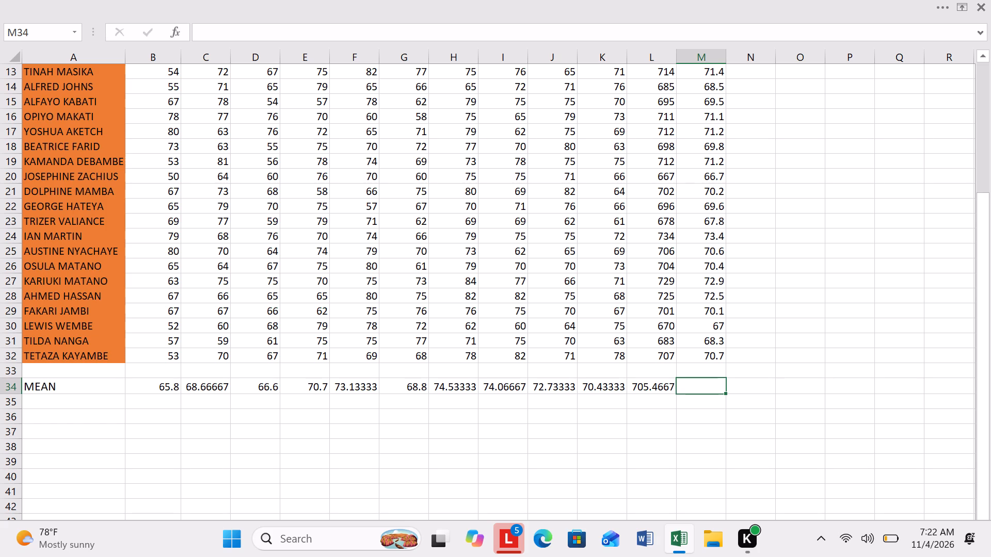
scroll(788, 189, up, 5)
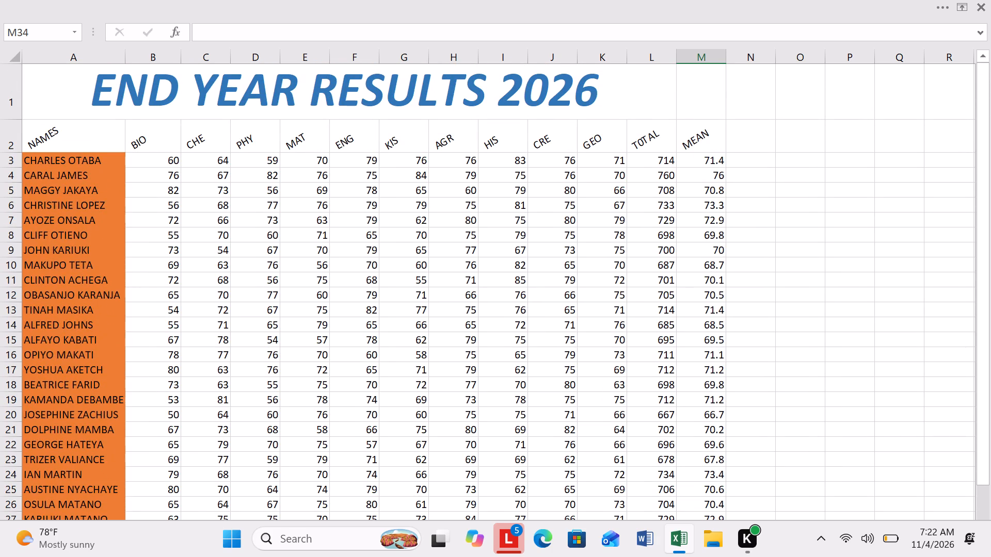
click(755, 137)
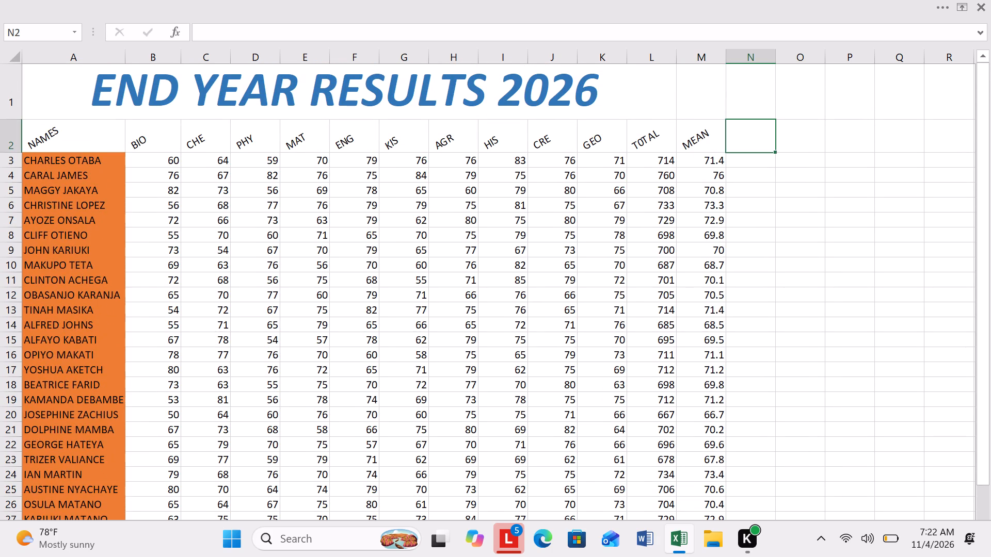
key(g)
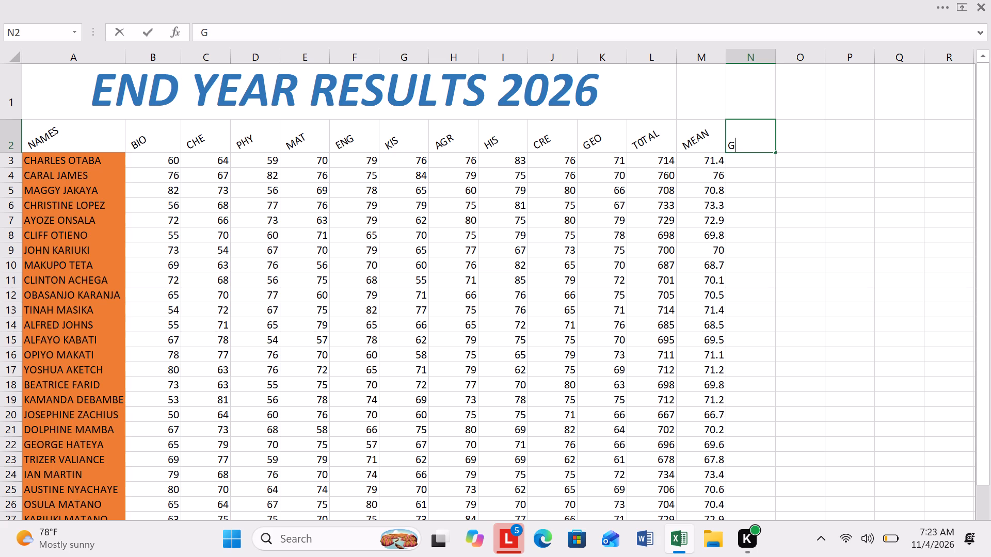
key(r)
key(a)
key(d)
key(e)
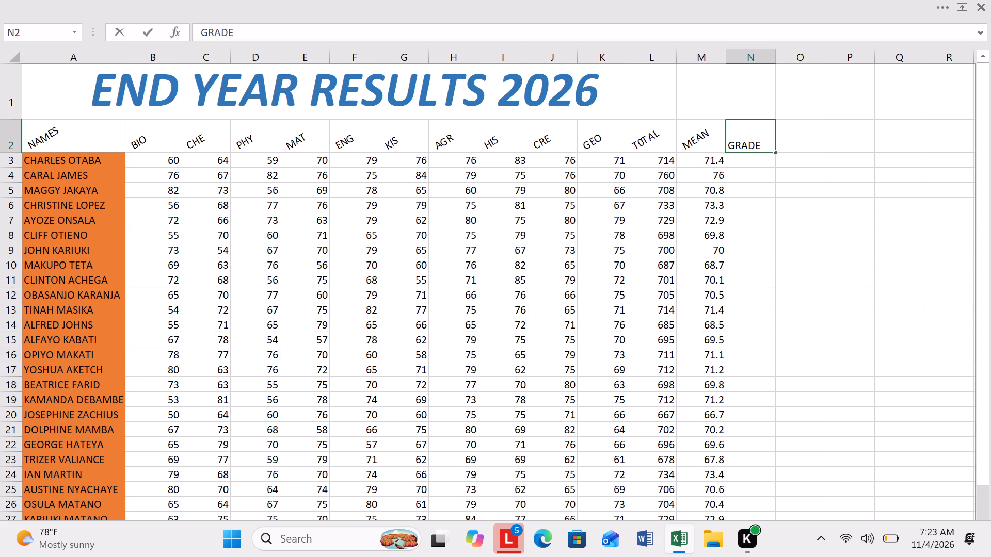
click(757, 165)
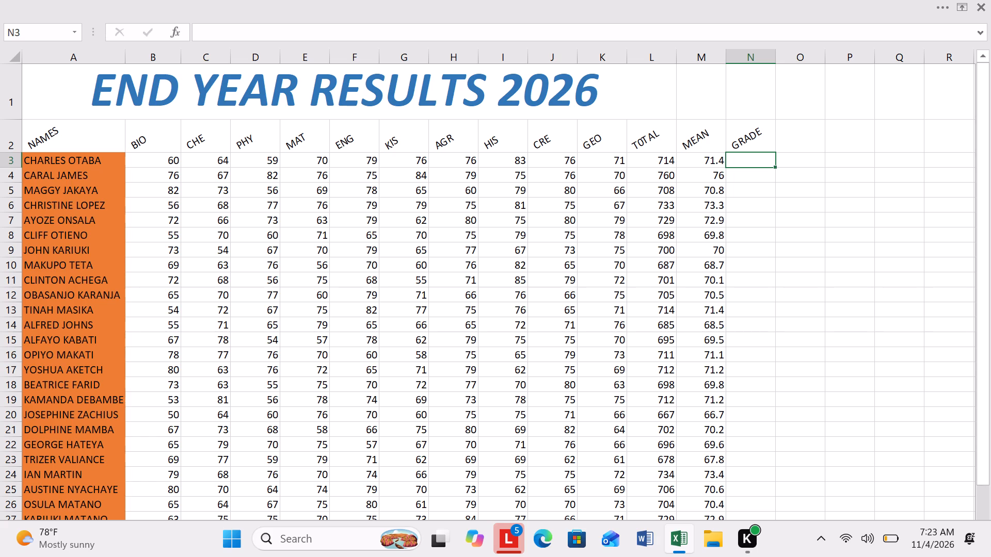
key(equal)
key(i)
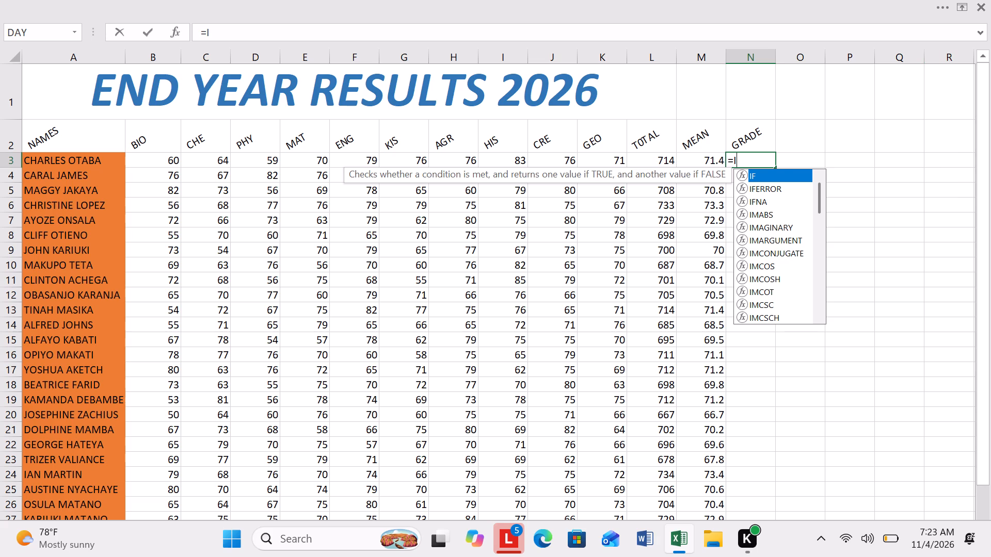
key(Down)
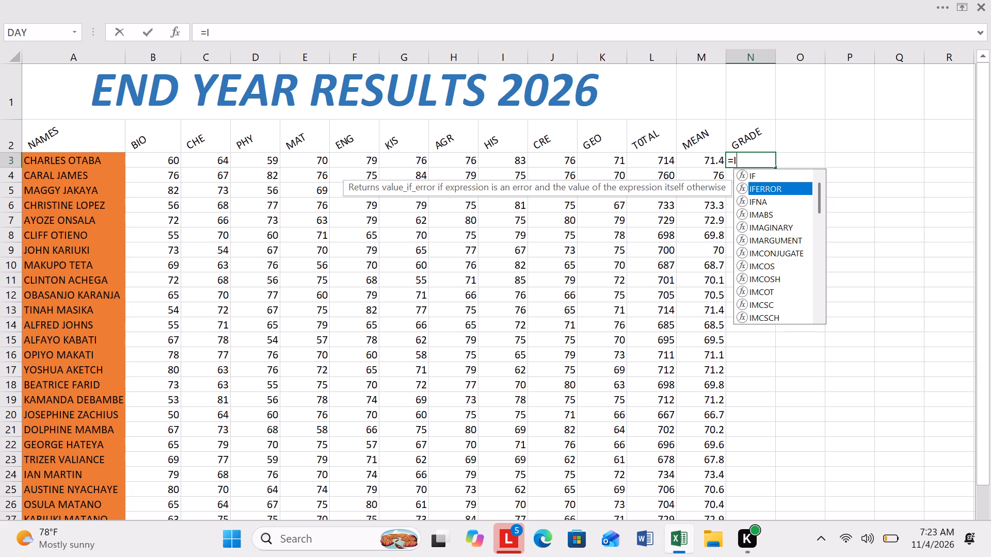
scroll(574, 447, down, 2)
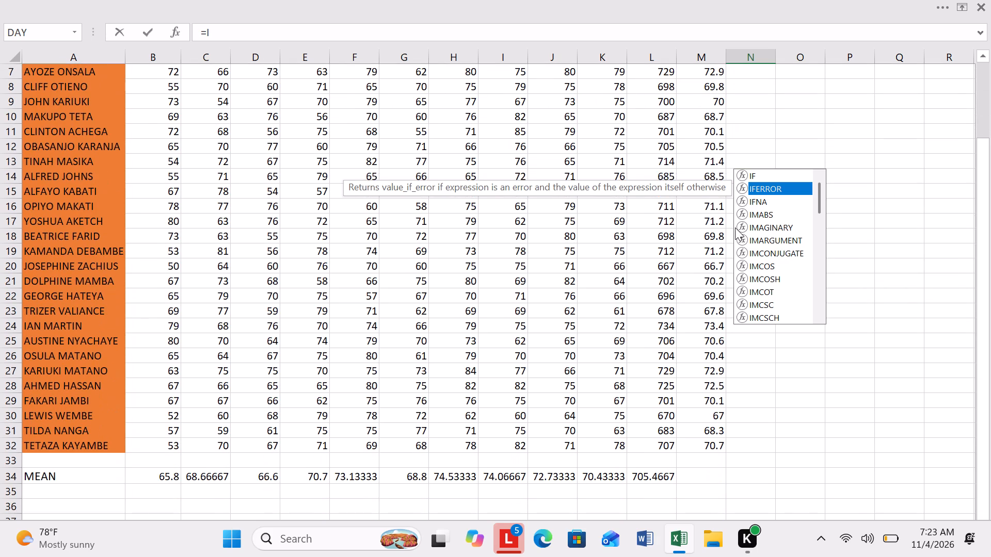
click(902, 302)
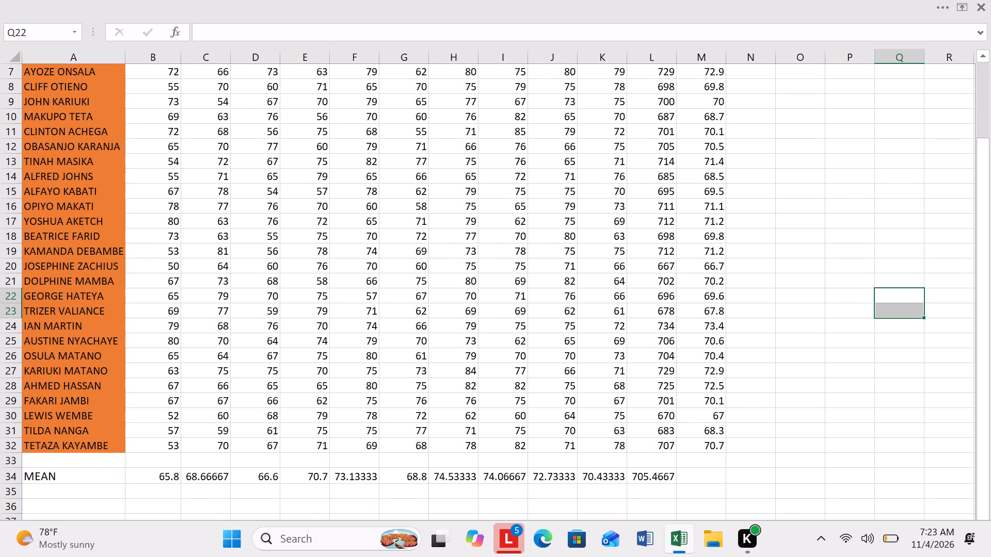
Examine the students' marks and MEAN values down rows 3 to 32, along with the first cell of the GRADE column.
scroll(732, 427, up, 1)
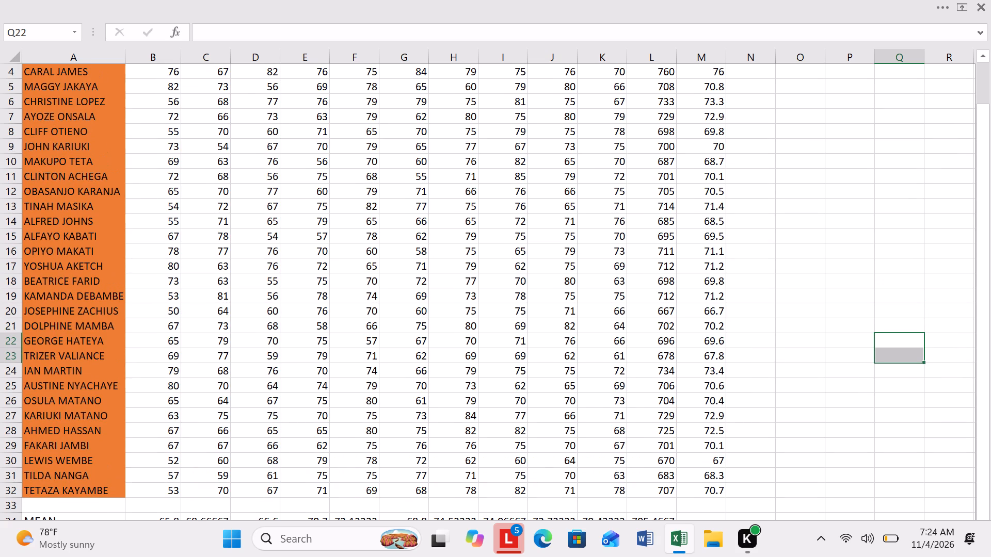
scroll(737, 423, up, 1)
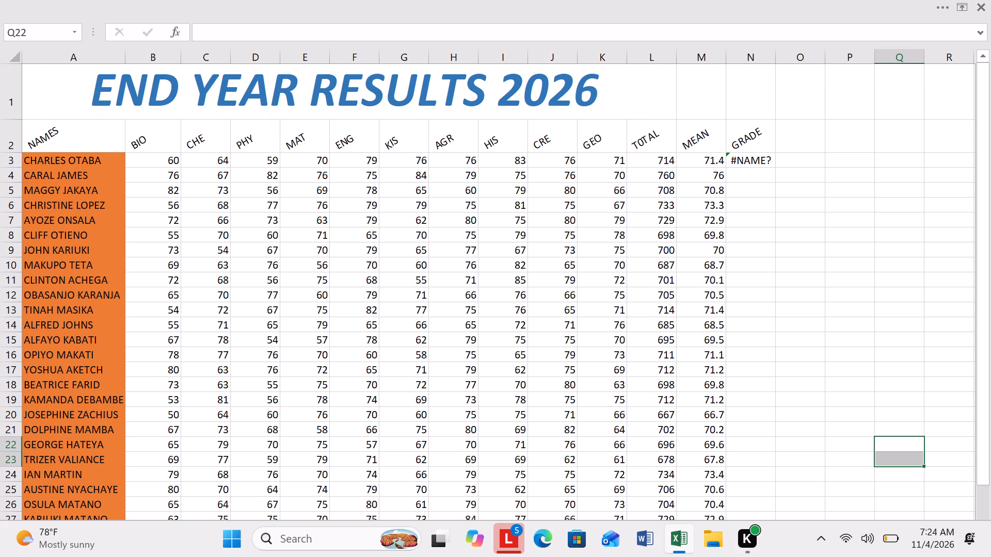
scroll(738, 420, down, 1)
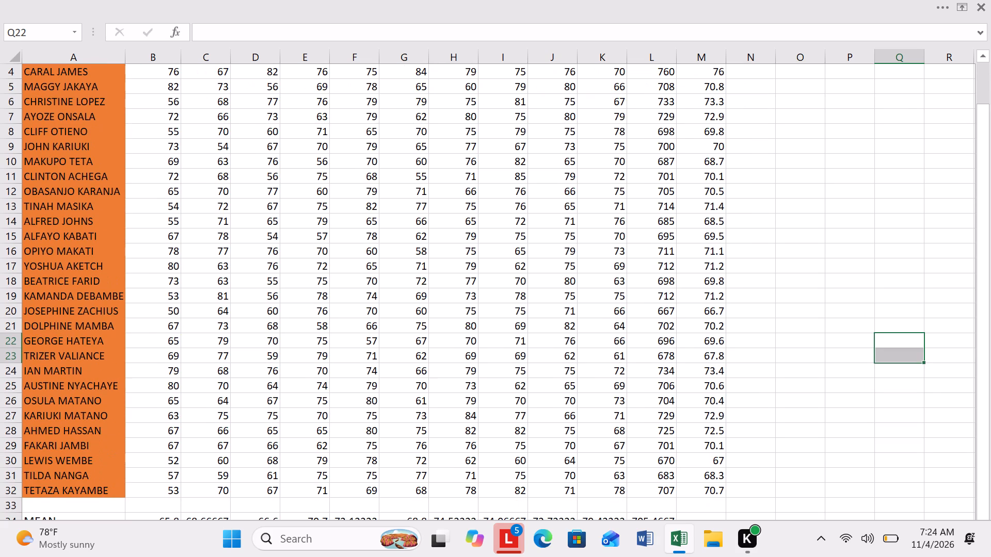
scroll(739, 420, up, 1)
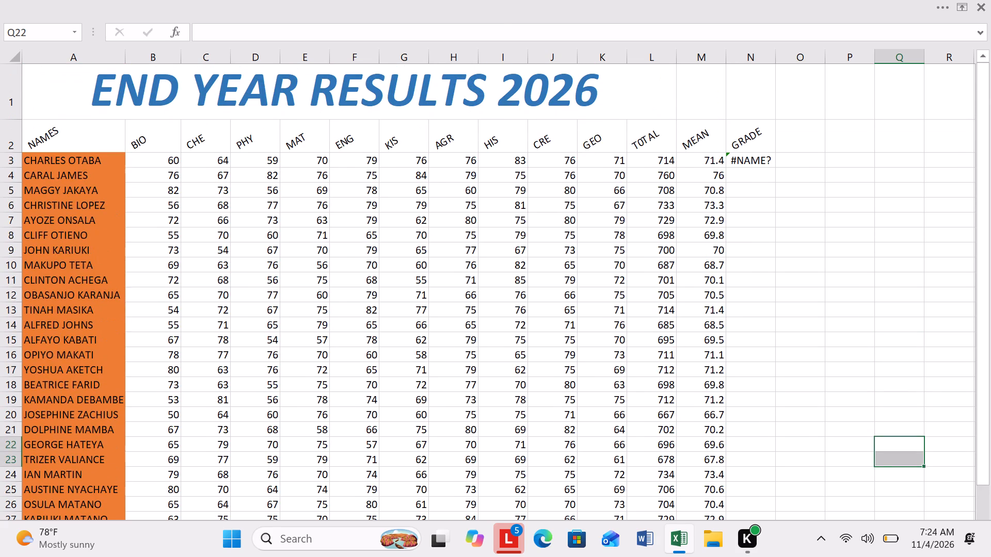
scroll(739, 420, up, 2)
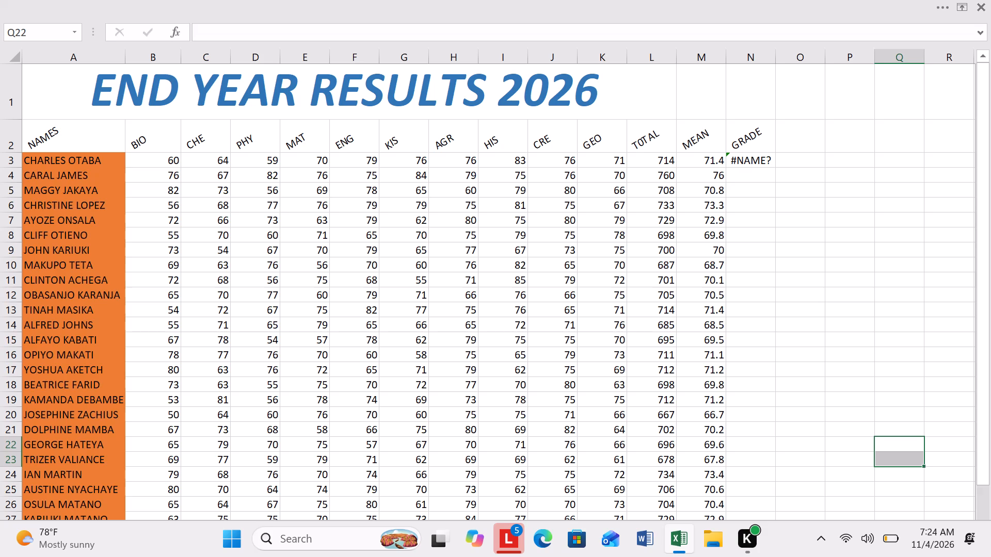
scroll(739, 420, down, 1)
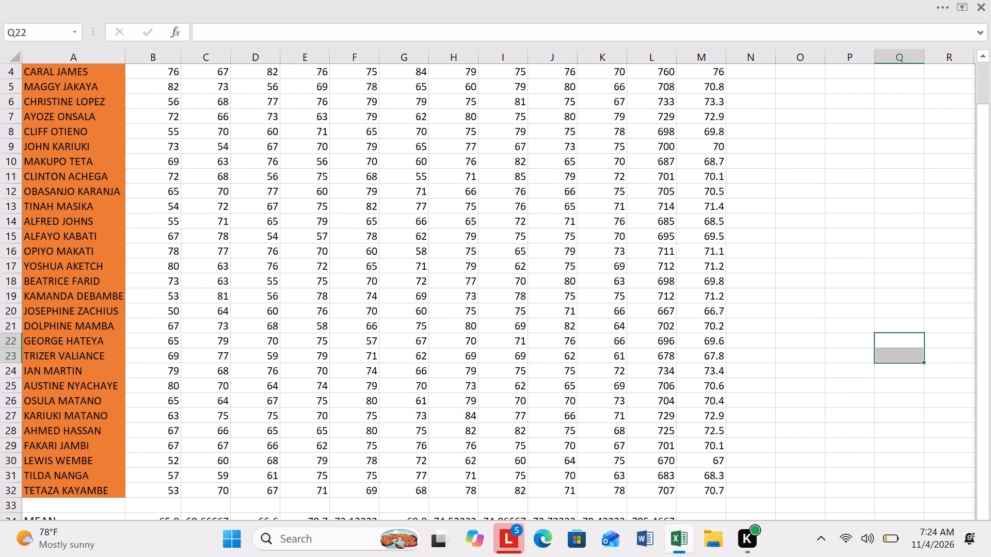
scroll(739, 420, up, 1)
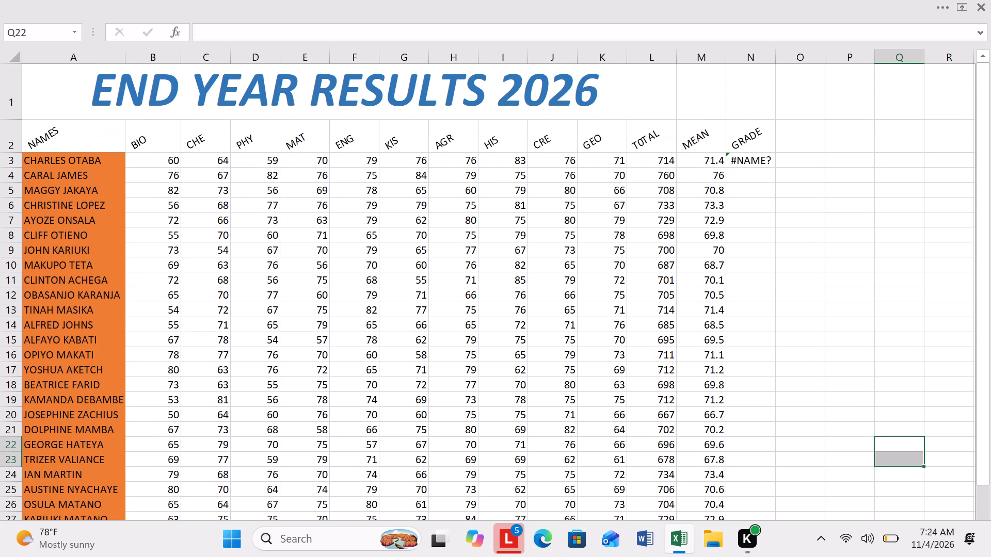
scroll(739, 420, down, 1)
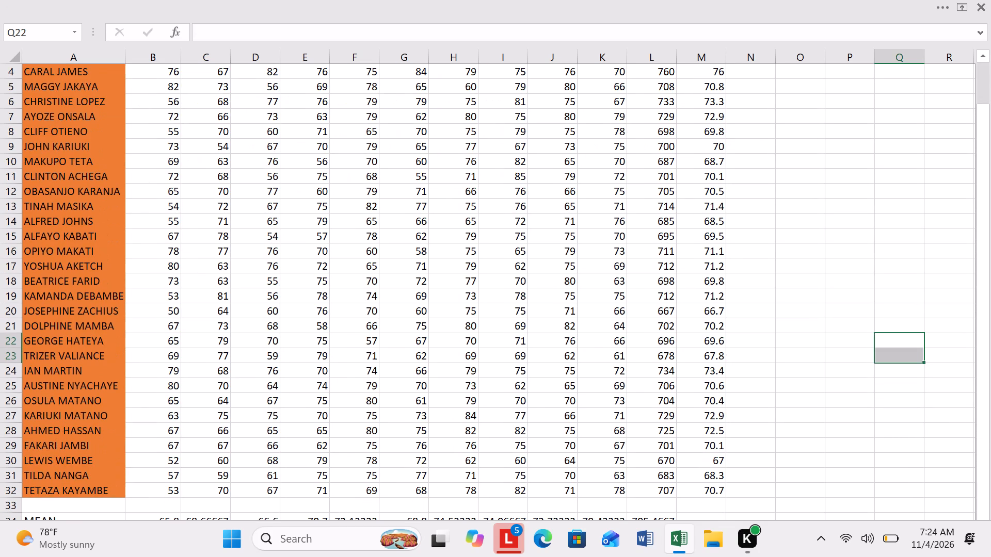
scroll(739, 420, up, 1)
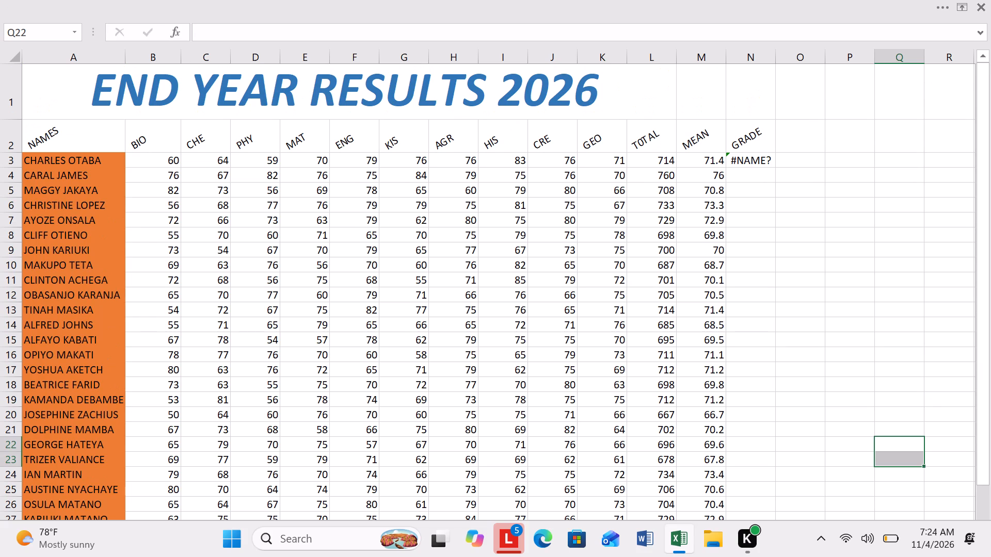
Replace the entry in cell N3 with the start of an IF formula that gives "A" when M3>75.
click(758, 163)
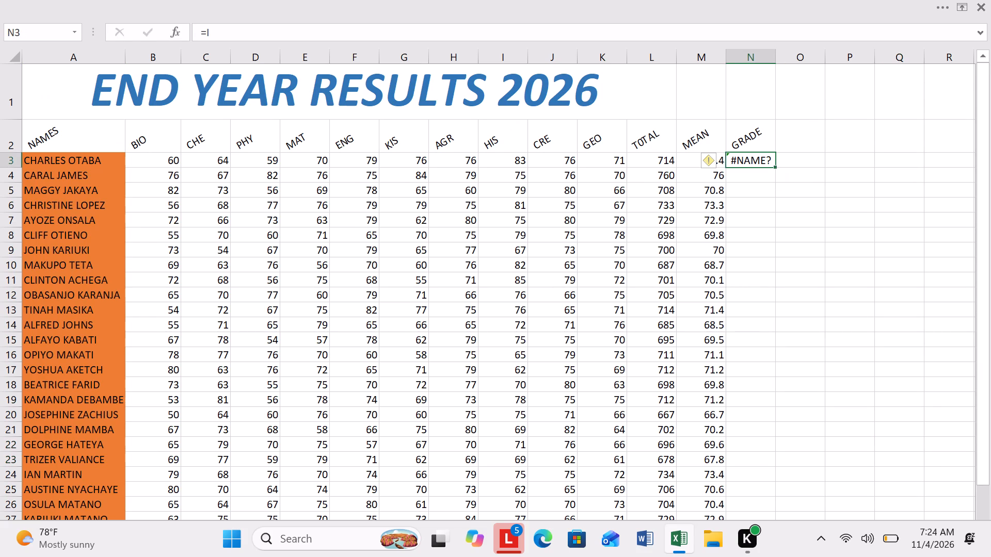
key(BackSpace)
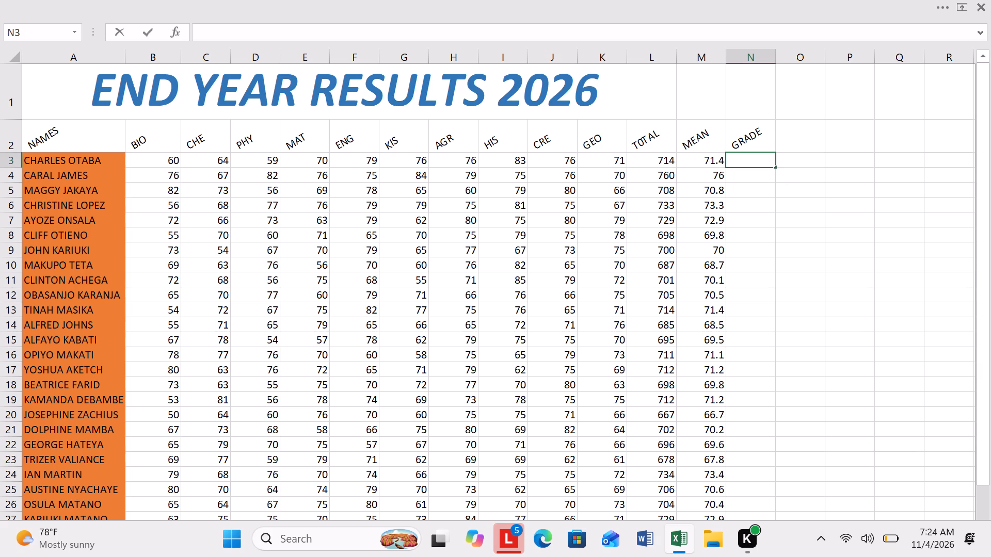
key(equal)
key(i)
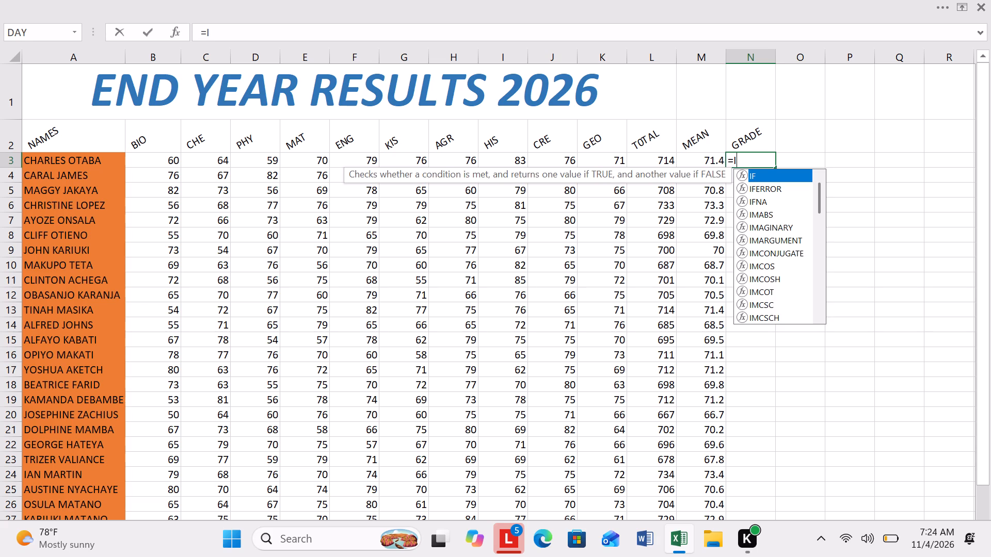
key(f)
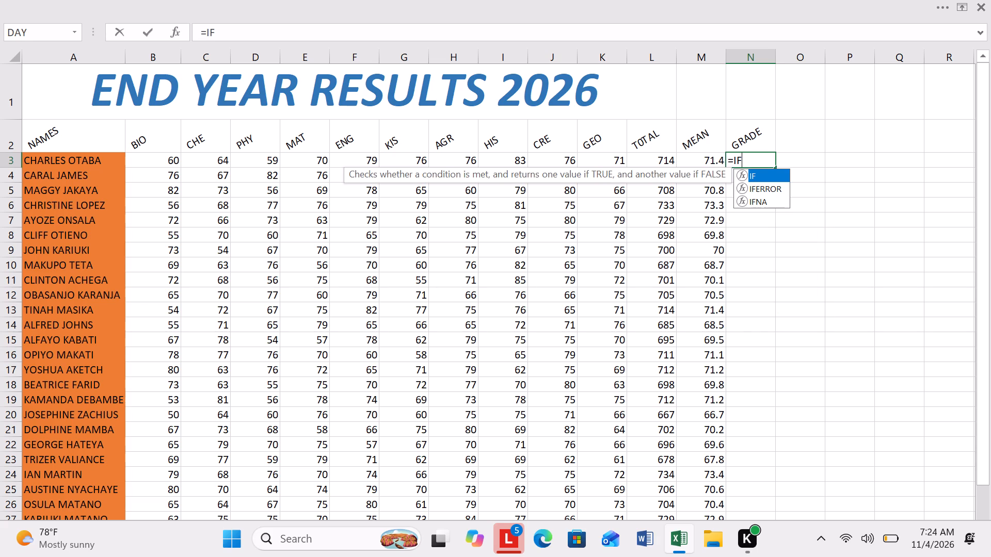
key(shift+parenleft)
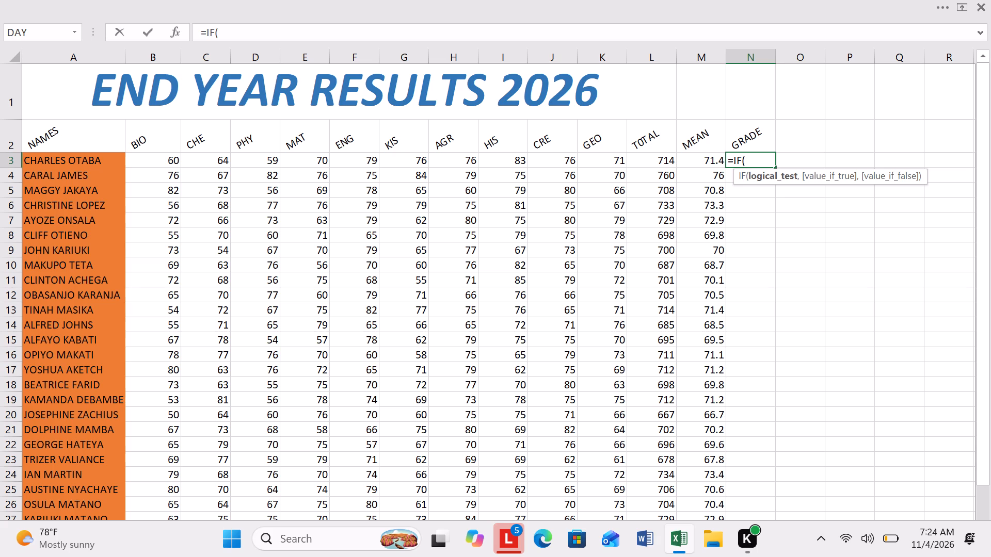
key(m)
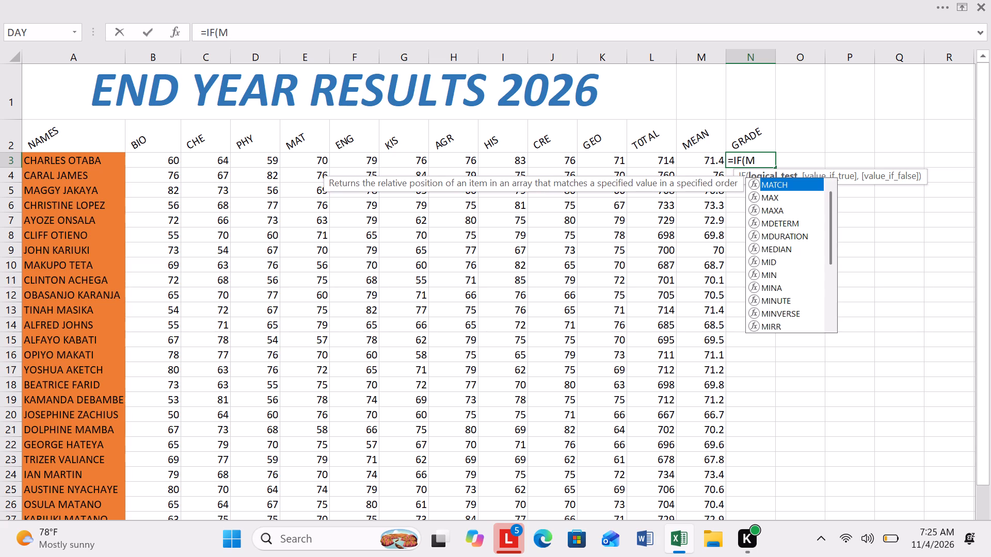
key(3)
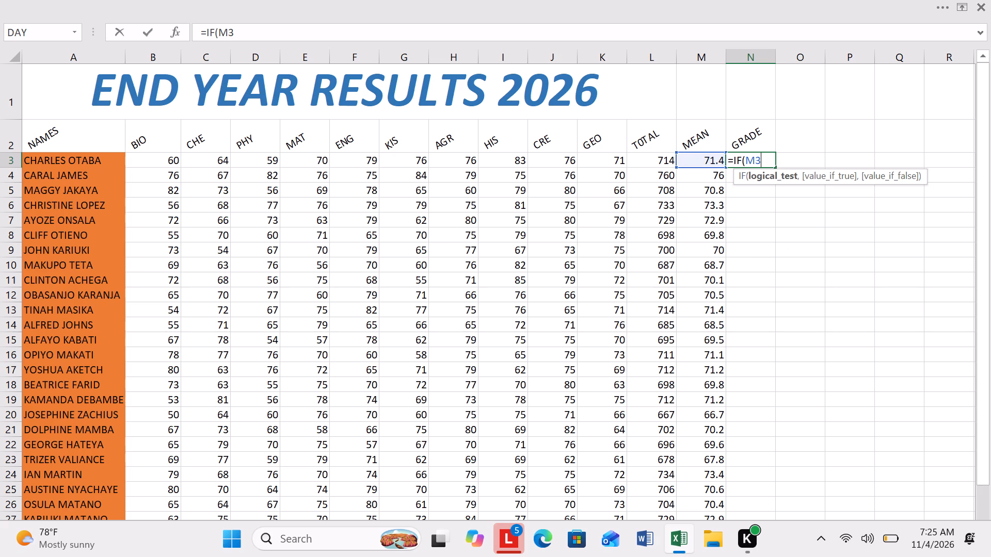
key(shift+greater)
key(7)
key(5)
key(comma)
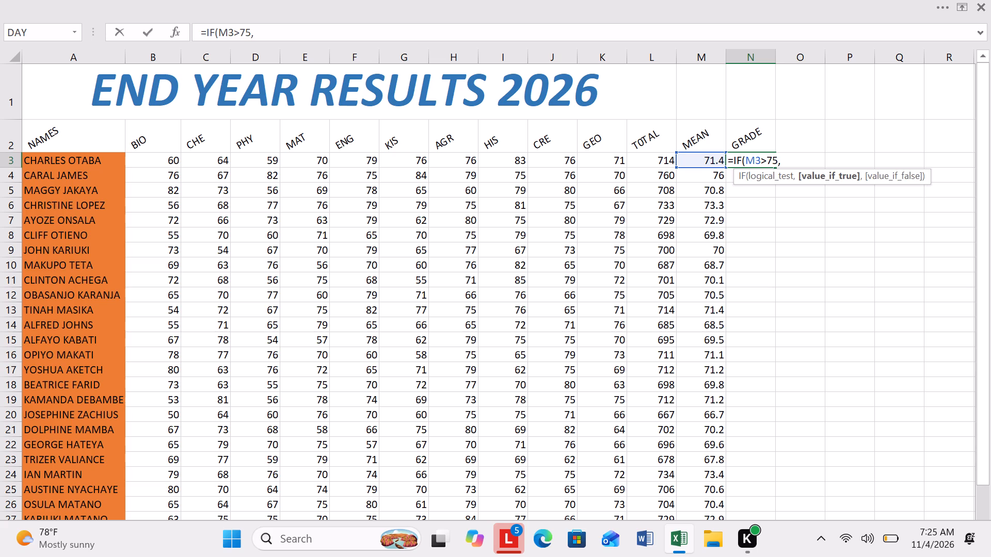
key(shift+quotedbl)
key(a)
key(shift+quotedbl)
Extend the unfinished formula in cell N3 with a nested IF that gives "B" when N3>69.
key(comma)
key(i)
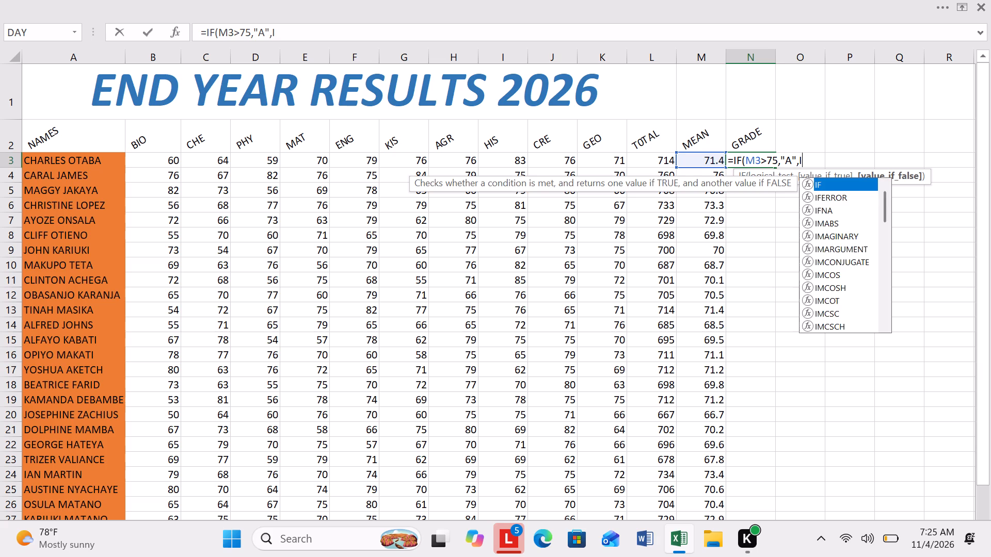
key(f)
key(shift+parenleft)
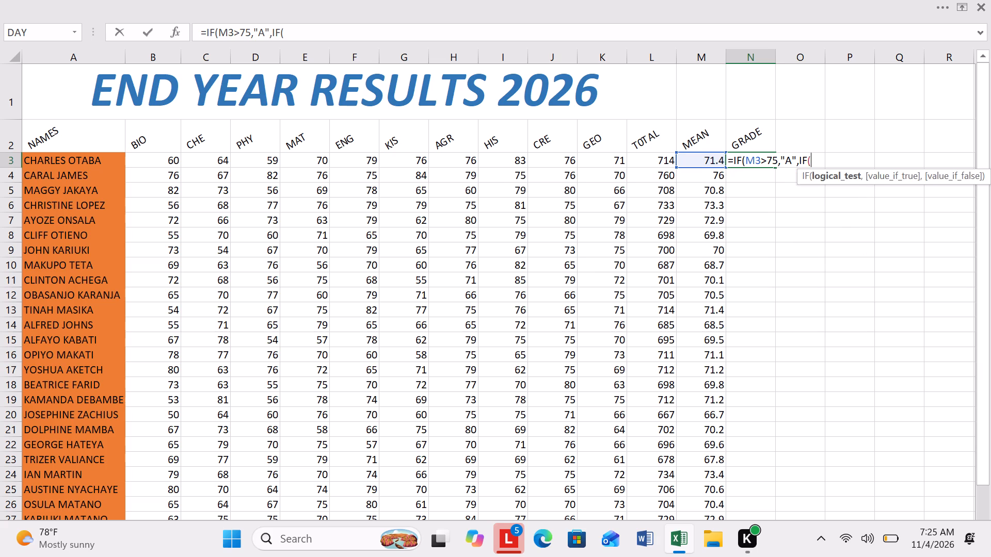
key(n)
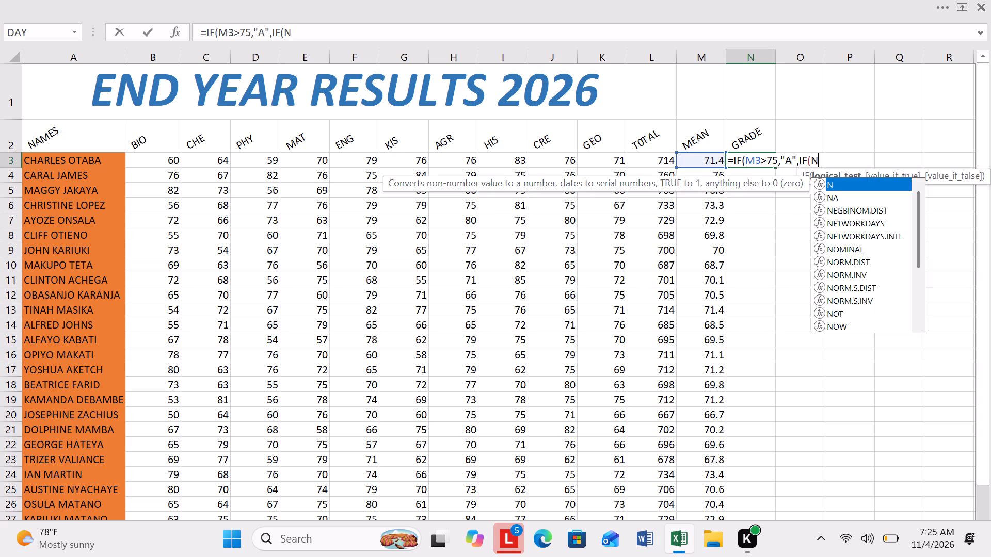
key(3)
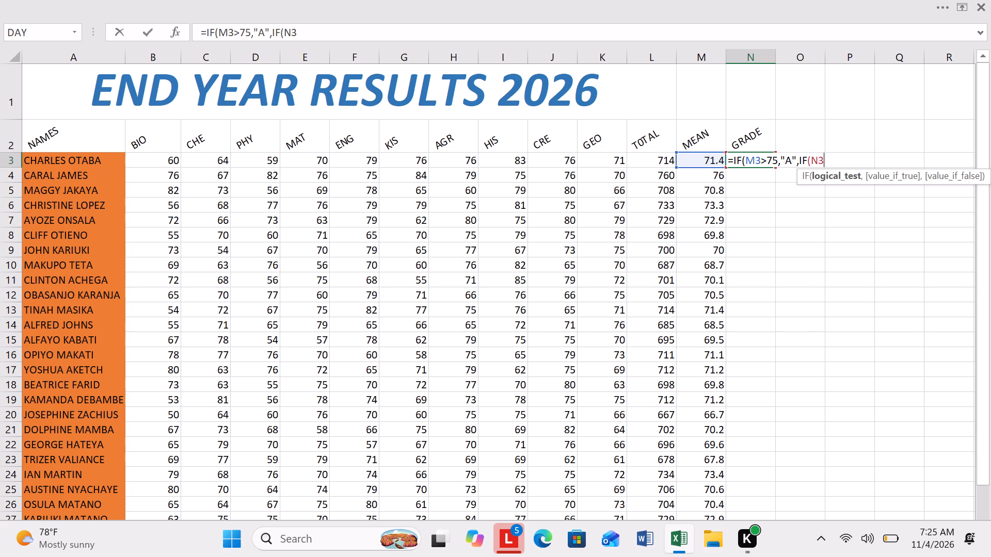
key(shift+greater)
key(6)
key(9)
key(comma)
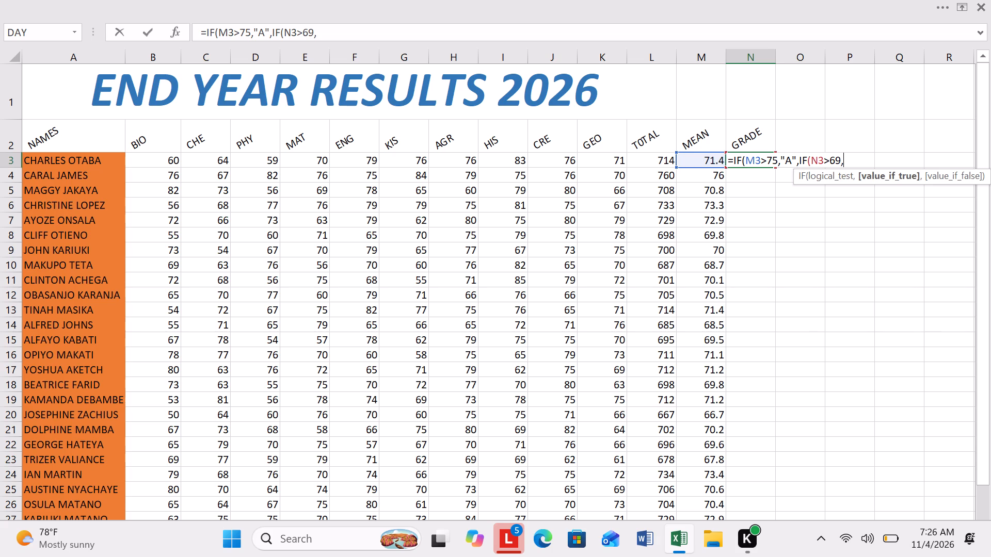
key(shift+quotedbl)
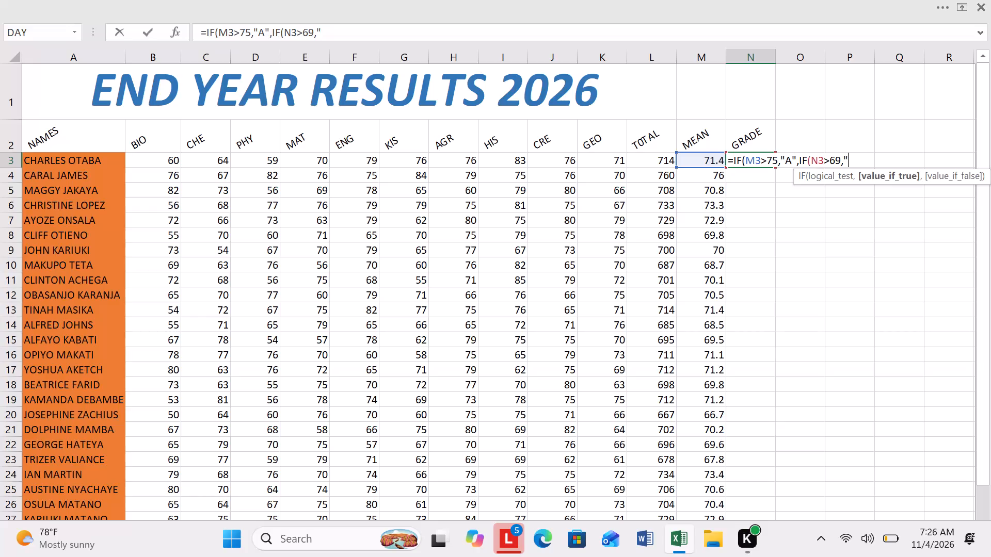
key(b)
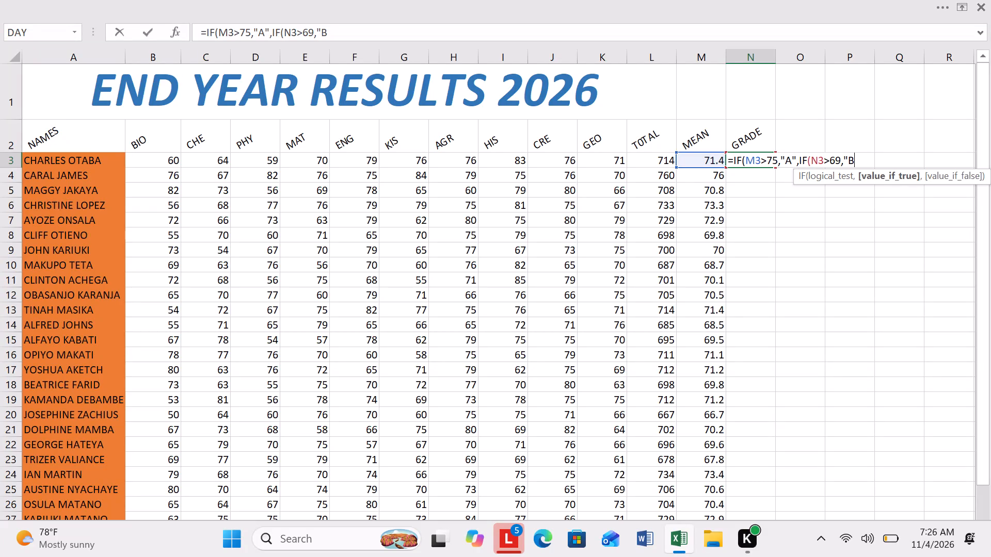
key(shift+quotedbl)
Add a third nested IF to the formula in cell N3 that gives "C" when N3>60.
key(comma)
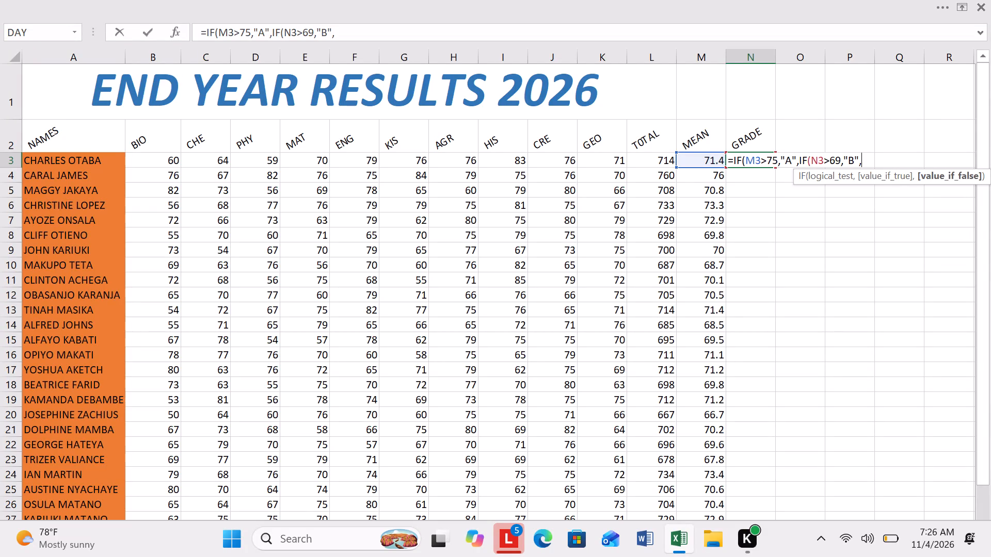
key(i)
key(f)
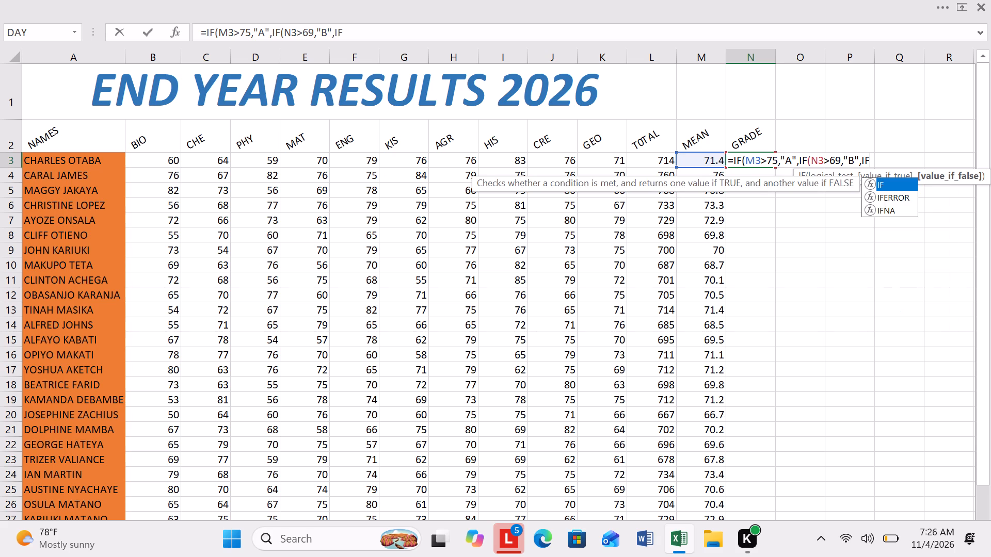
key(shift+parenleft)
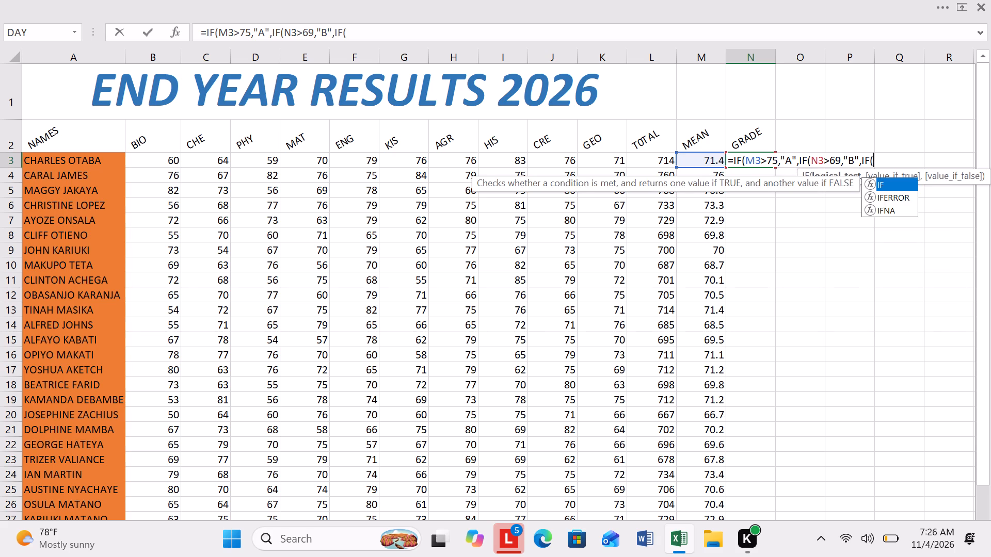
key(n)
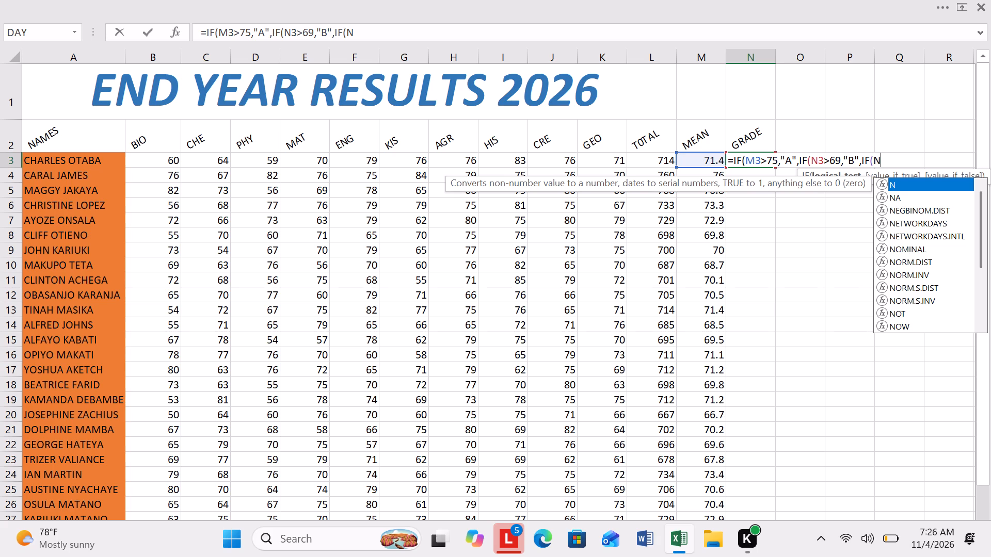
key(3)
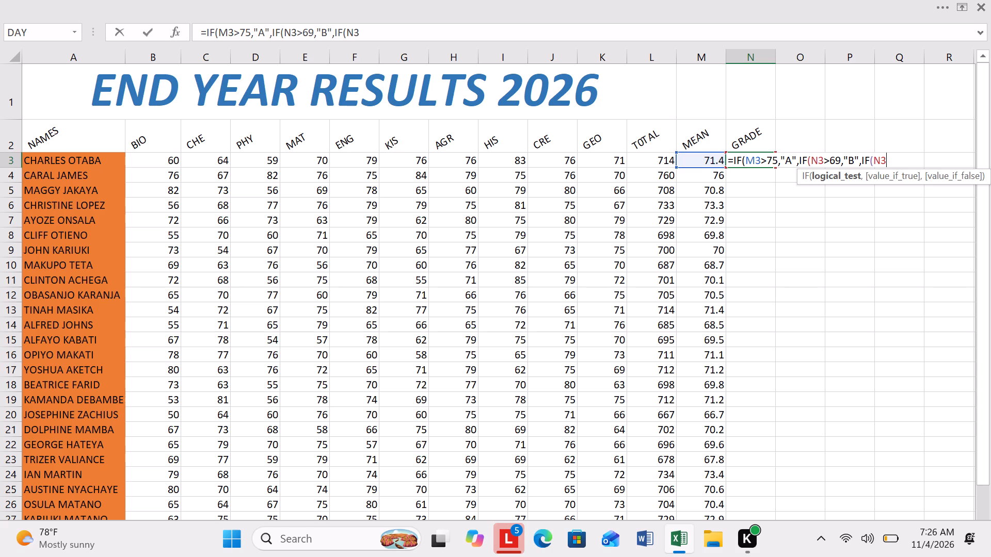
key(shift+greater)
text(60)
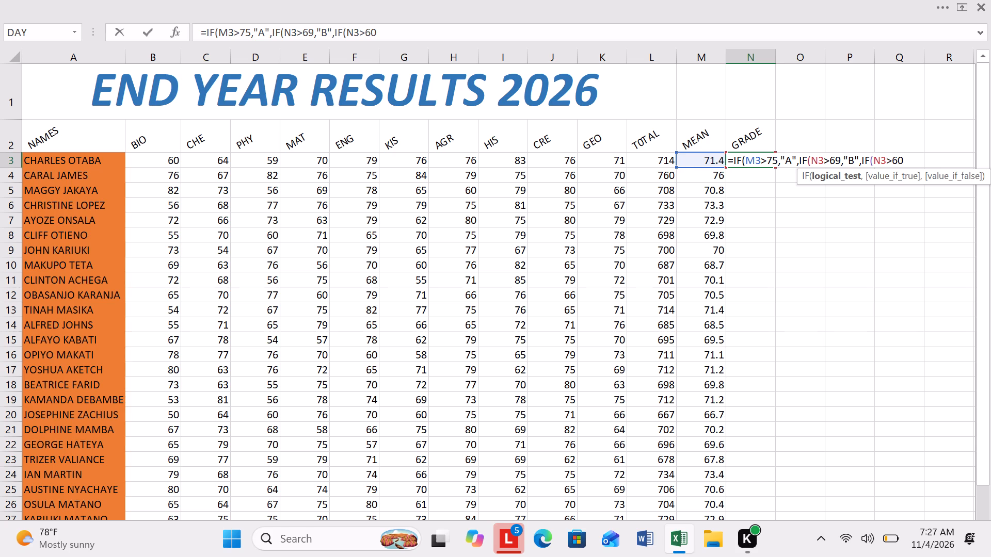
key(comma)
key(shift+quotedbl)
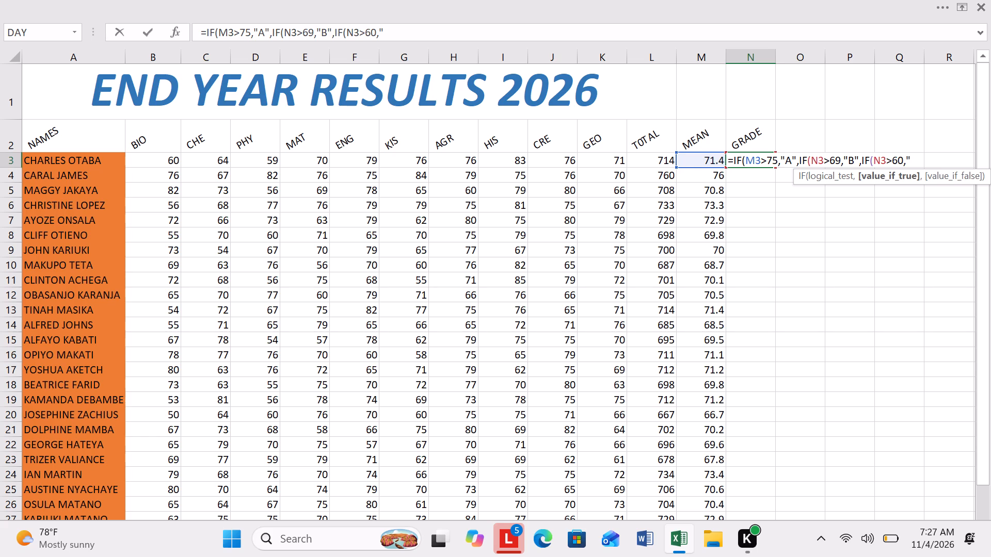
key(c)
key(shift+quotedbl)
Add a final nested IF giving "D" when N3<60, close all four parentheses and enter the formula in cell N3.
key(comma)
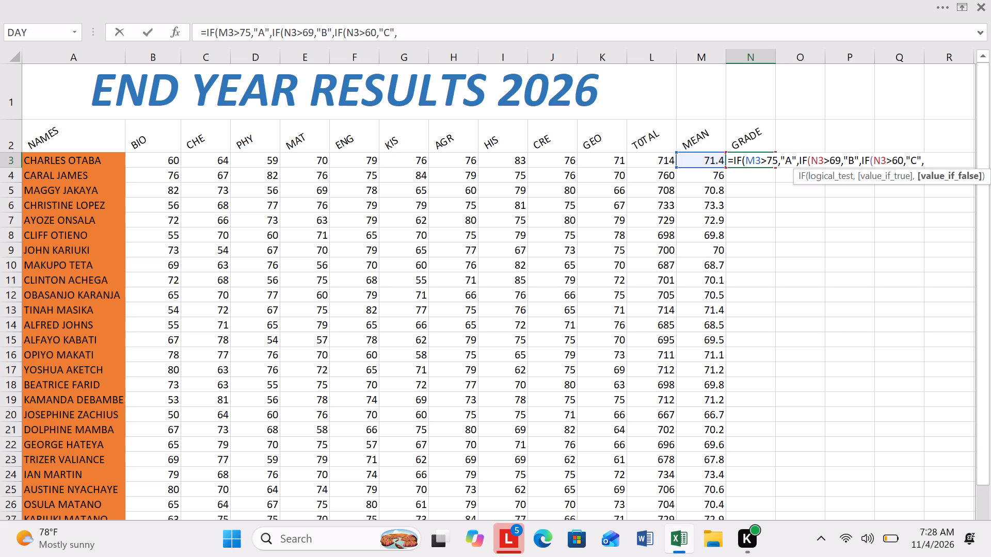
text(IF)
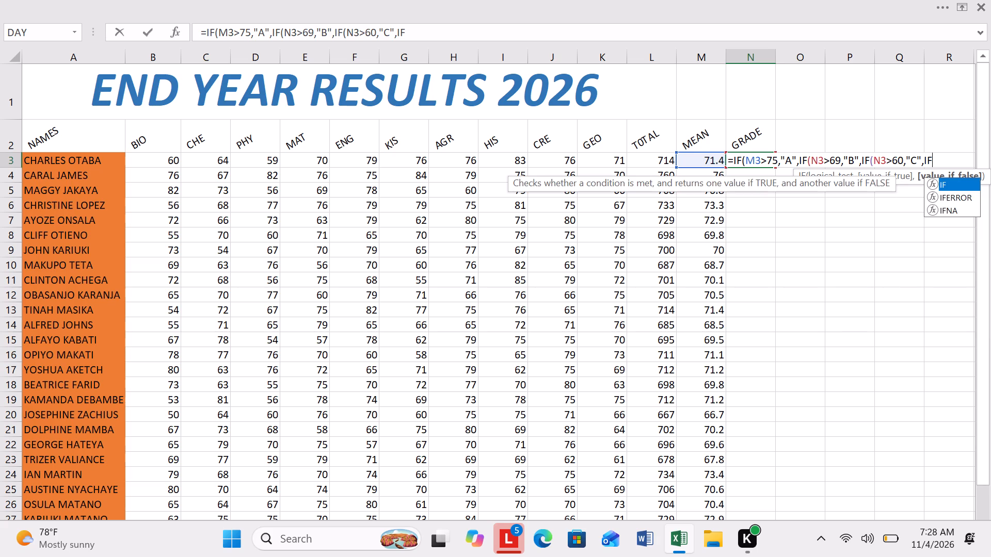
key(shift+parenleft)
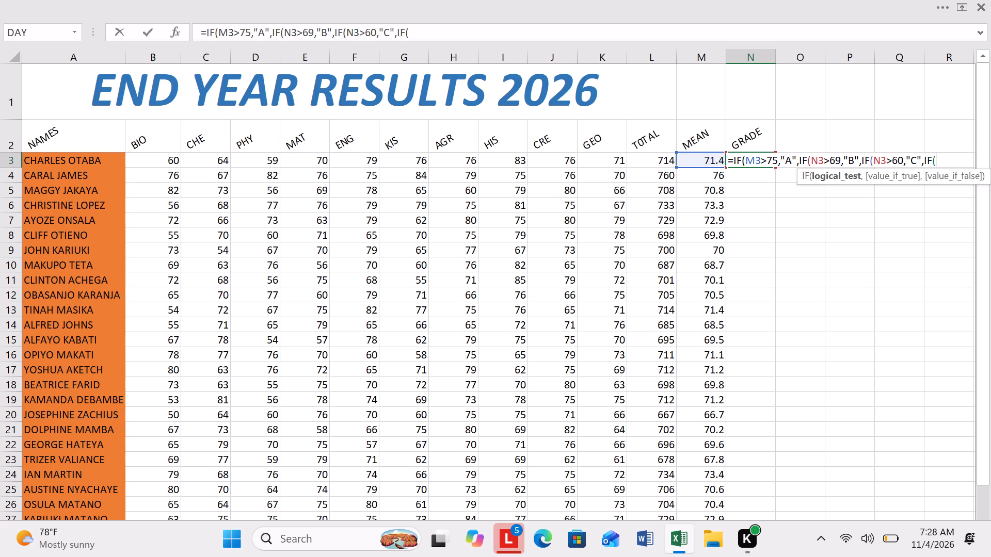
key(n)
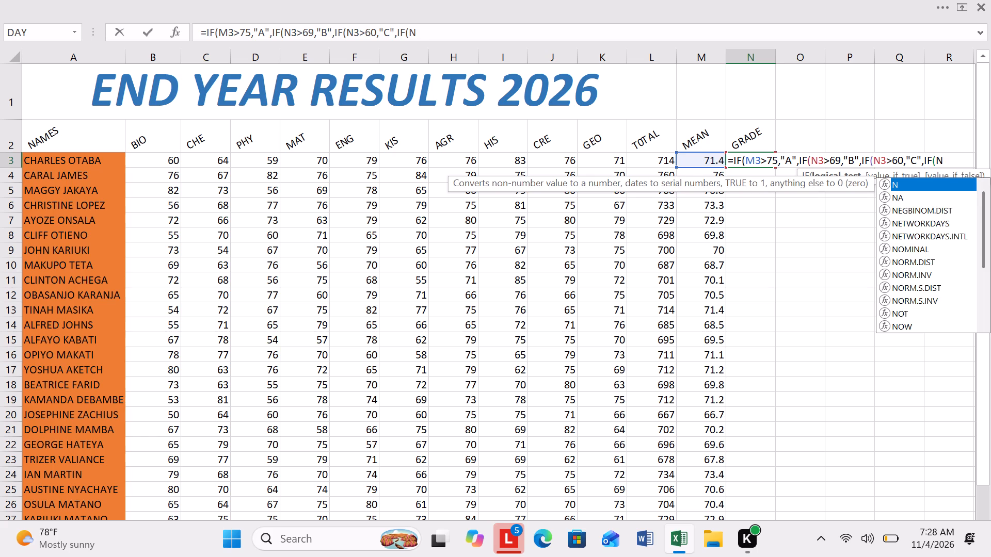
key(3)
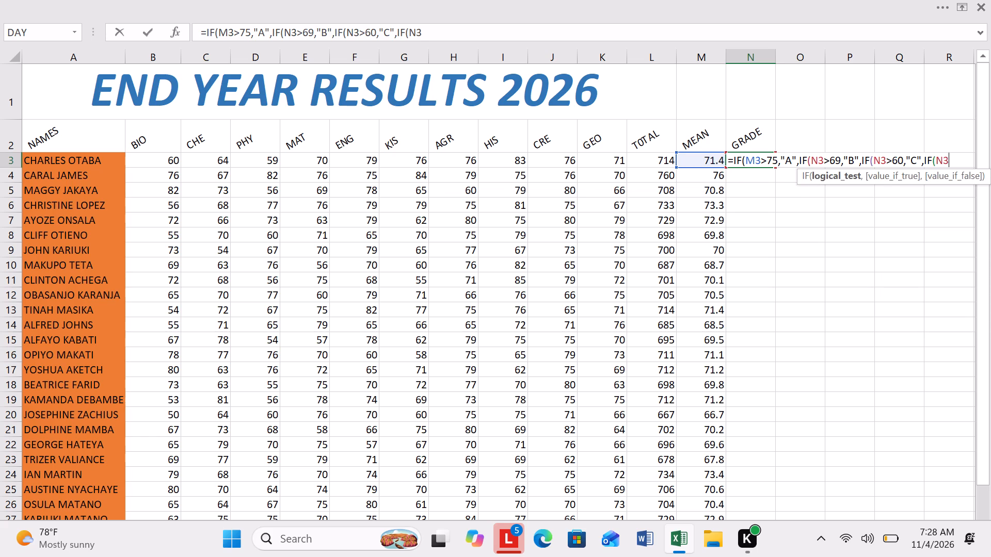
key(shift+less)
text(60)
key(comma)
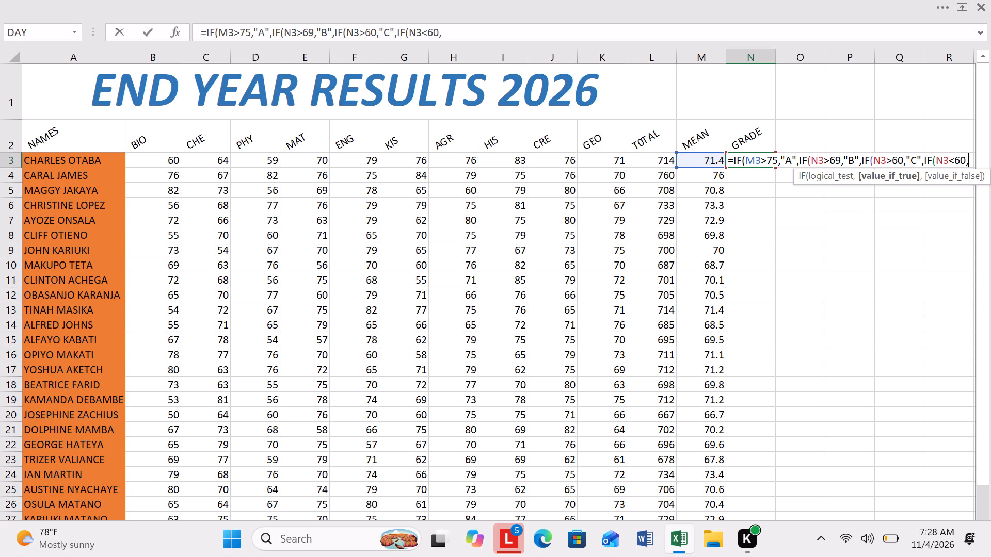
key(shift+quotedbl)
key(d)
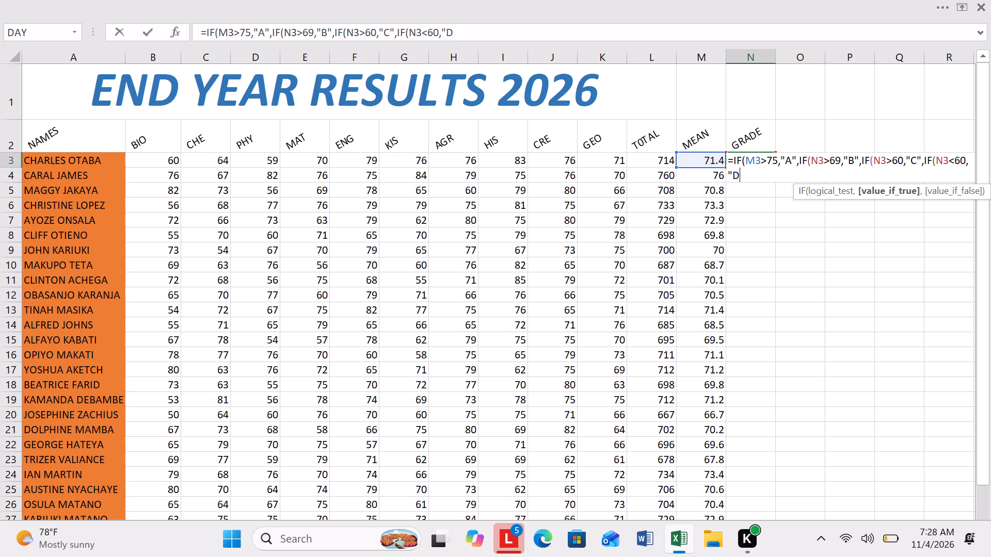
key(shift+quotedbl)
text()))))
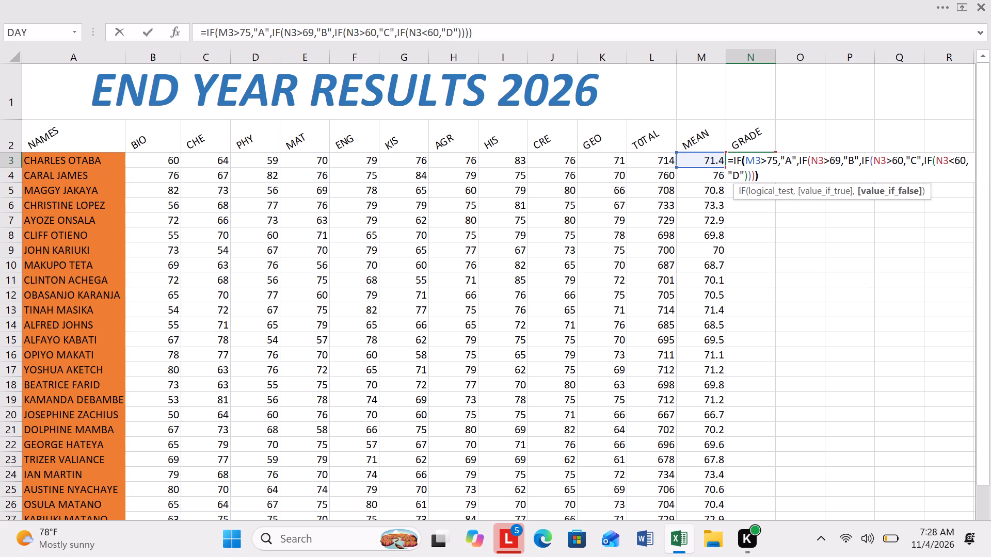
key(Return)
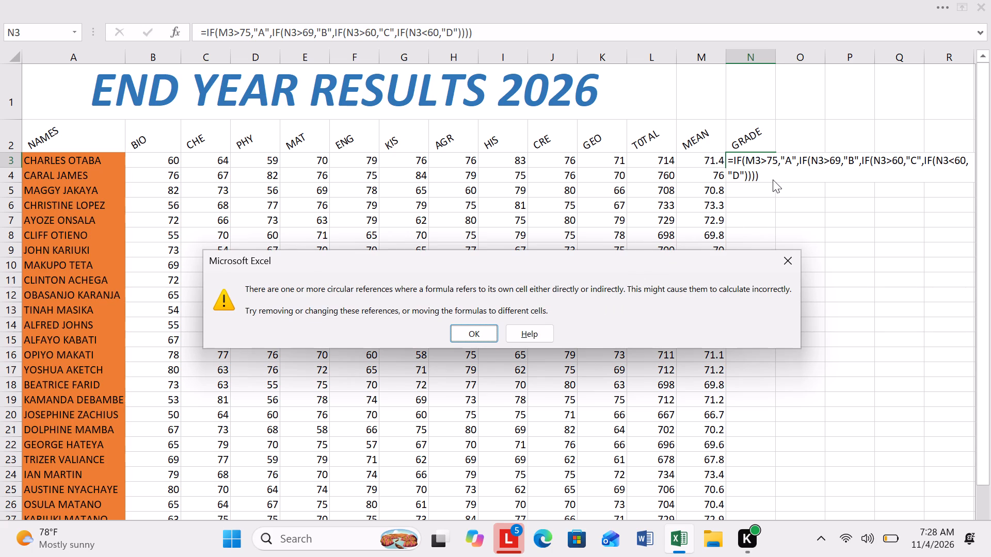
click(473, 331)
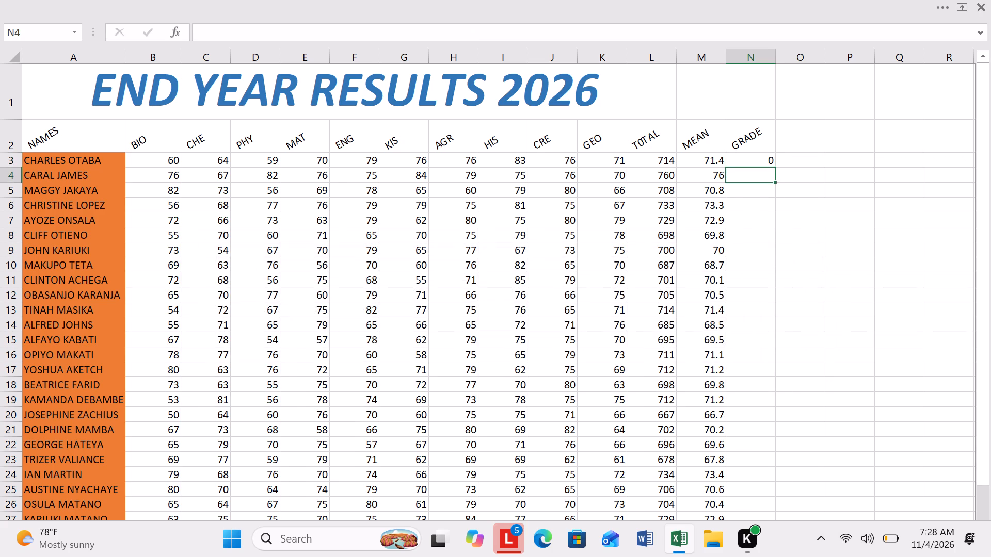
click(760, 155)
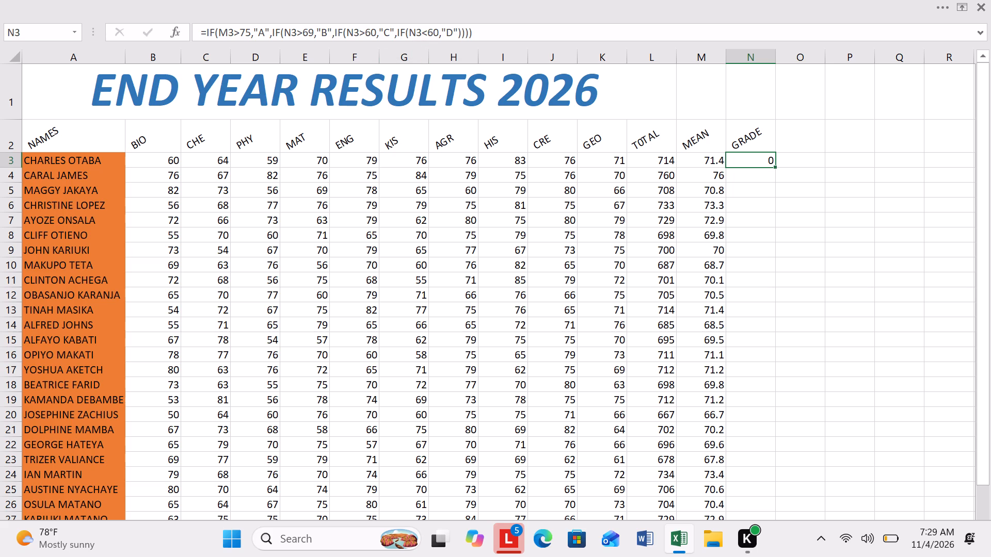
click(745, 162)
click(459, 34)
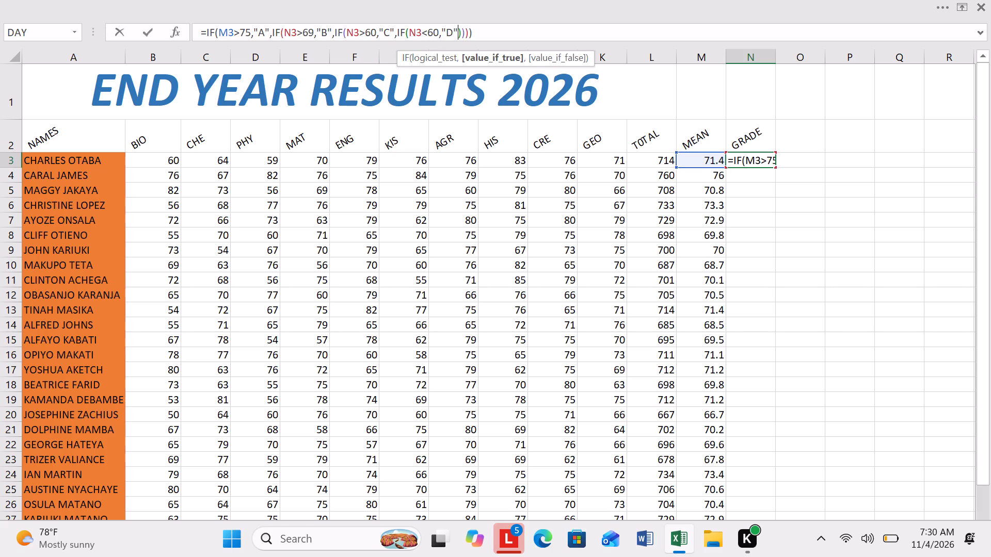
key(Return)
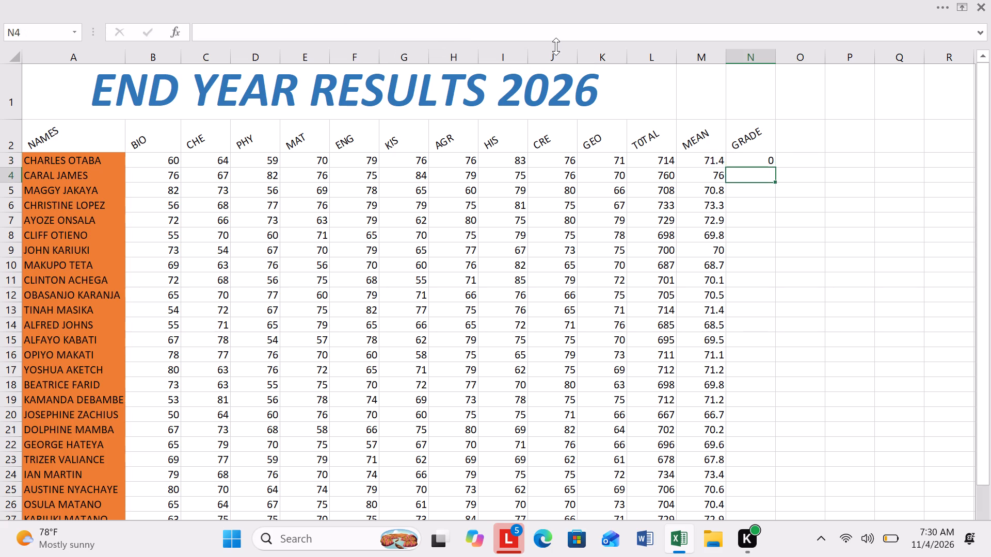
Remove the final nested IF for grade "D" from cell N3's formula and enter it as =IF(M3>75,"A",IF(N3>69,"B",IF(N3>60,"C"))), accepting the parenthesis correction.
click(751, 161)
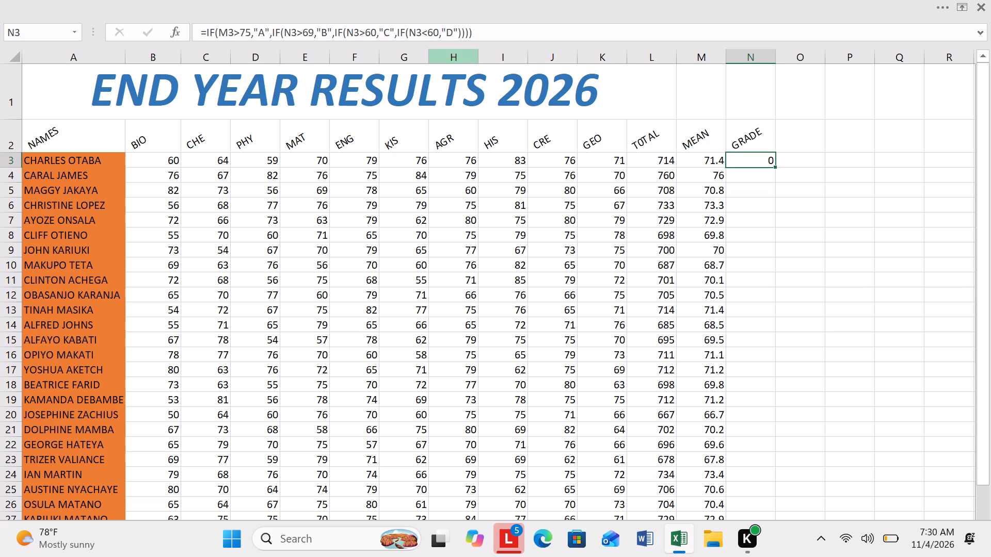
click(456, 34)
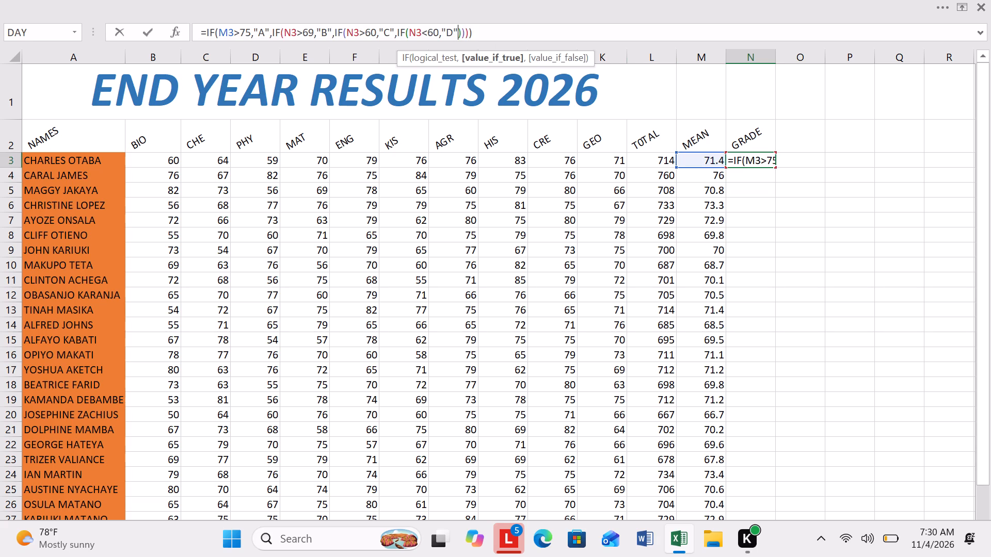
key(BackSpace)
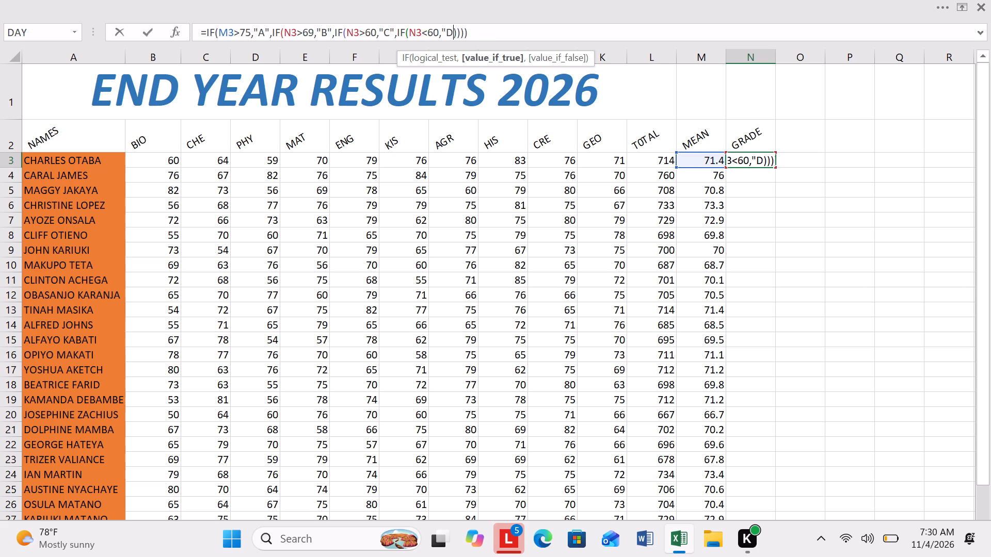
key(BackSpace)
key(BackSpace)
key(BackSpace)
key(BackSpace)
key(BackSpace)
key(BackSpace)
key(BackSpace)
key(BackSpace)
key(BackSpace)
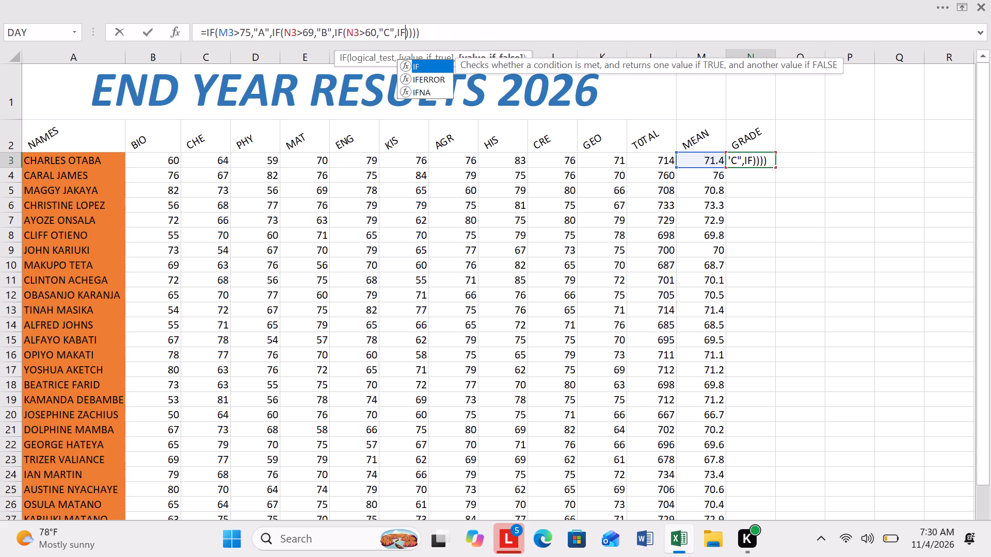
key(BackSpace)
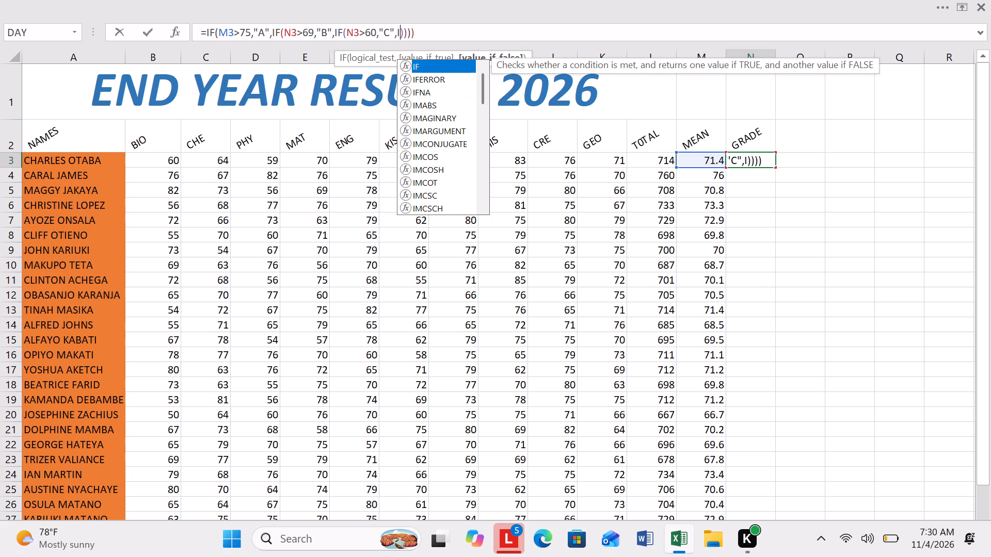
key(BackSpace)
key(BackSpace)
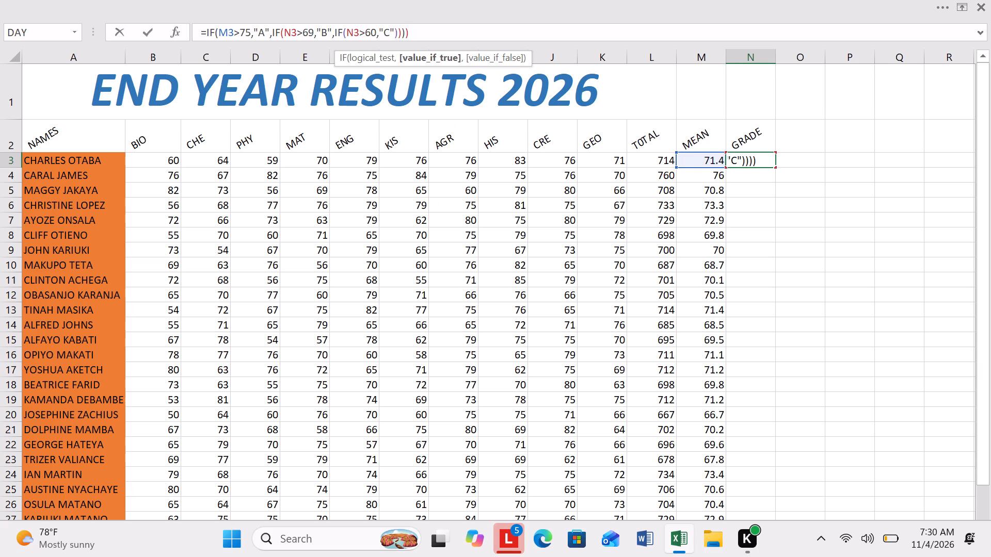
key(Return)
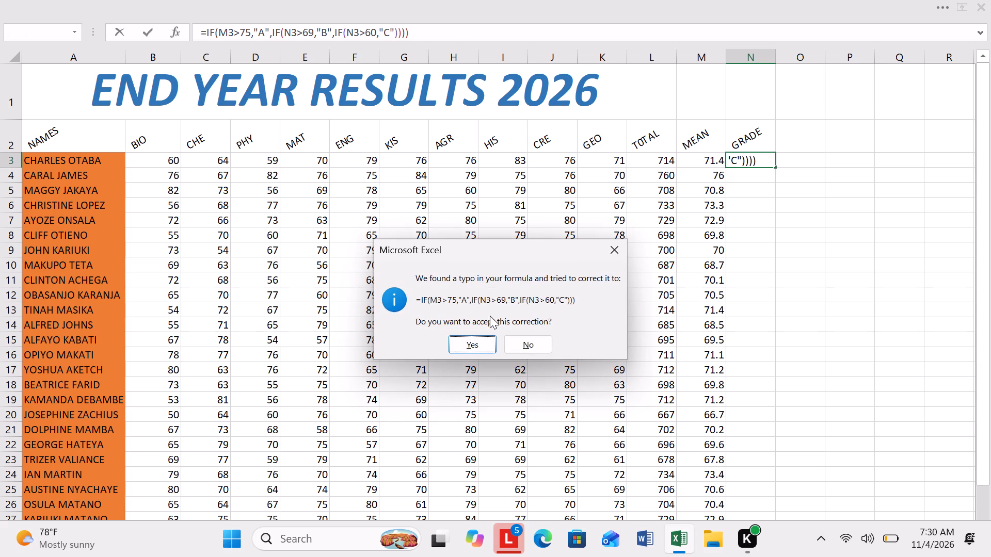
click(476, 346)
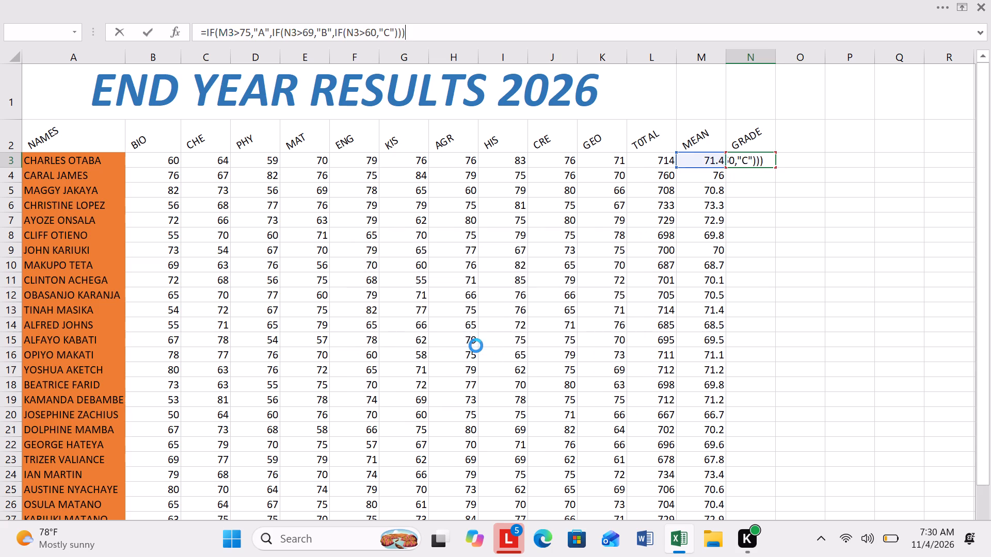
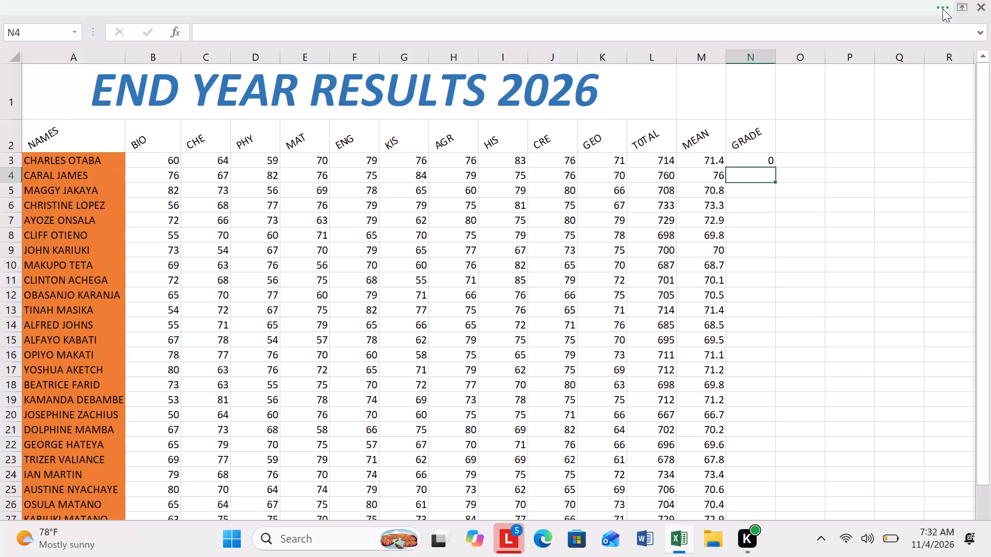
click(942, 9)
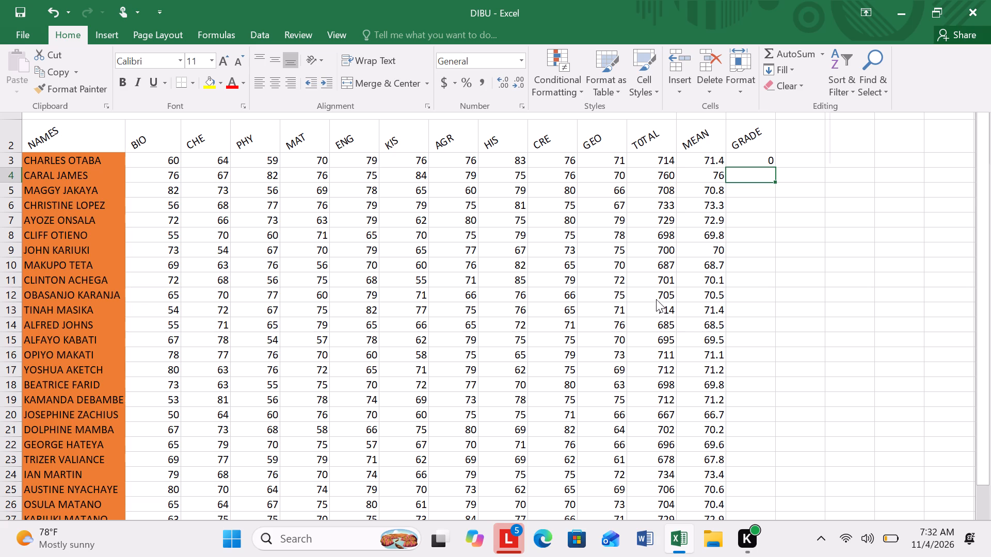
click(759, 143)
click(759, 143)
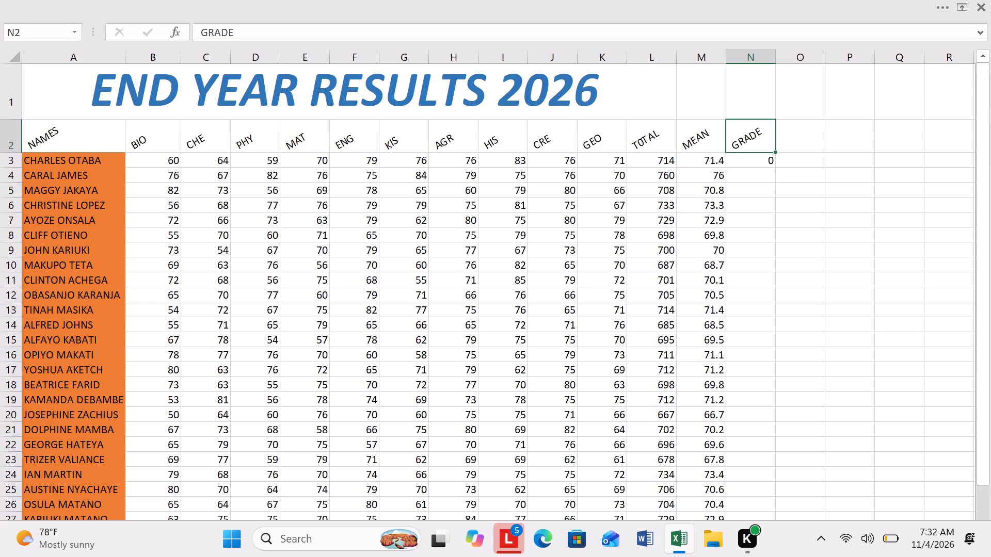
Edit the formula in cell N3 by inserting a reference to cell N3 before the 60 in the third IF test, and enter it.
click(762, 159)
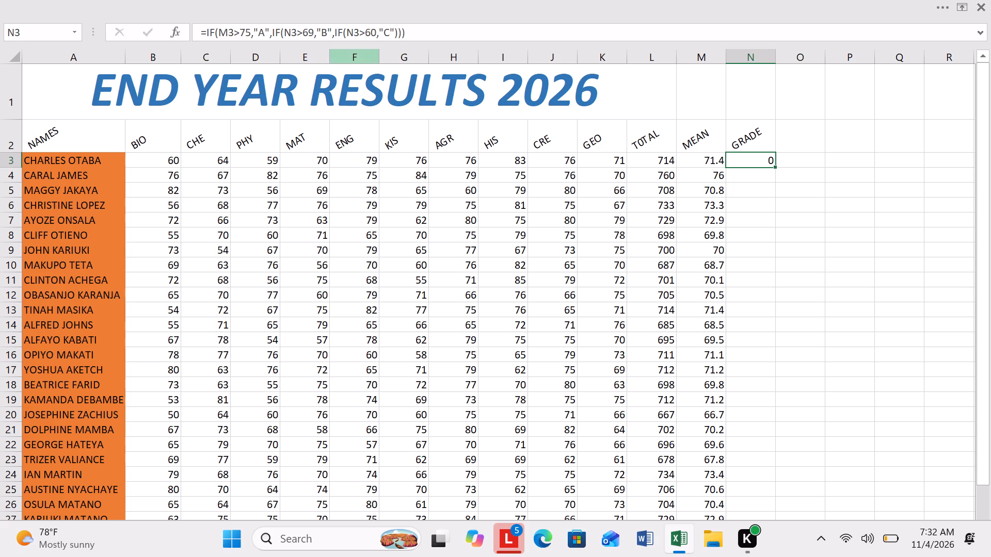
click(366, 36)
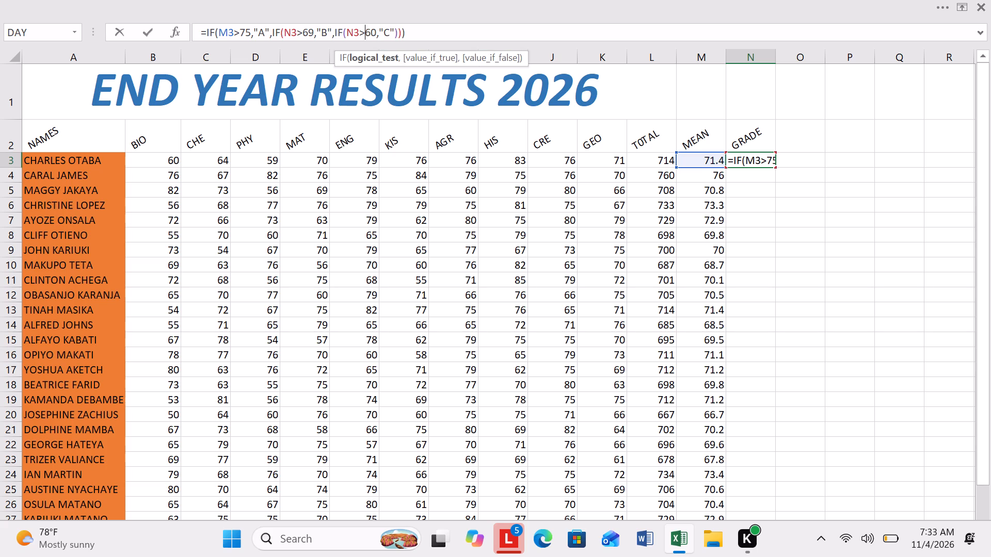
click(760, 185)
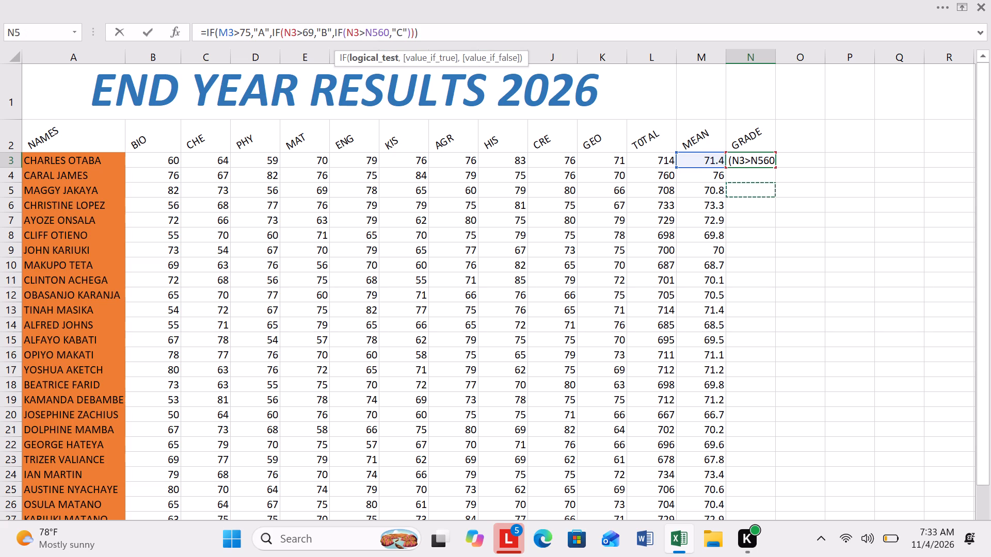
click(757, 179)
click(757, 177)
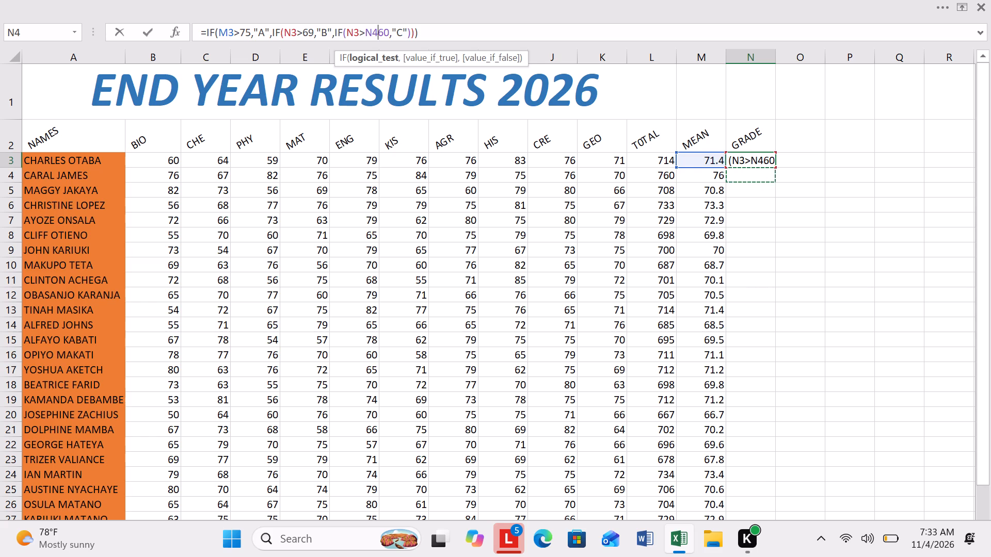
click(758, 163)
key(Return)
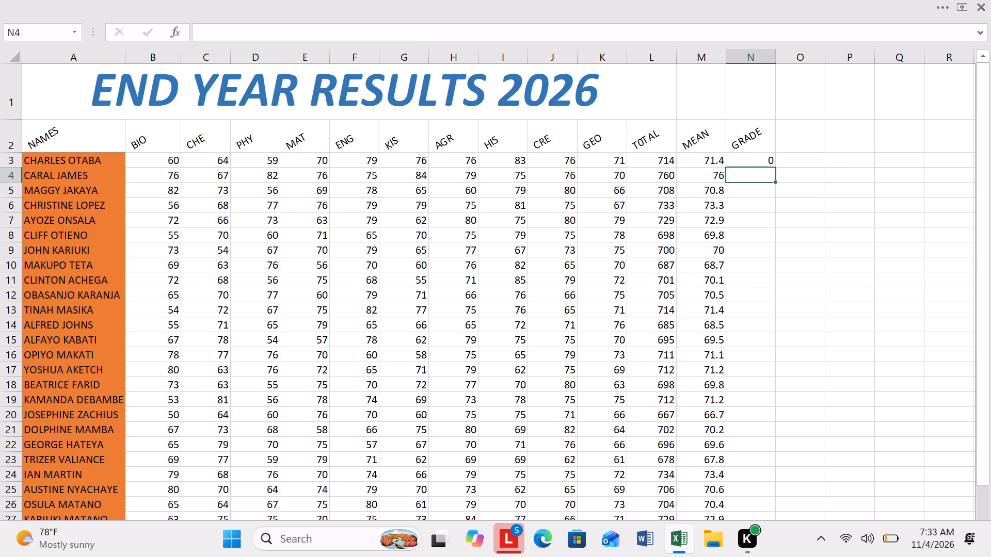
Start an IF formula in cell N4 that gives "A" when M4>75, leaving it open for the value if false.
key(equal)
text(IF)
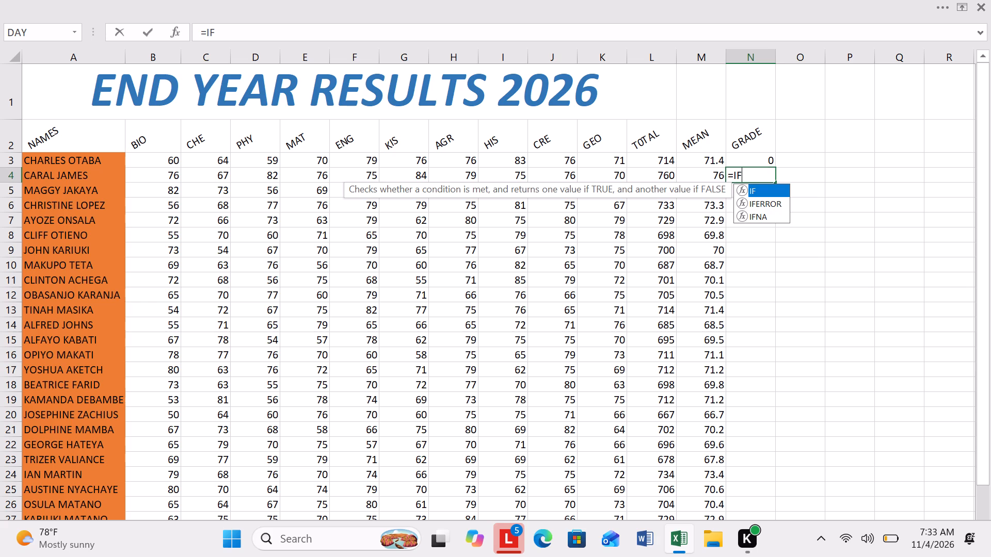
key(shift+parenleft)
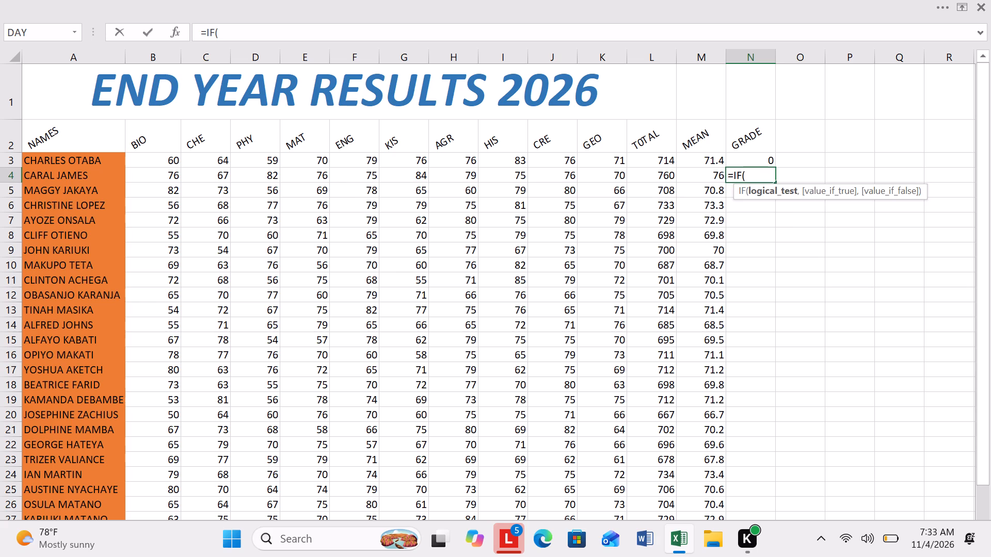
key(m)
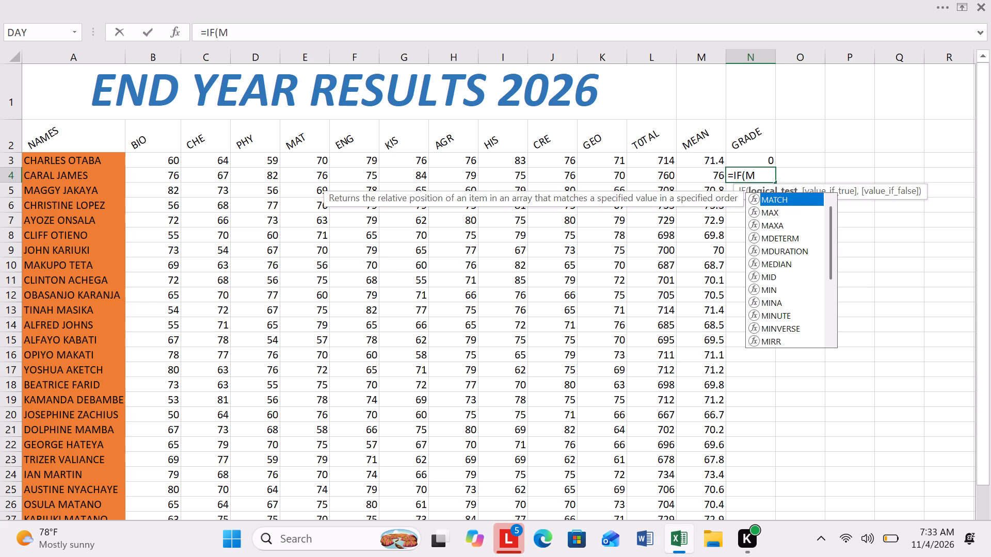
key(4)
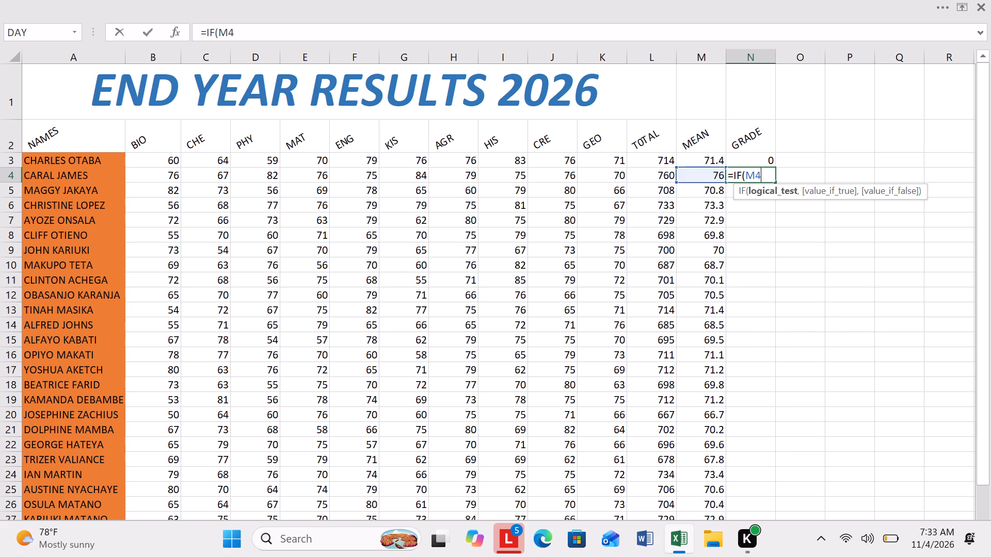
key(shift+greater)
key(7)
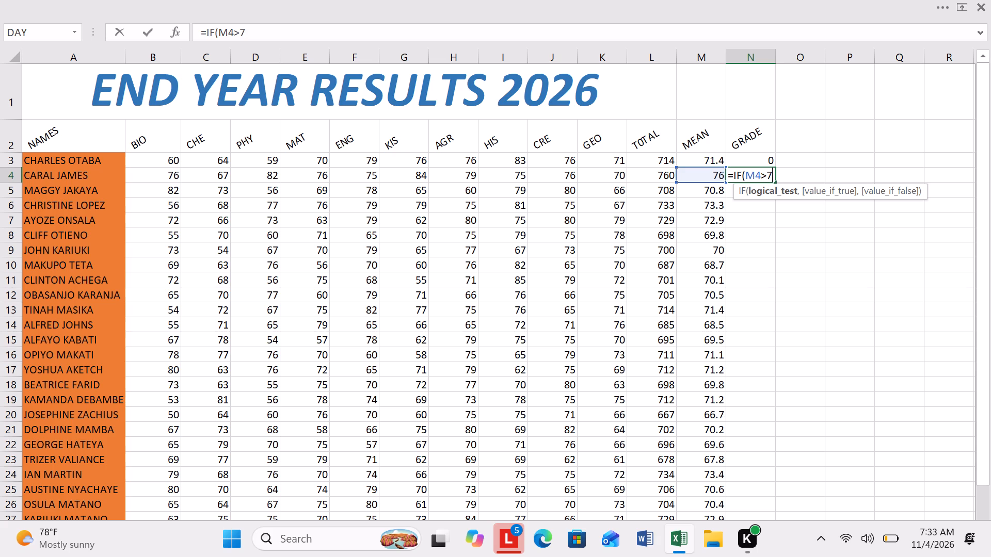
key(5)
key(comma)
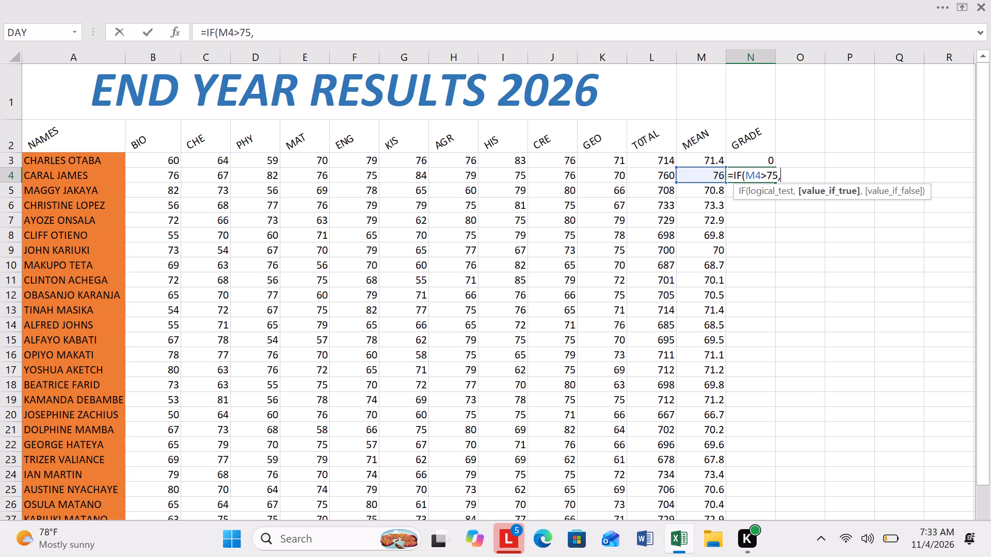
key(shift+quotedbl)
key(a)
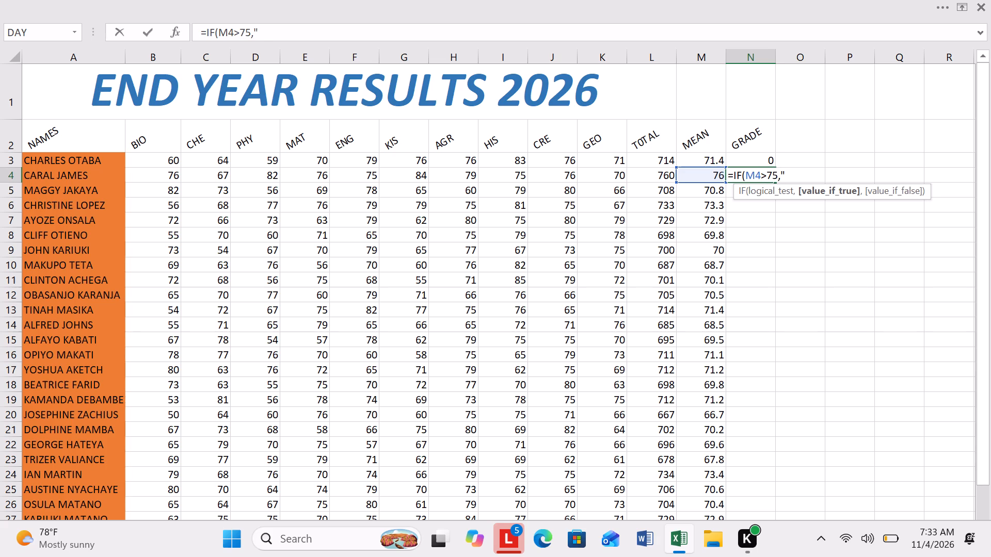
key(shift+quotedbl)
key(comma)
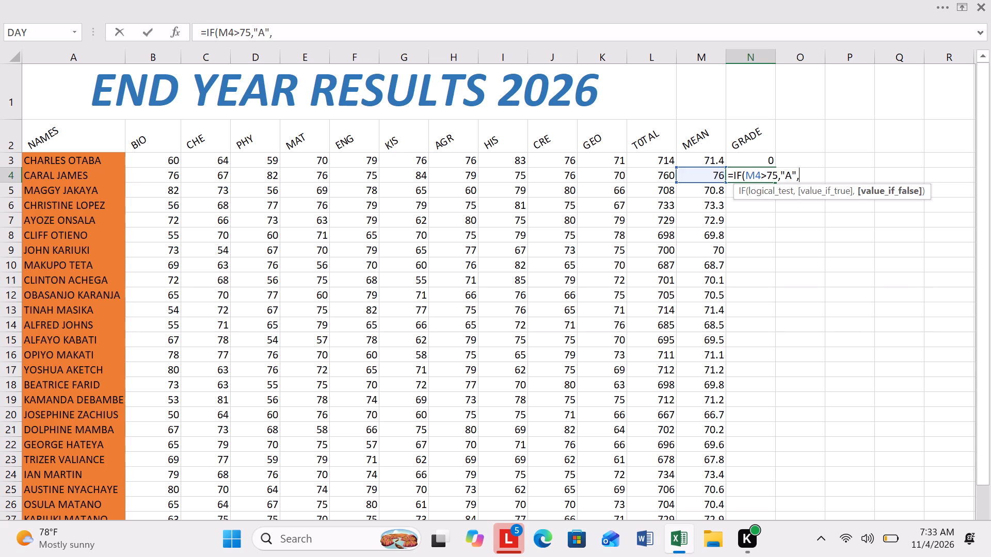
Extend the unfinished formula in cell N4 with a nested IF that gives "B" when M4>69.
text(IF)
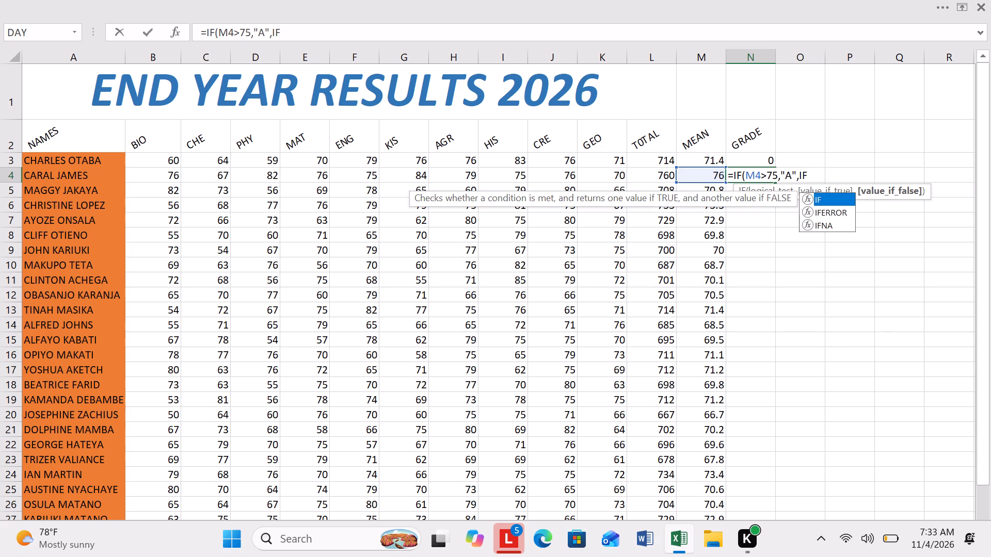
key(shift+parenleft)
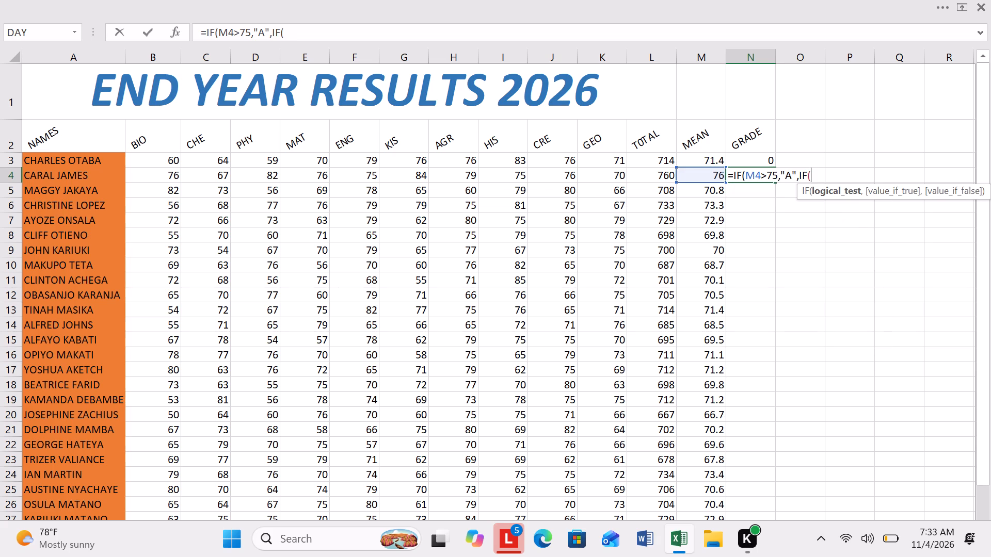
key(m)
key(4)
key(shift+greater)
text(69)
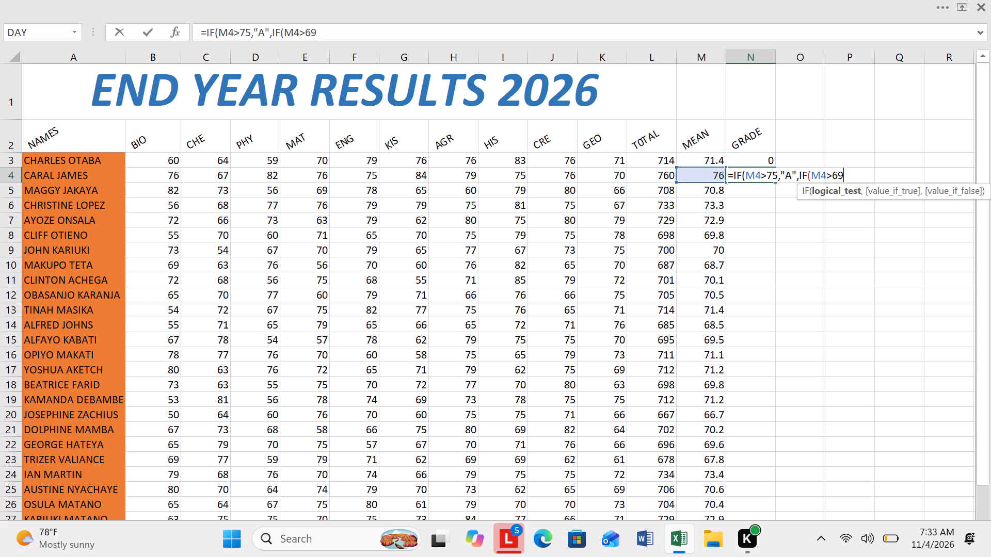
key(comma)
key(shift+quotedbl)
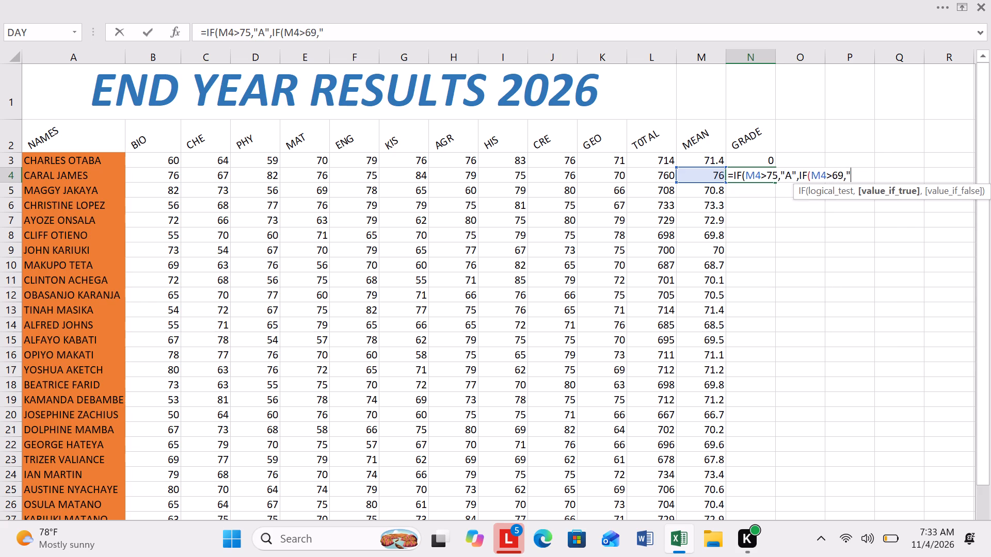
key(b)
key(shift+quotedbl)
Add a third nested IF giving "C" when M4<69, close all three parentheses and enter the formula in cell N4.
text(,IF)
key(shift+parenleft)
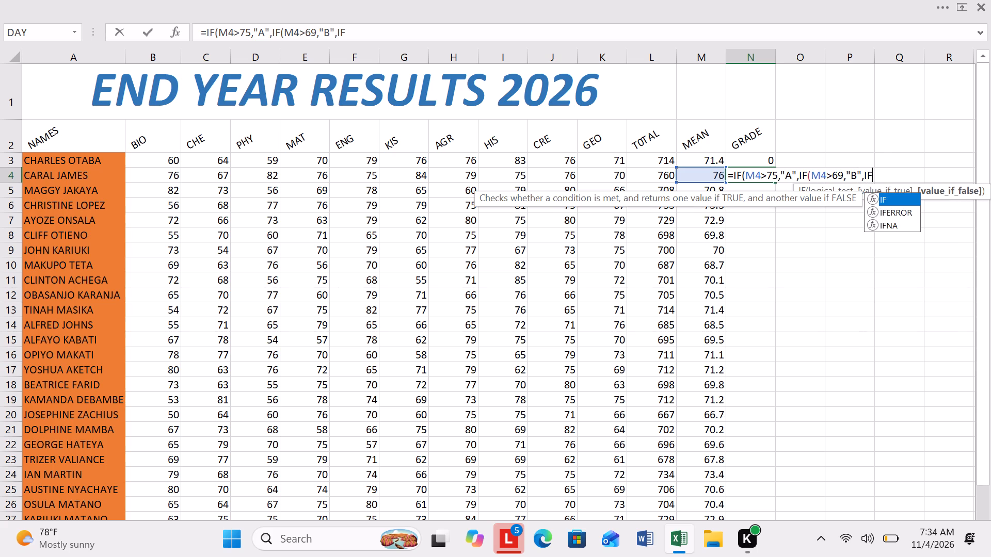
key(m)
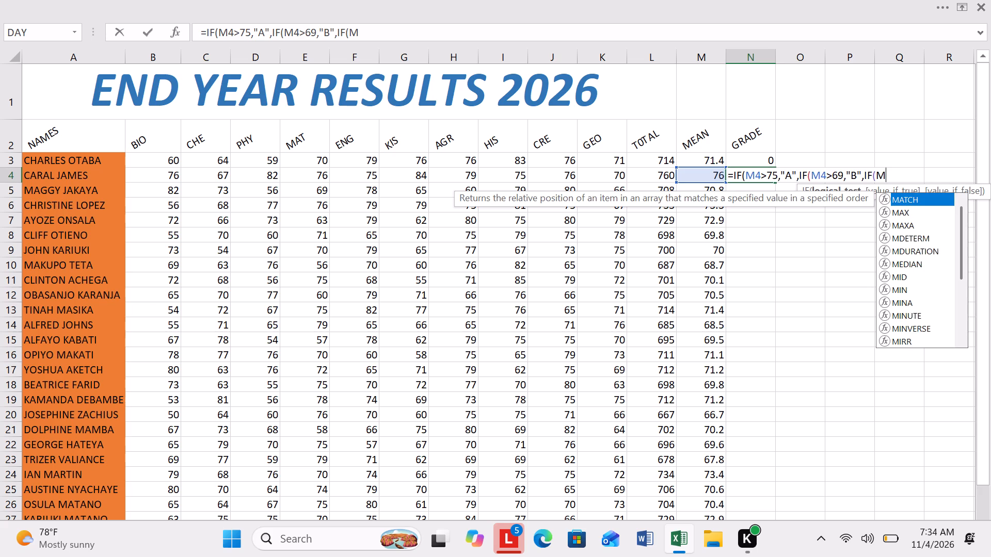
key(4)
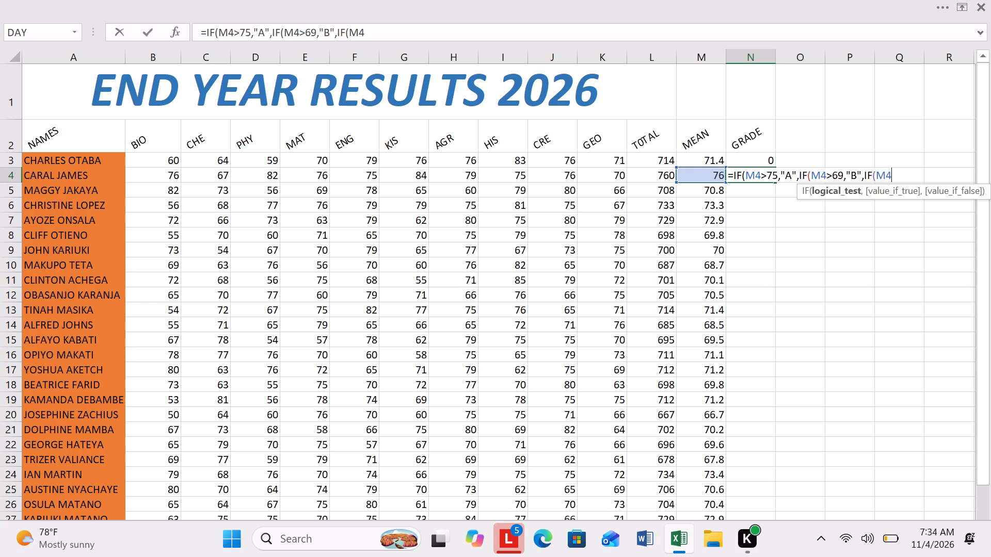
key(shift+less)
text(69)
key(comma)
key(shift+quotedbl)
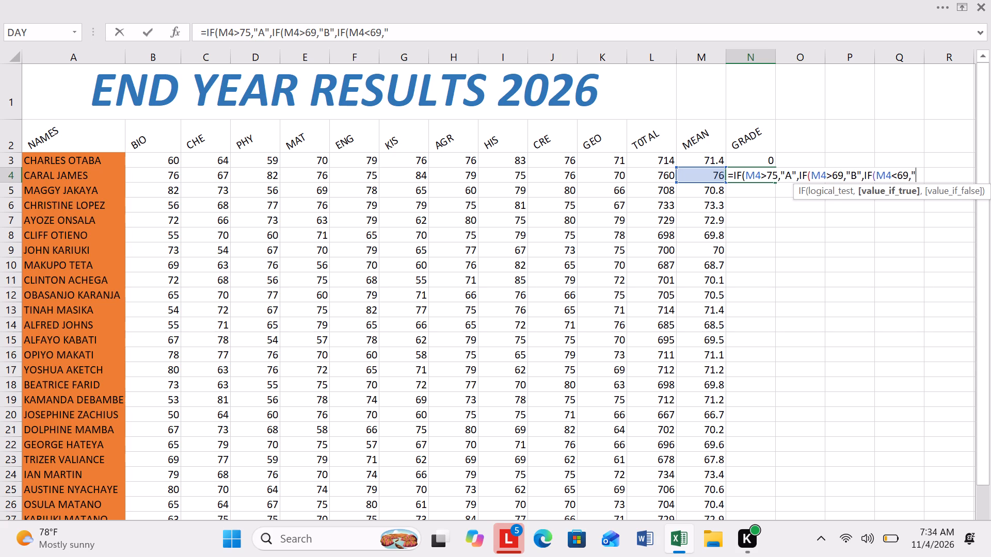
key(c)
key(shift+quotedbl)
text())))
key(Return)
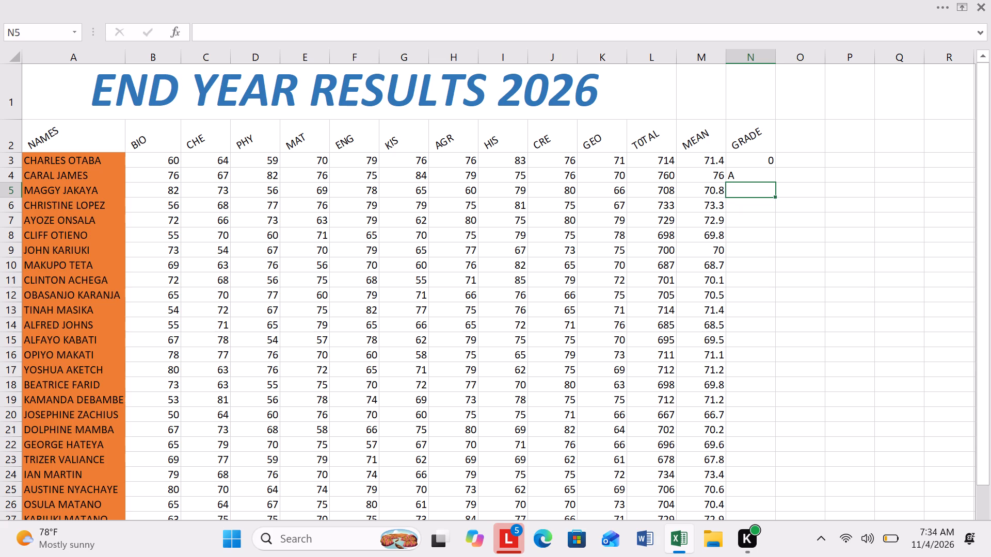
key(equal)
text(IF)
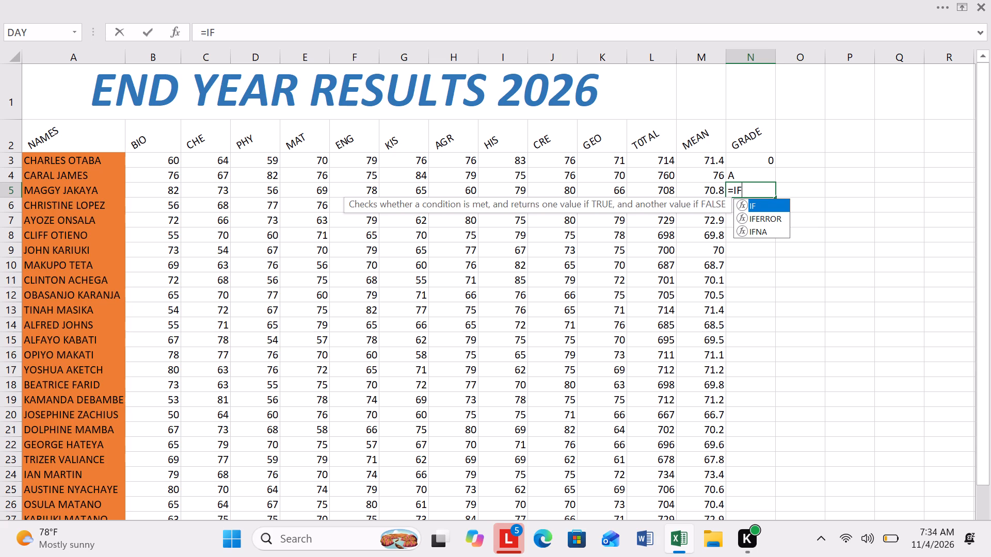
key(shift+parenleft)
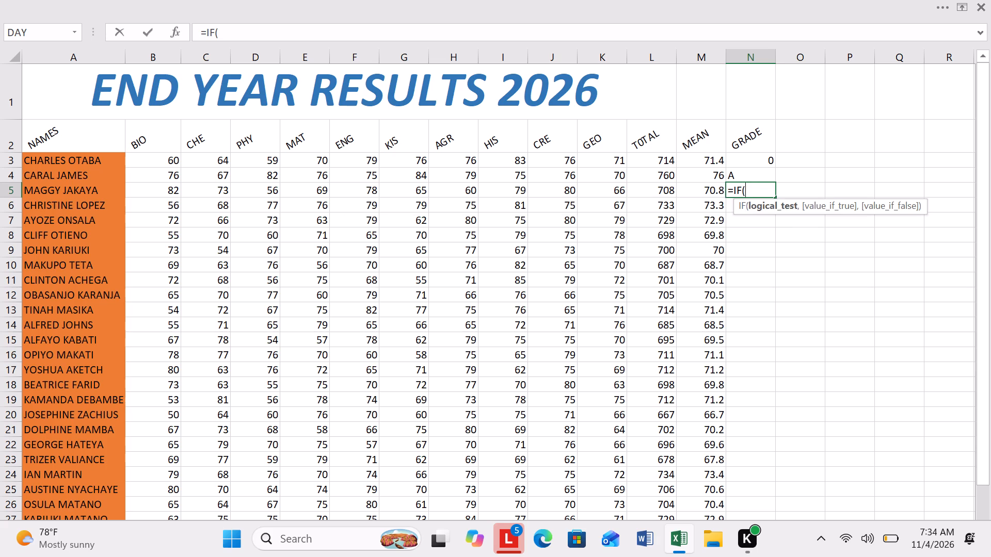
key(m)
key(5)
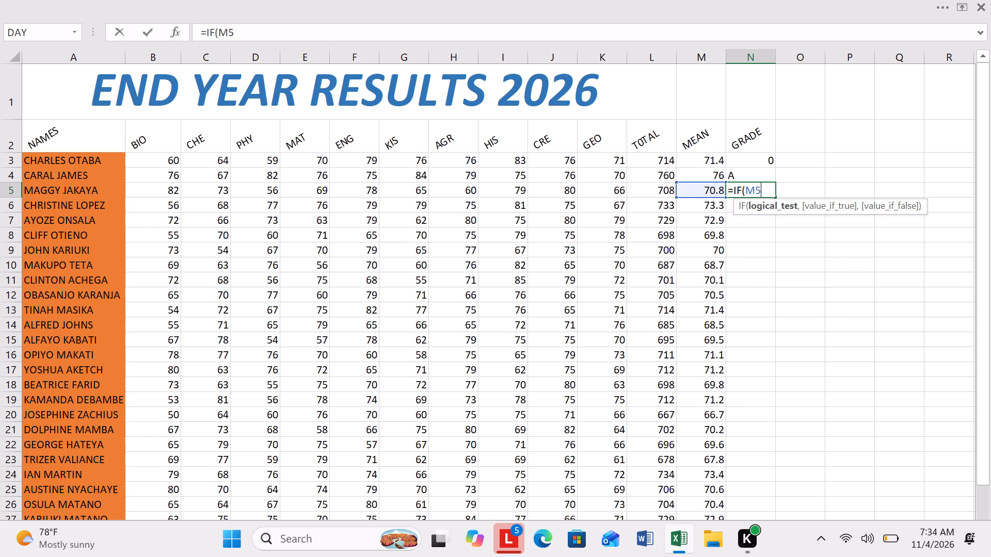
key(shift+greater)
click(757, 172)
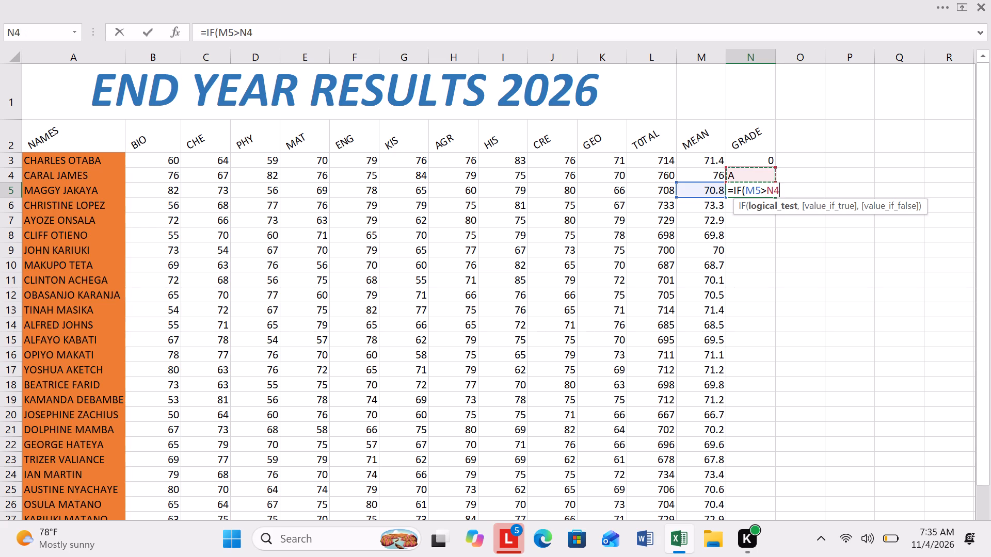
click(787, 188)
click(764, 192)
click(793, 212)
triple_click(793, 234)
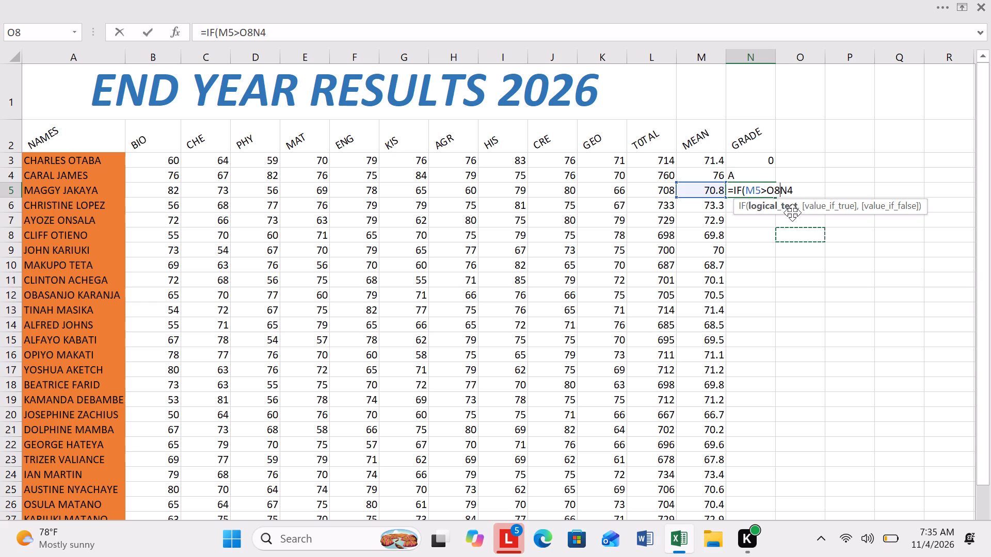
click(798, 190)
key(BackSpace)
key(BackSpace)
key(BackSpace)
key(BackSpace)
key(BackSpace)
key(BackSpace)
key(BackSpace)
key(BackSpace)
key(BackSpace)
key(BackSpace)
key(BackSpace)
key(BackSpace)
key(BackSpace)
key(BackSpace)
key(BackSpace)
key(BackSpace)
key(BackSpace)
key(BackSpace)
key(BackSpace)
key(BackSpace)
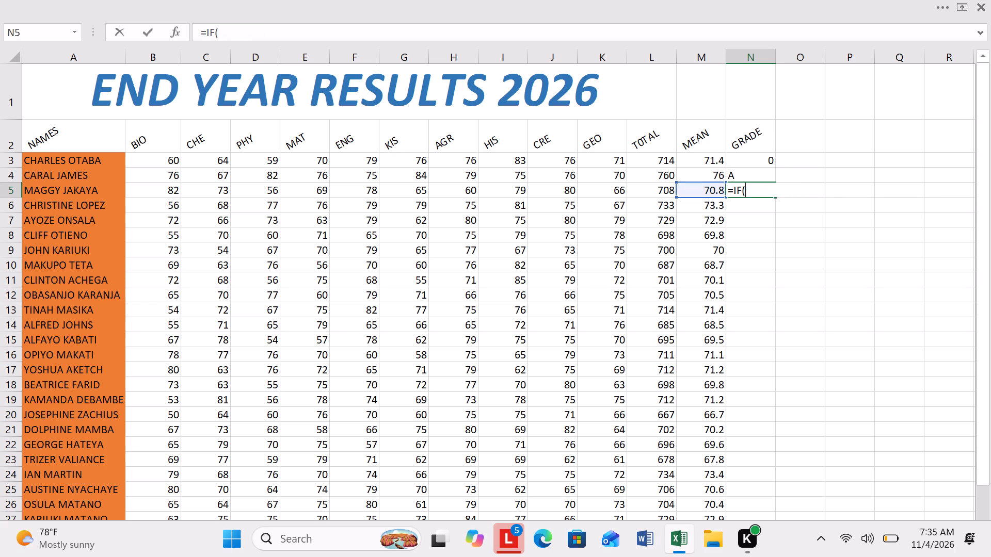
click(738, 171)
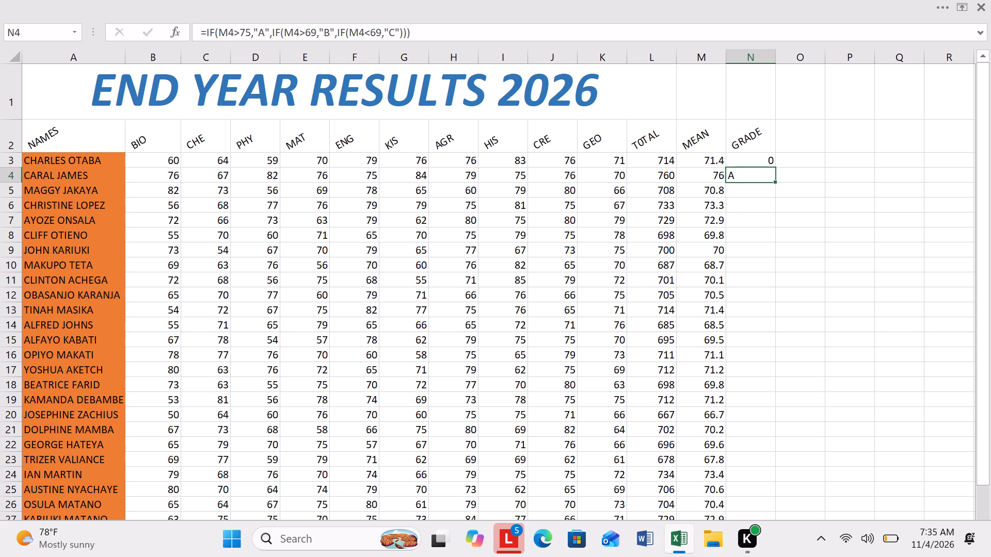
Start an IF formula in cell N5 that gives "A" when M5>75, leaving it open for the value if false.
click(752, 193)
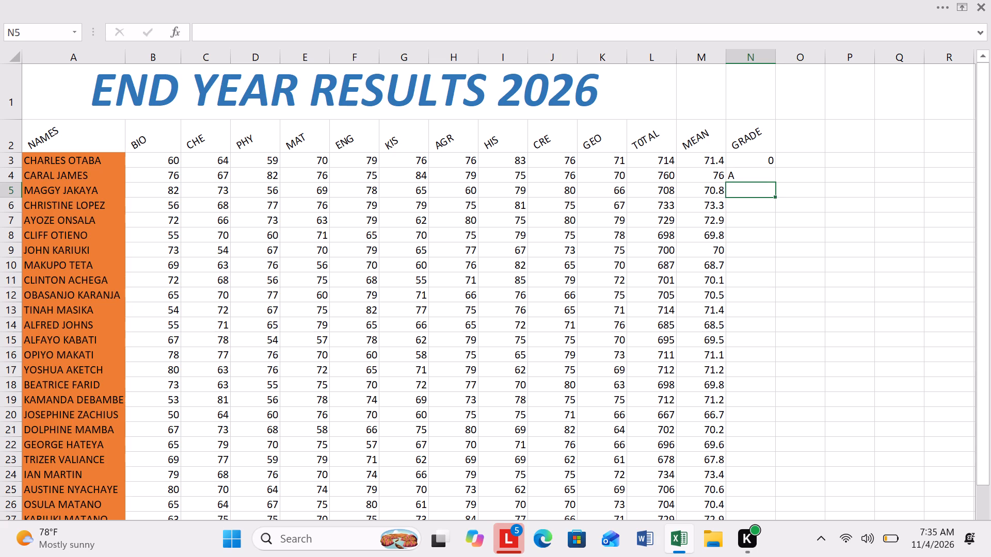
key(equal)
text(IF)
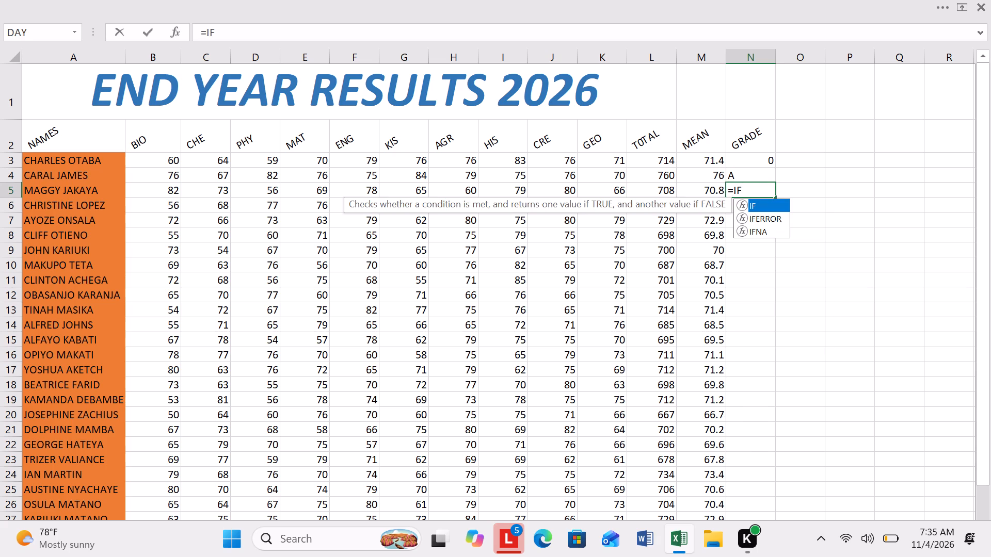
text((M)
key(4)
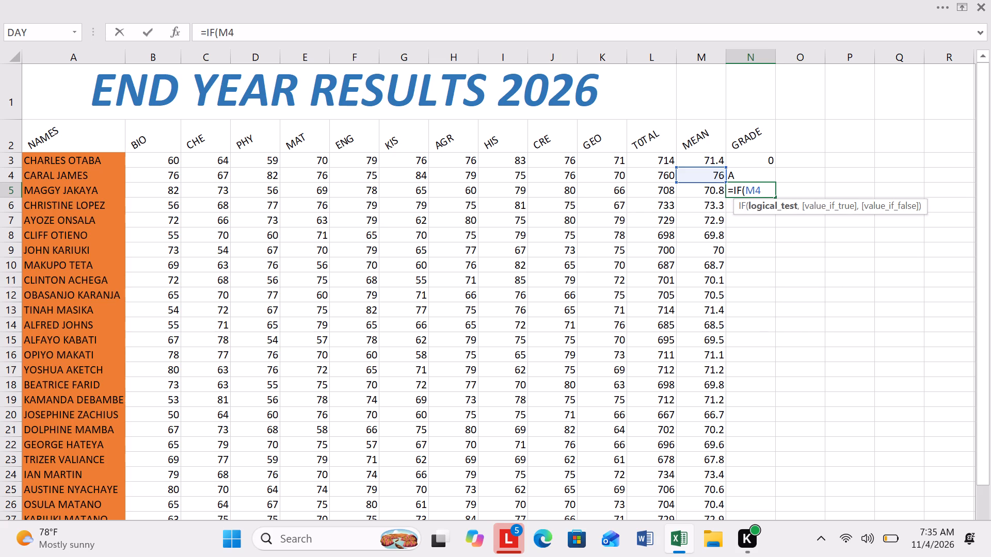
key(BackSpace)
key(5)
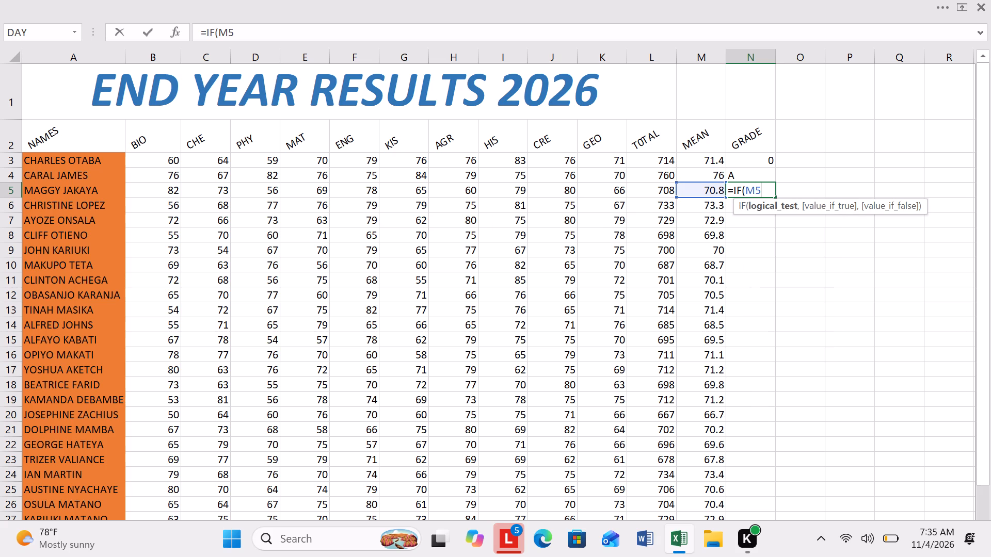
key(shift+greater)
text(75)
key(comma)
key(shift+quotedbl)
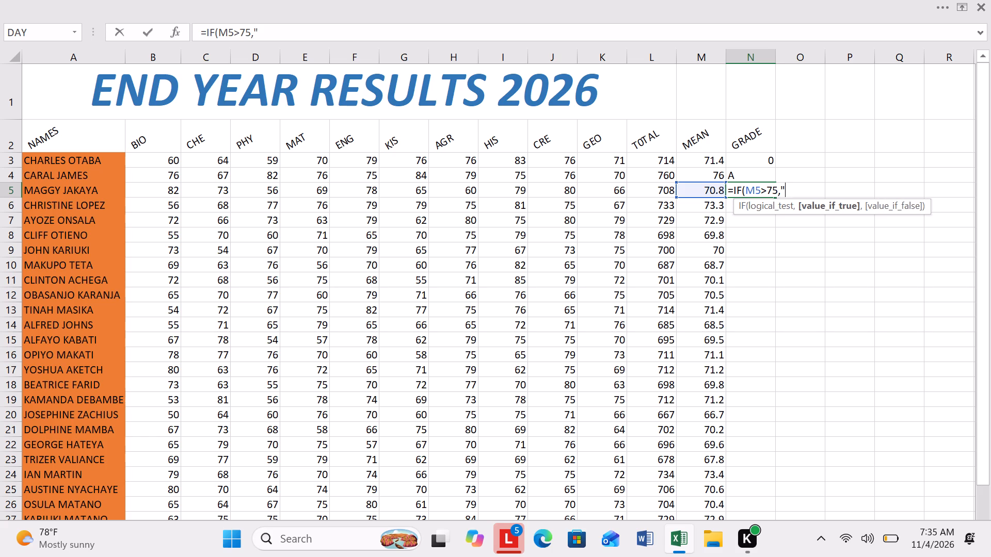
key(a)
key(shift+quotedbl)
Extend the unfinished formula in cell N5 with a nested IF that gives "B" when M5>69.
text(,IF)
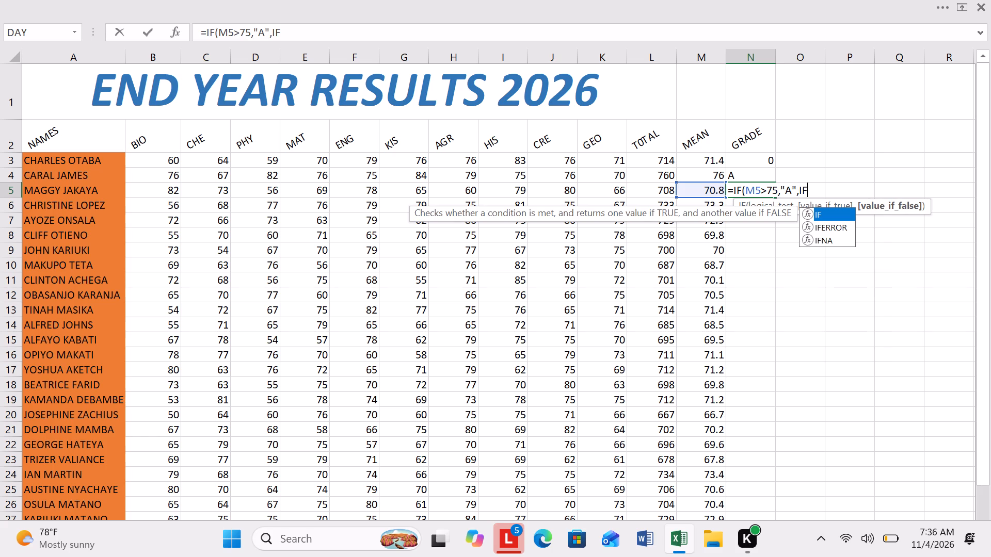
key(shift+parenleft)
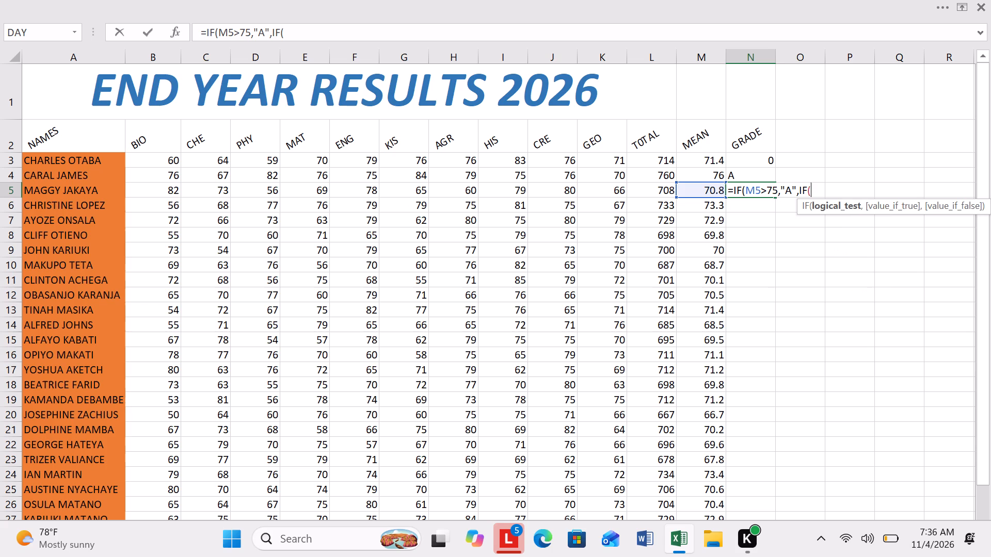
key(m)
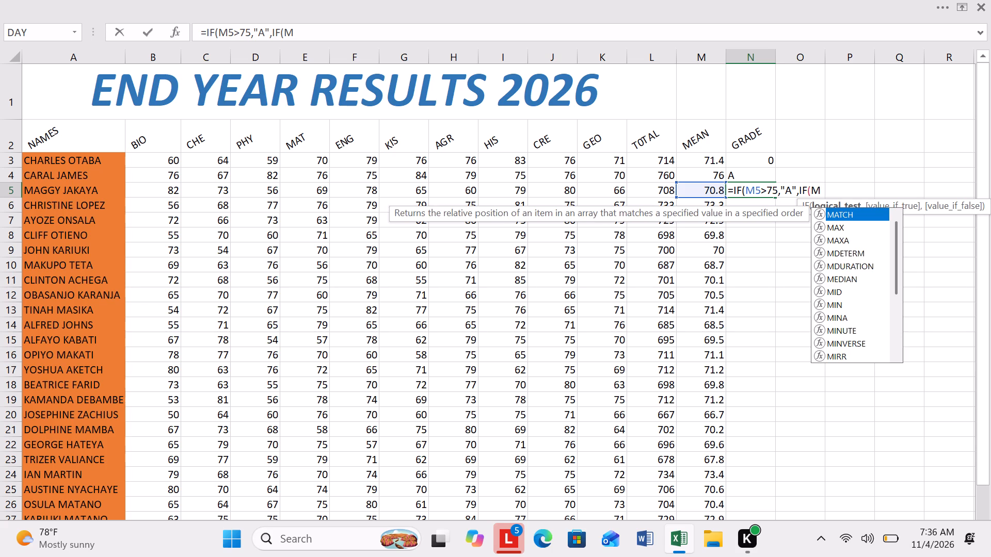
key(5)
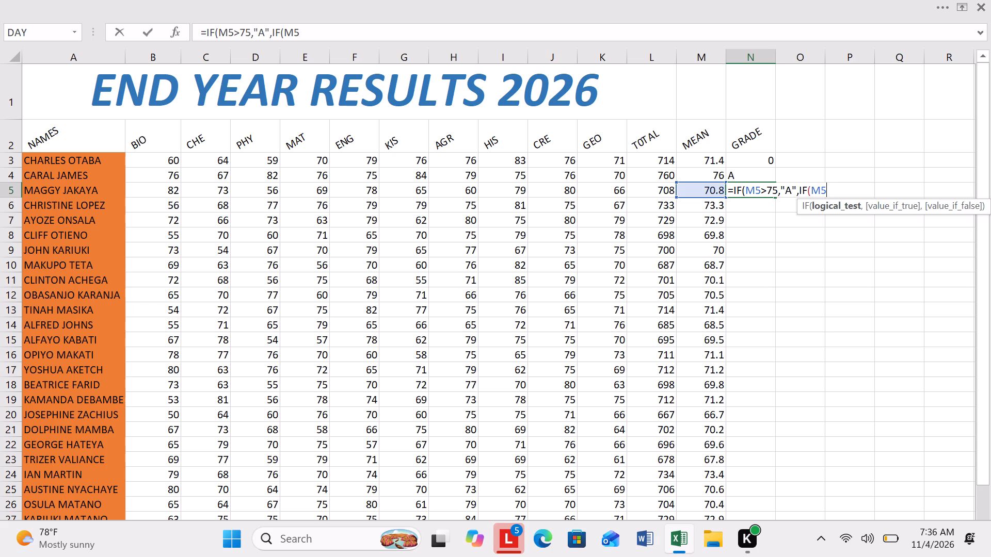
key(shift+greater)
text(69)
key(comma)
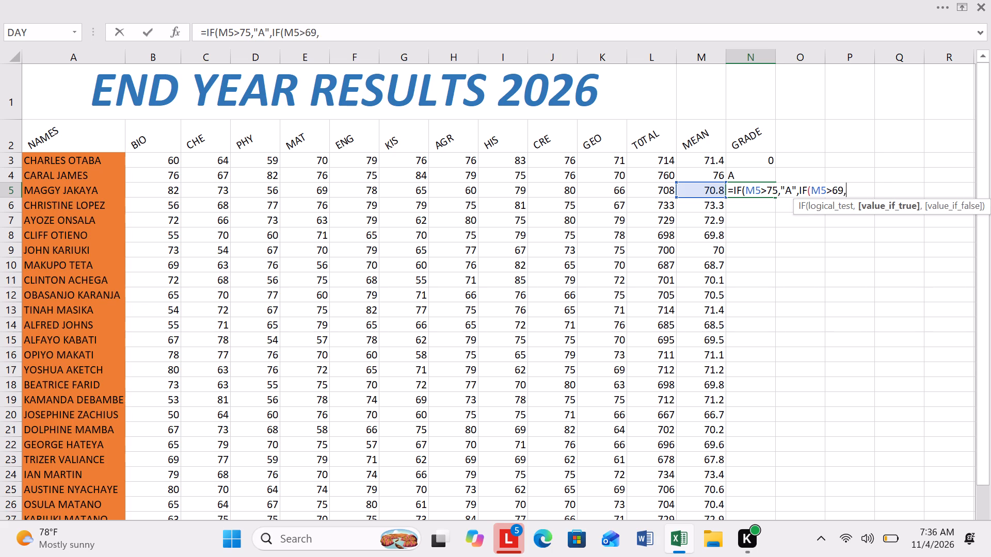
key(shift+quotedbl)
key(b)
key(shift+quotedbl)
Add a third nested IF giving "C" when M5<69, close all three parentheses and enter the formula in cell N5.
text(,IF)
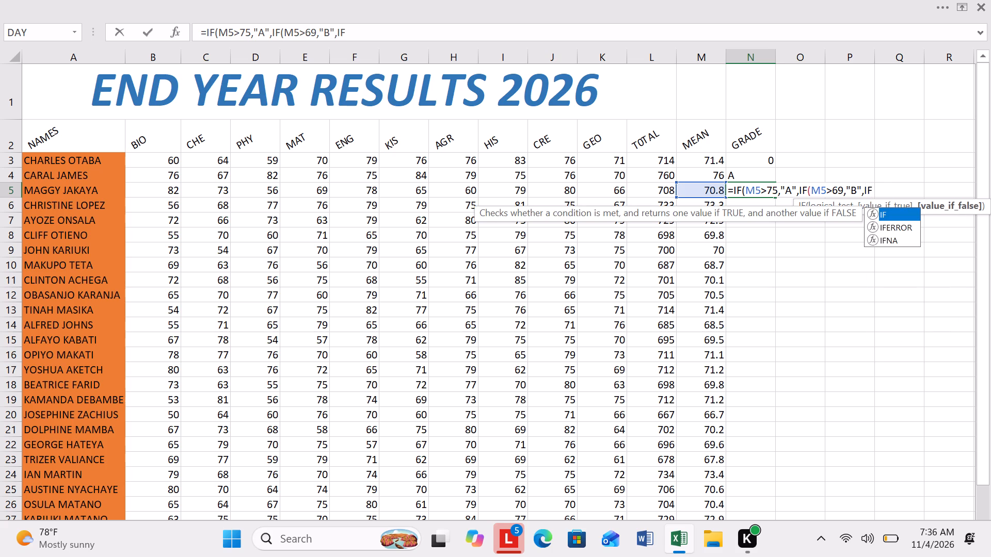
key(shift+parenleft)
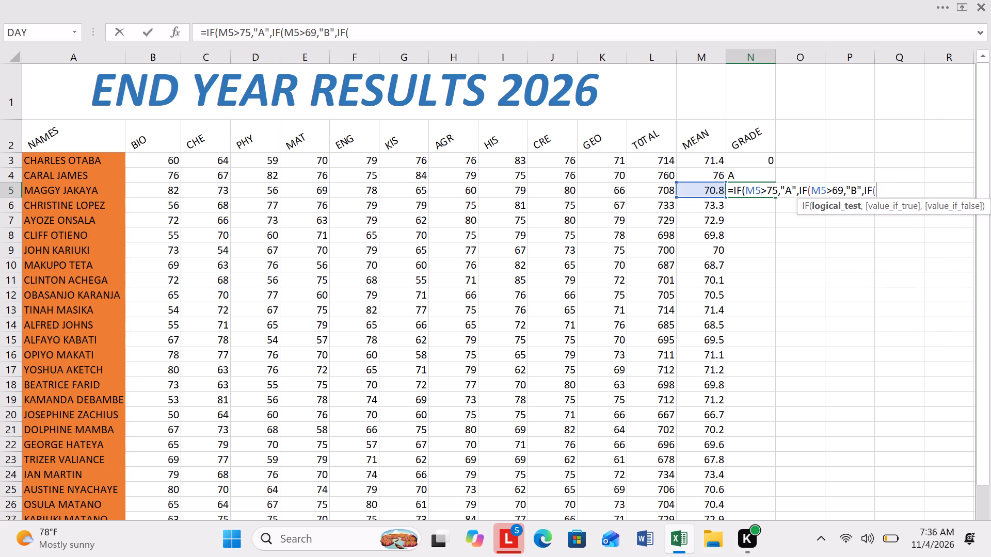
key(m)
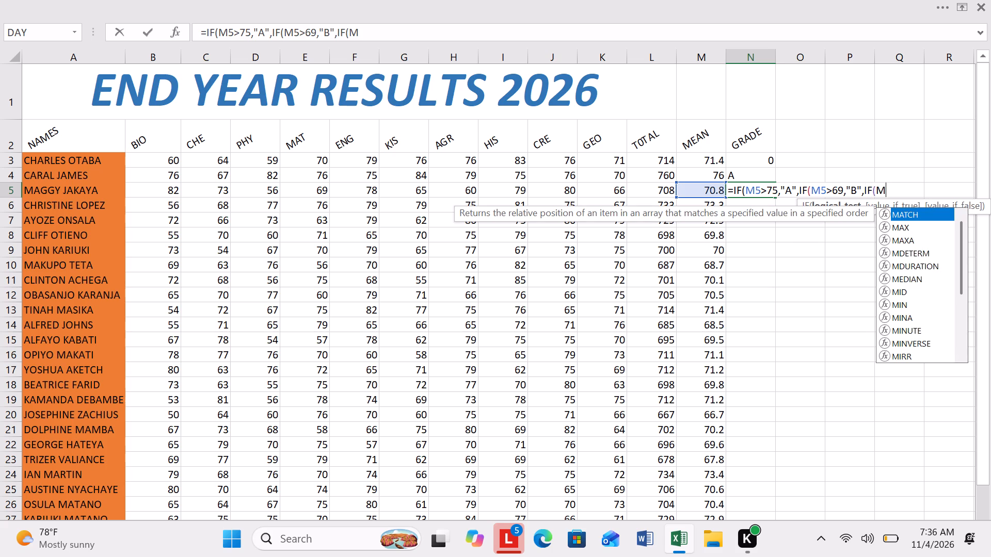
key(5)
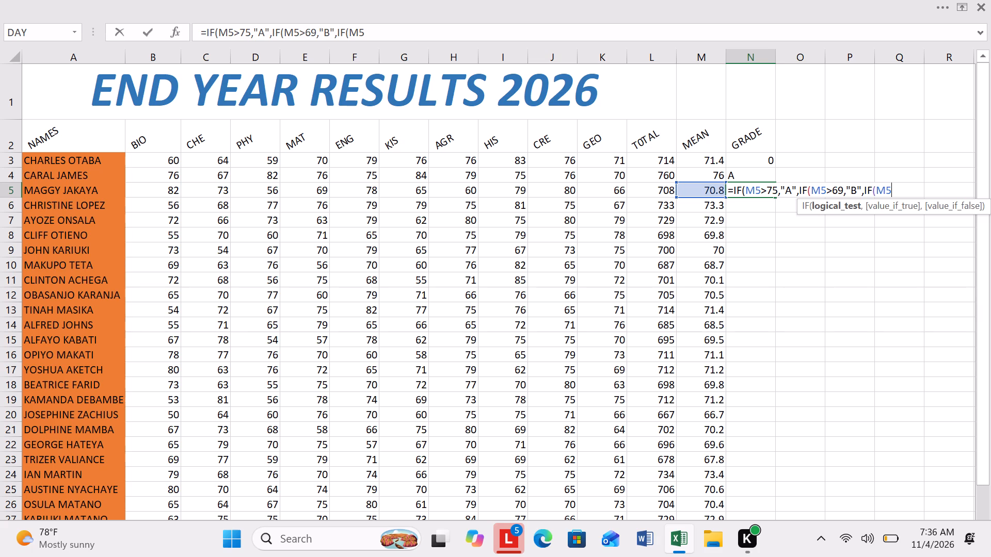
key(shift+less)
text(69)
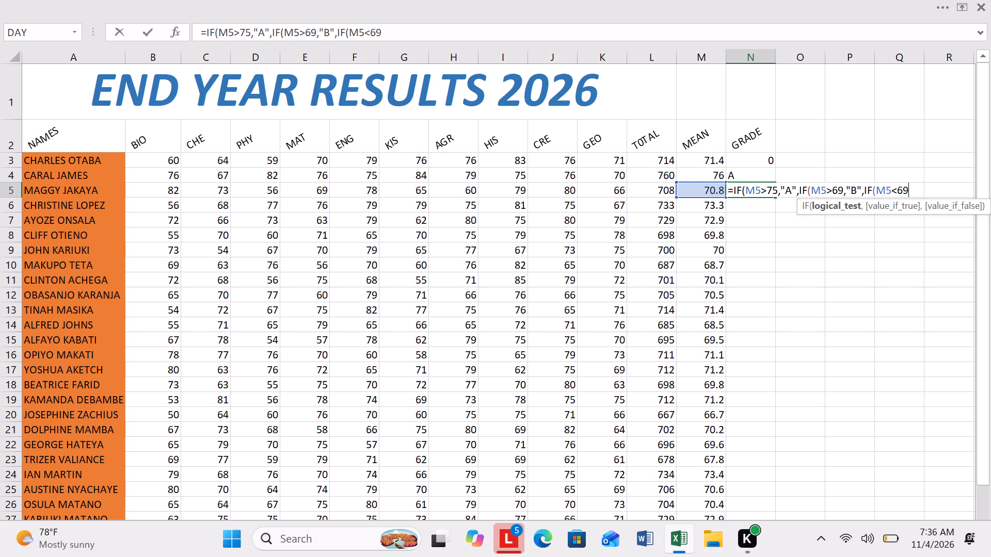
key(comma)
key(shift+quotedbl)
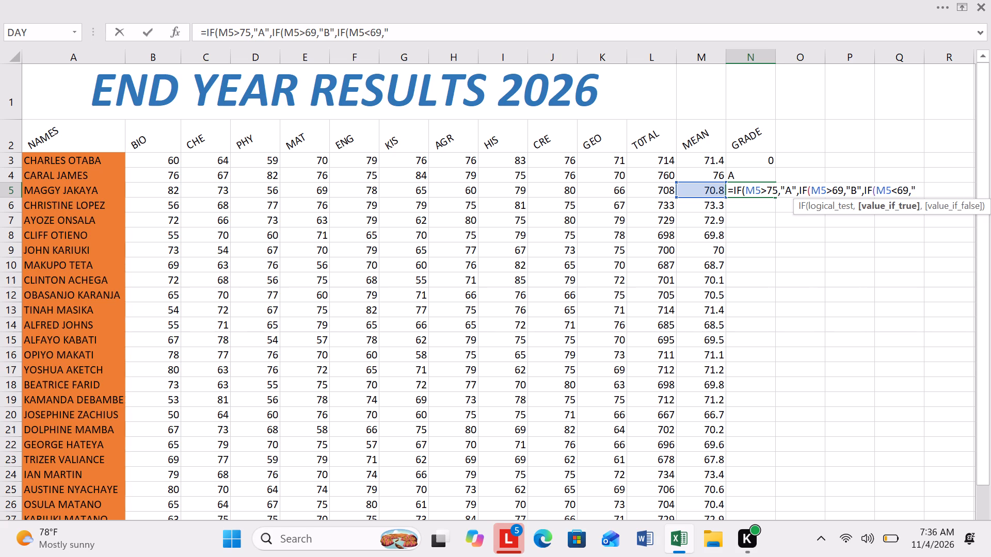
key(c)
key(shift+quotedbl)
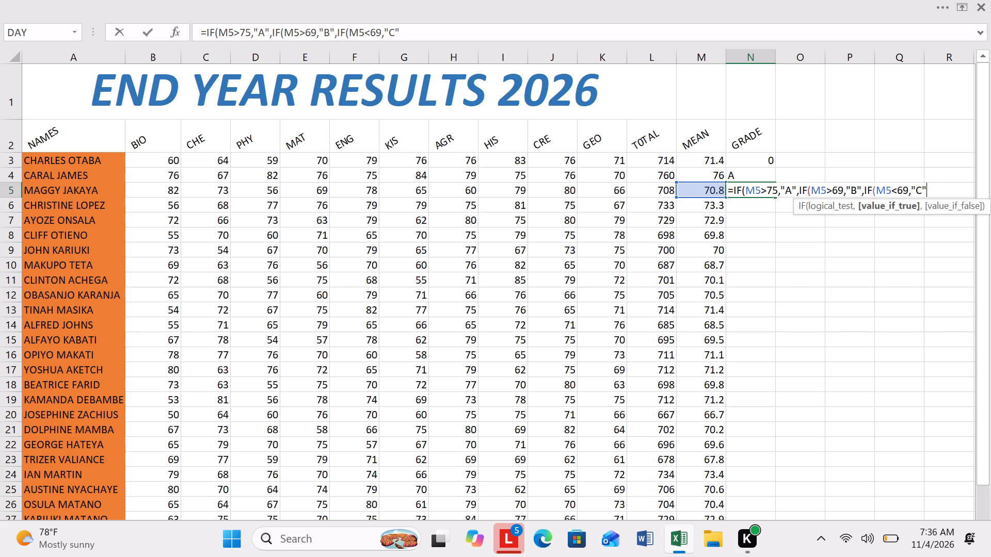
text())))
key(Return)
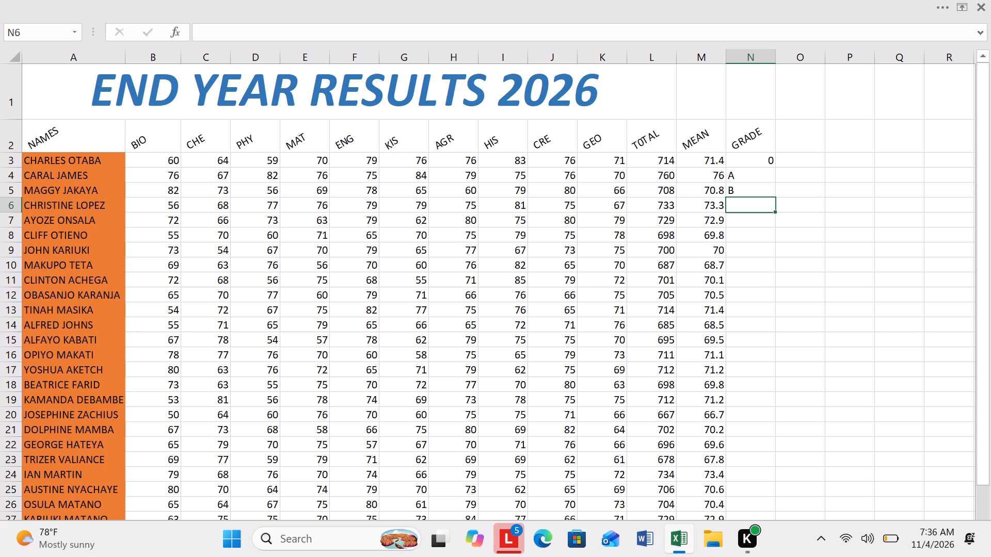
Start an IF formula in cell N6 that gives "A" when M6>75, leaving it open for the value if false.
key(equal)
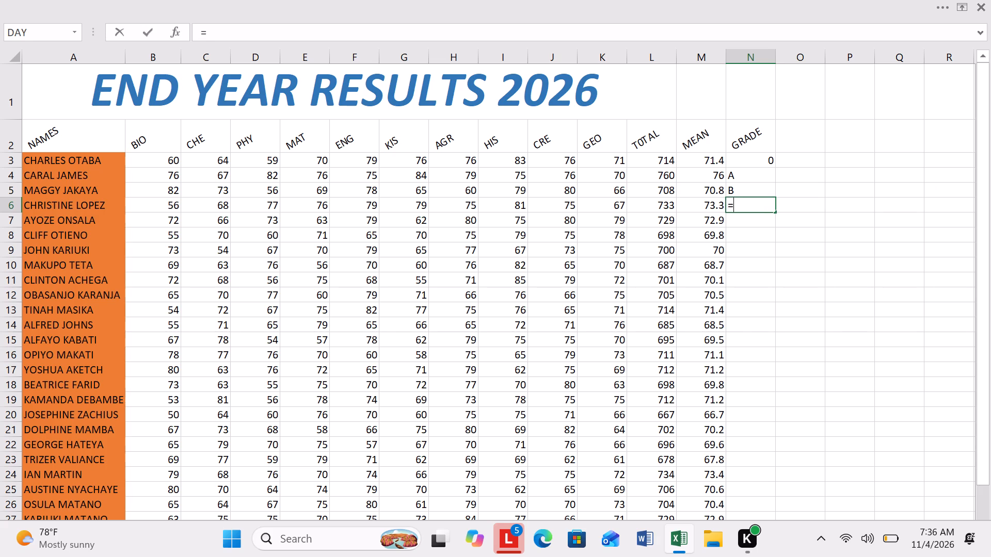
text(IF)
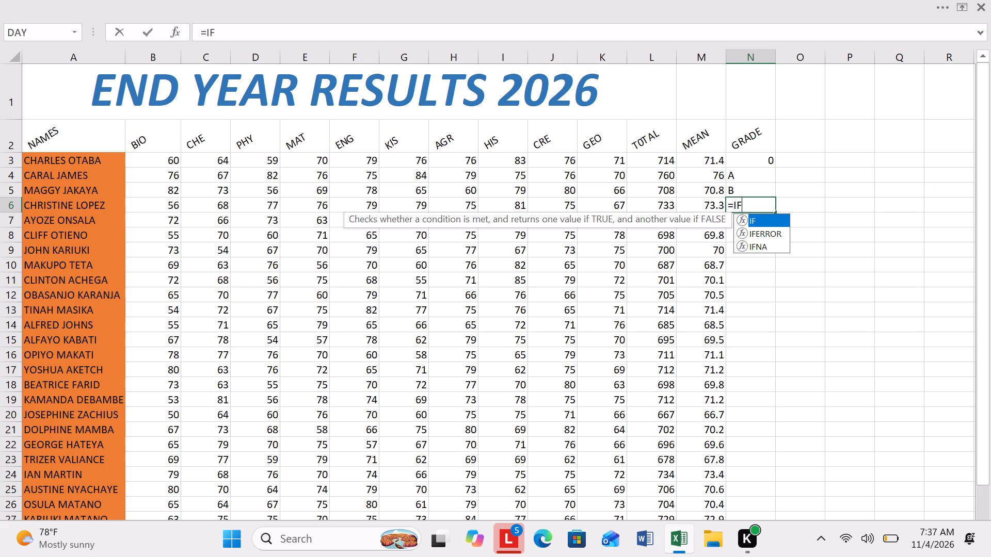
key(shift+parenleft)
key(m)
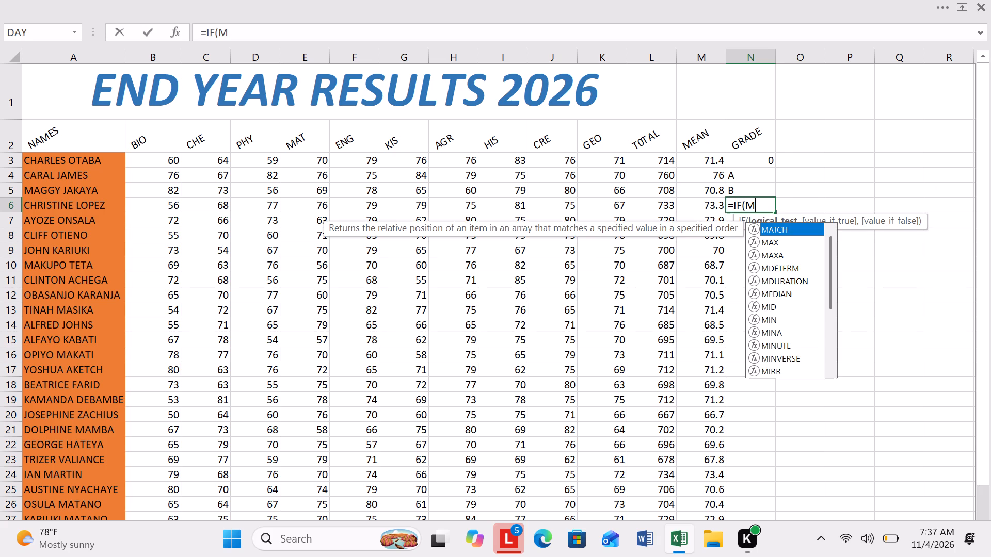
key(6)
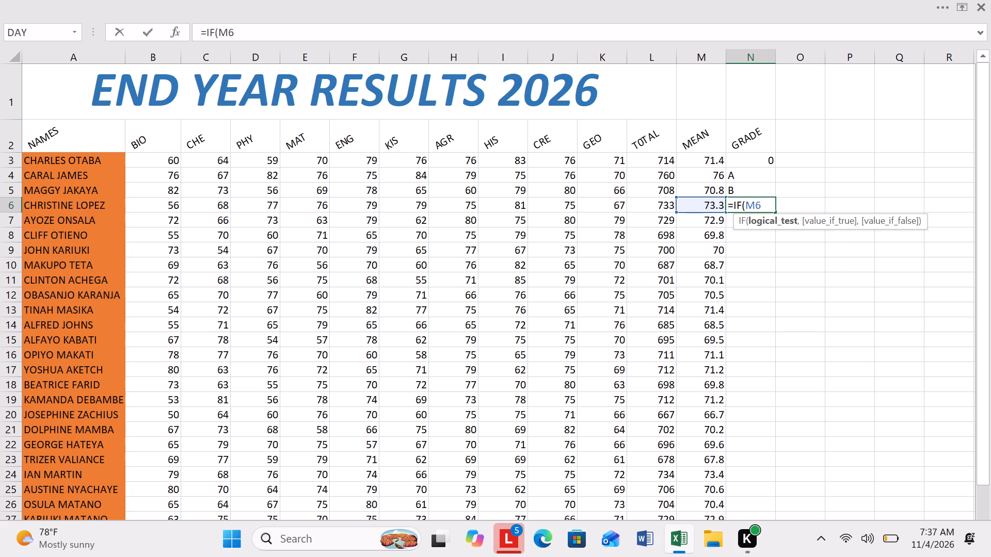
key(shift+greater)
text(75)
key(comma)
key(shift+quotedbl)
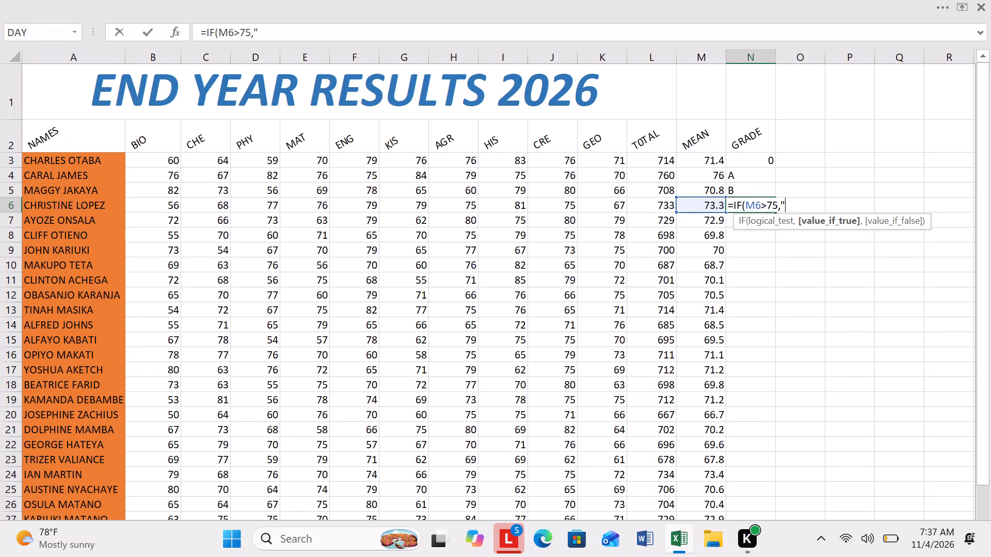
key(a)
key(shift+quotedbl)
Extend the unfinished formula in cell N6 with a nested IF that gives "B" when M6>69.
text(,IF)
key(shift+parenleft)
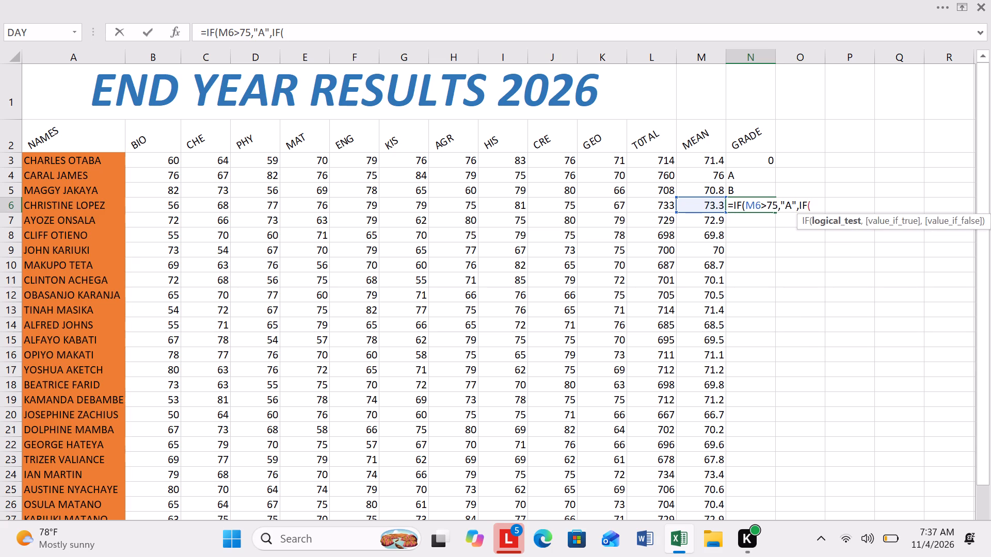
key(m)
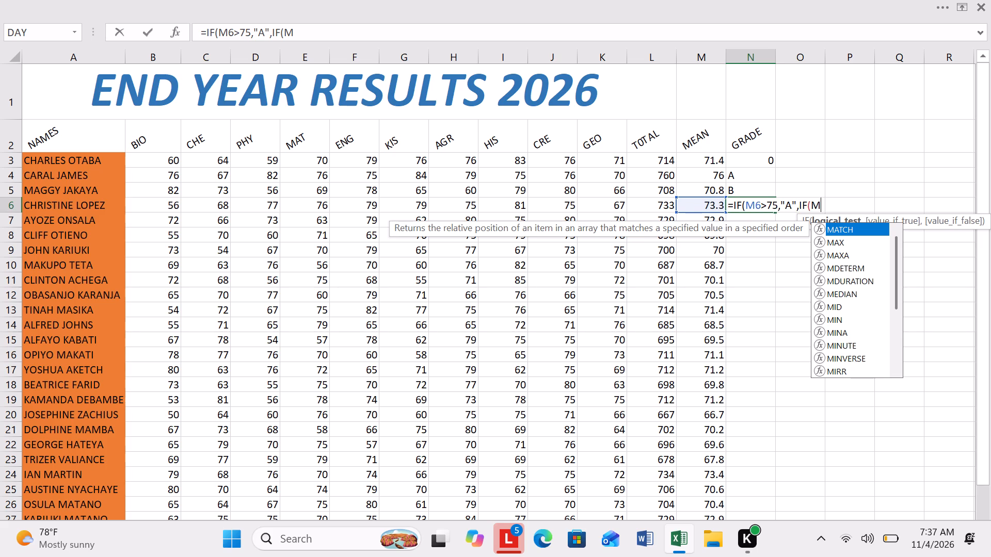
key(6)
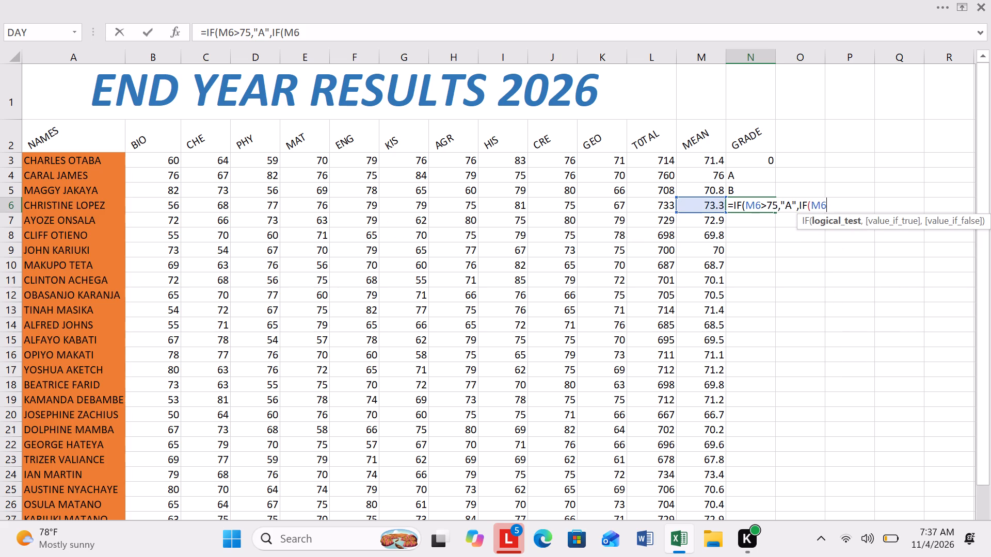
key(shift+greater)
text(69)
key(comma)
key(shift+quotedbl)
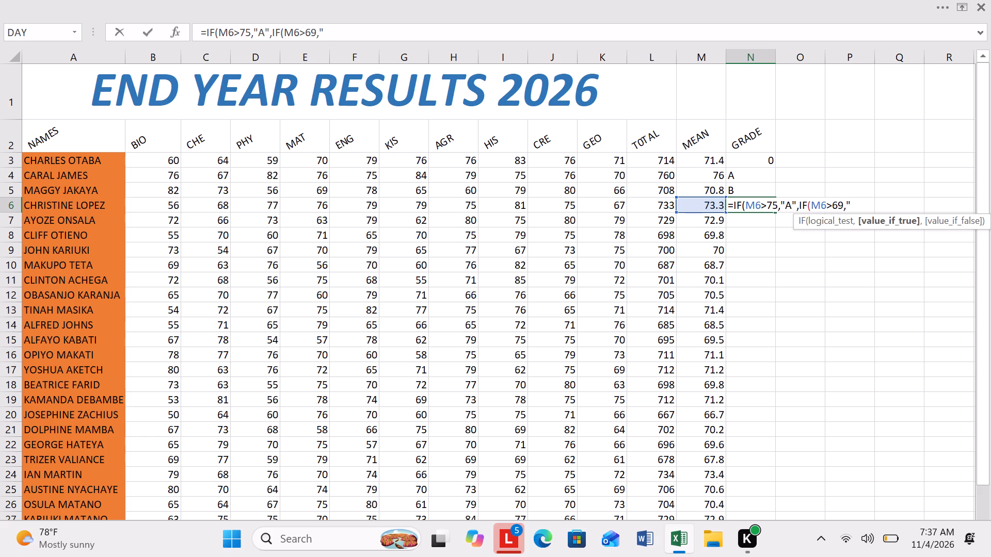
key(b)
key(shift+quotedbl)
Add a third nested IF giving "C" when M6<69, close all three parentheses and enter the formula in cell N6.
text(,IF)
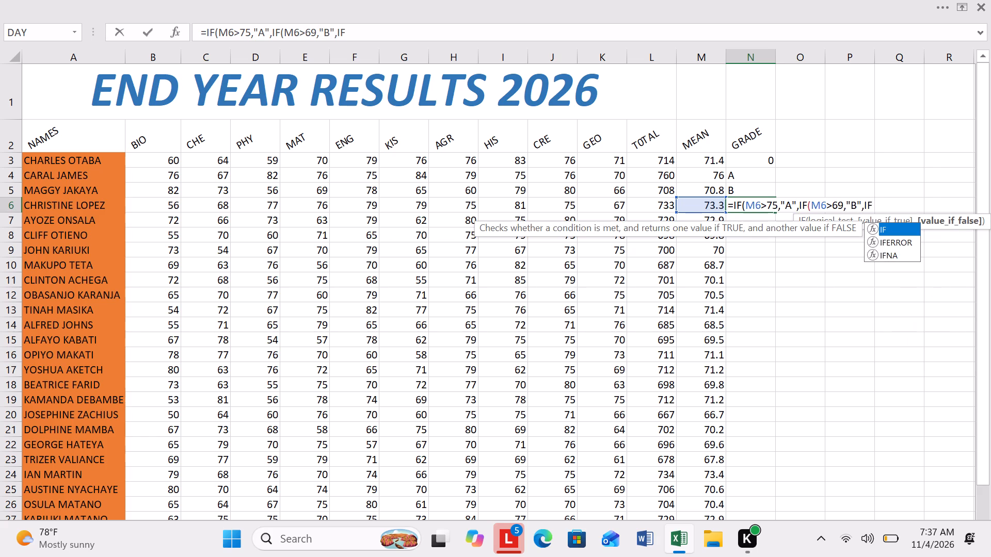
key(shift+parenleft)
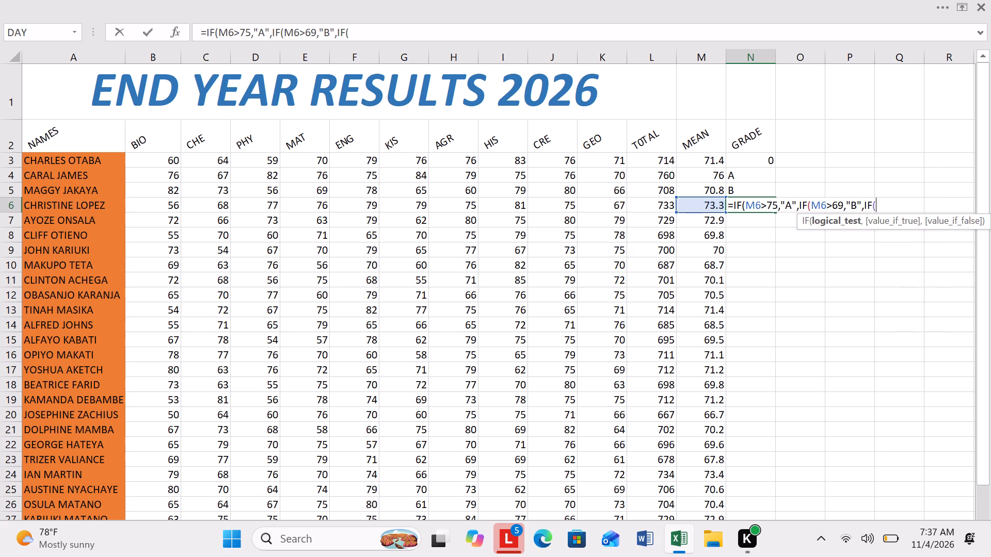
key(m)
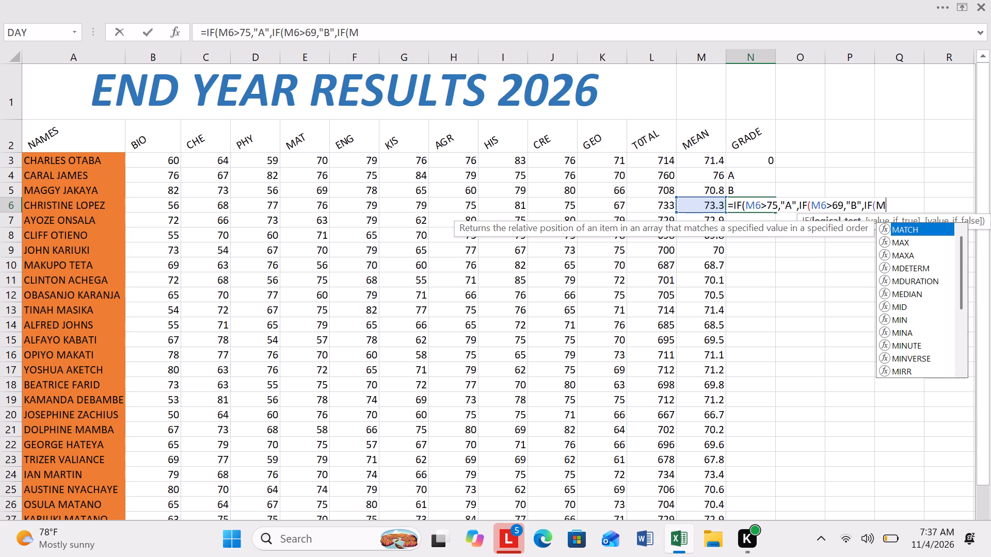
key(6)
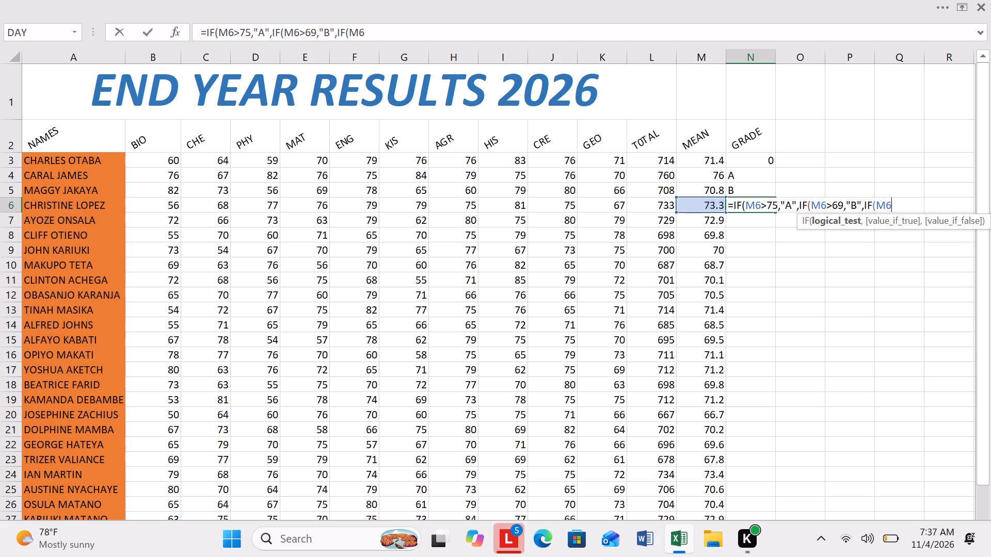
key(shift+less)
key(6)
key(9)
key(comma)
key(shift+quotedbl)
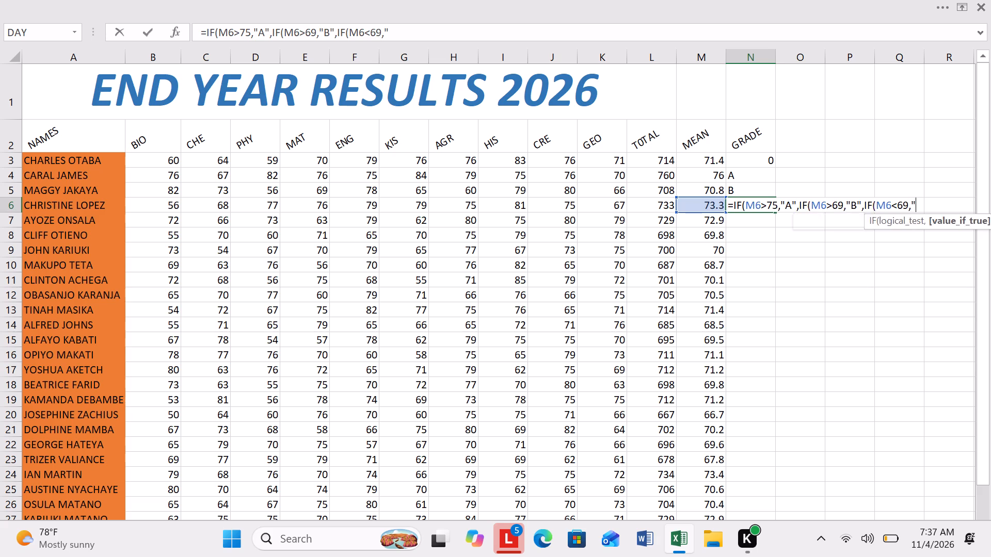
key(c)
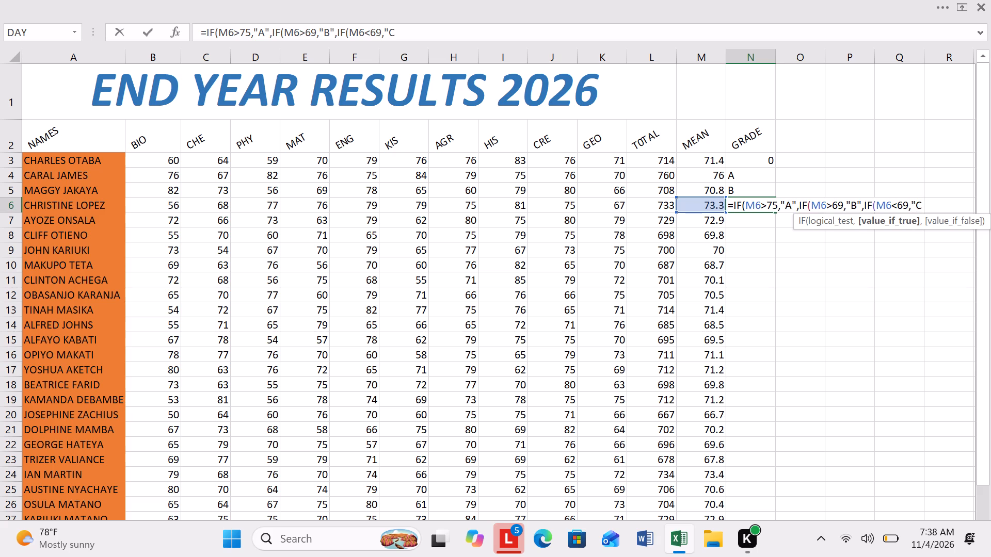
key(shift+quotedbl)
text())))
key(Return)
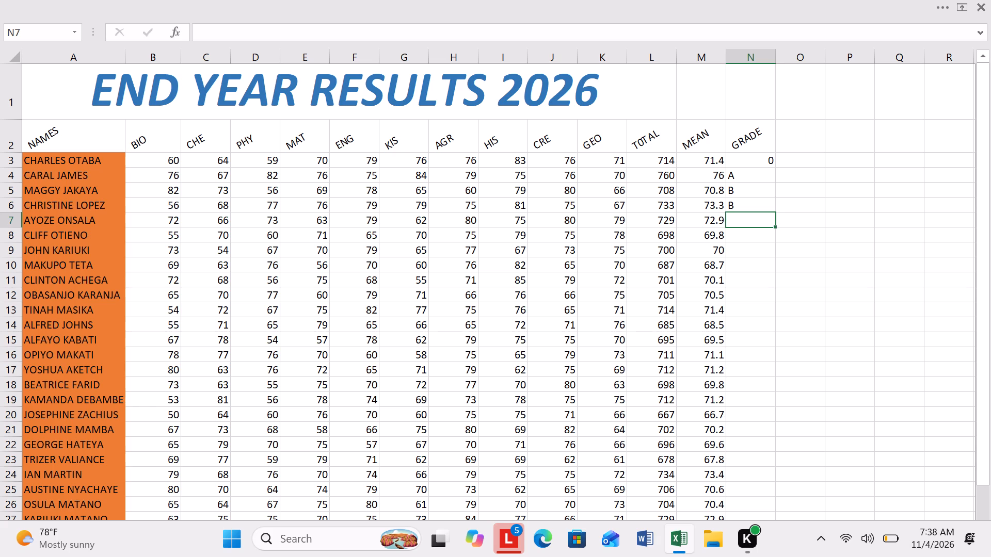
Begin a formula in cell N7, the GRADE cell of the row 7 student.
key(equal)
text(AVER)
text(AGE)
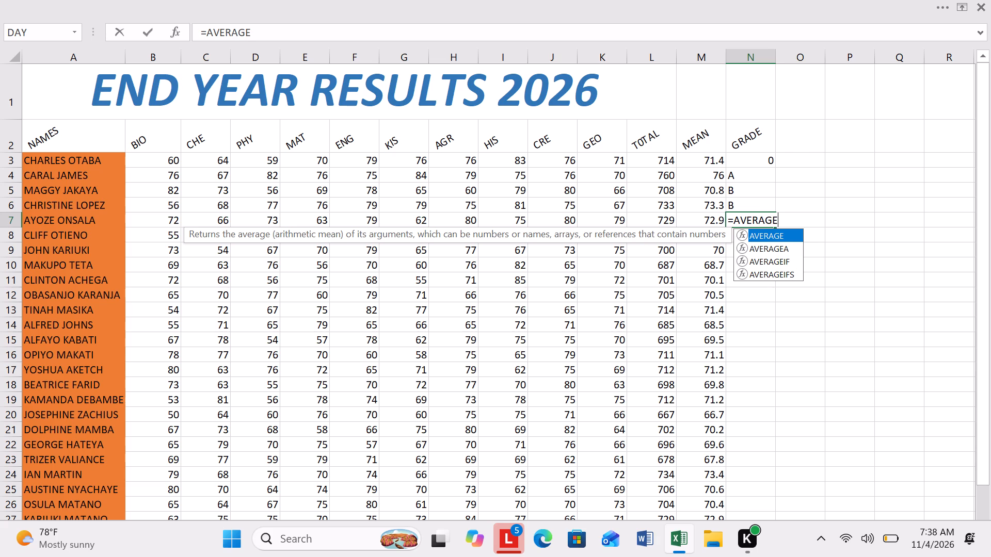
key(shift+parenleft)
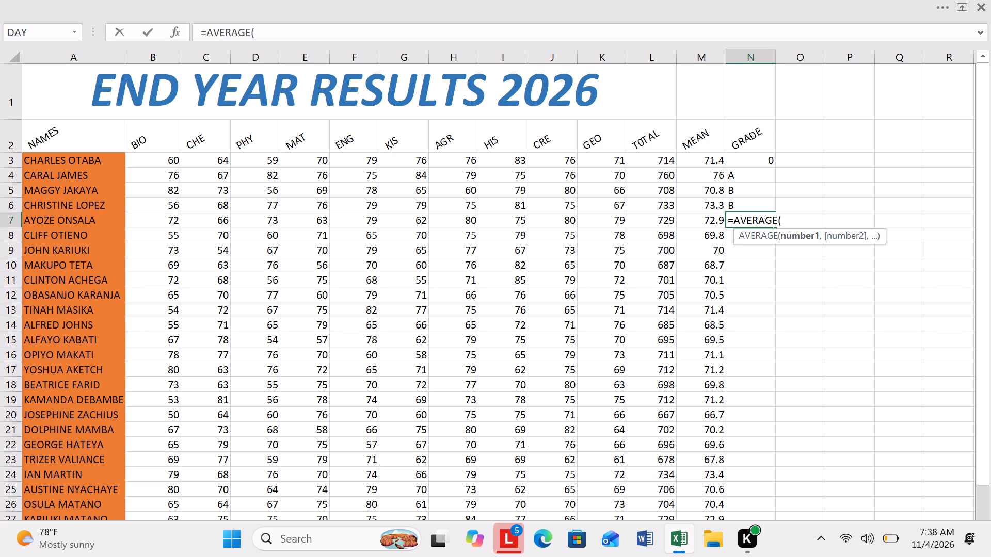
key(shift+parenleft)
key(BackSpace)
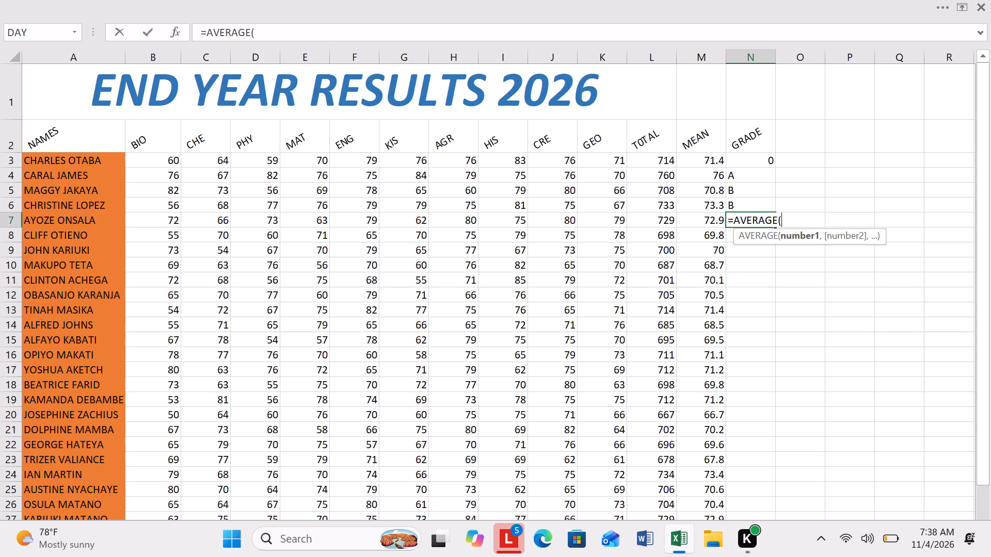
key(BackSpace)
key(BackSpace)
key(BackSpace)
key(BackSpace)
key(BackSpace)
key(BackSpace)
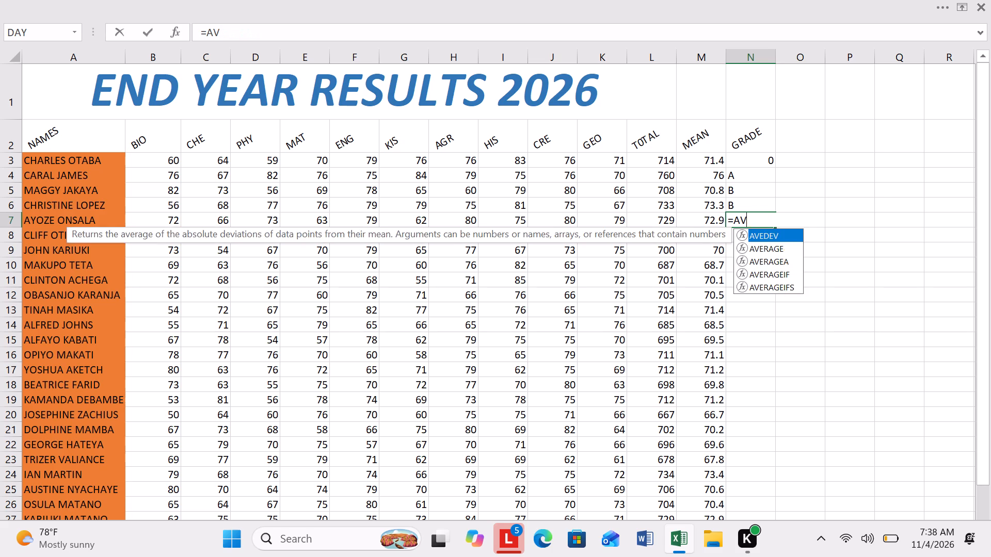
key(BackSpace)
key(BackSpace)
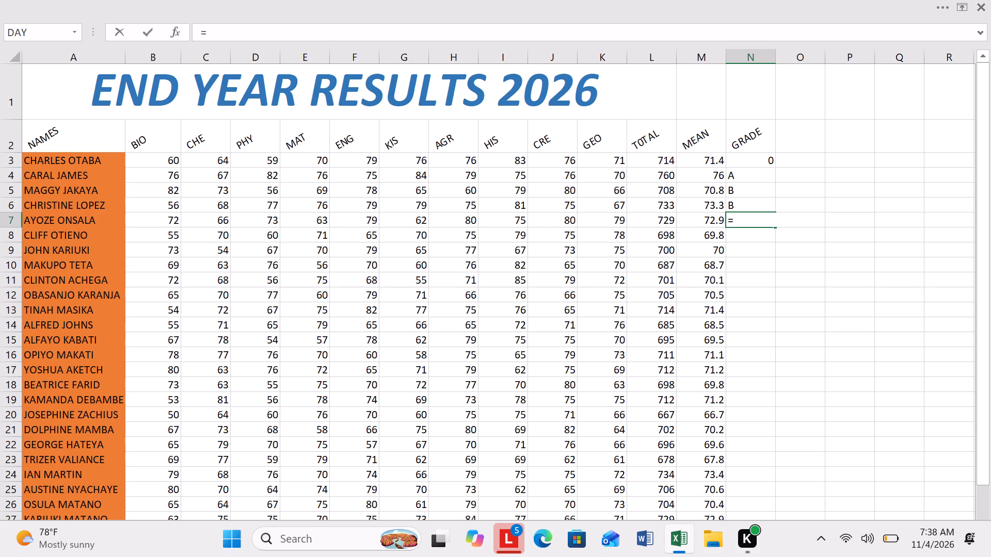
Build an IF in the open formula in cell N7 that gives "A" when M7>75, leaving it open for the value if false.
key(i)
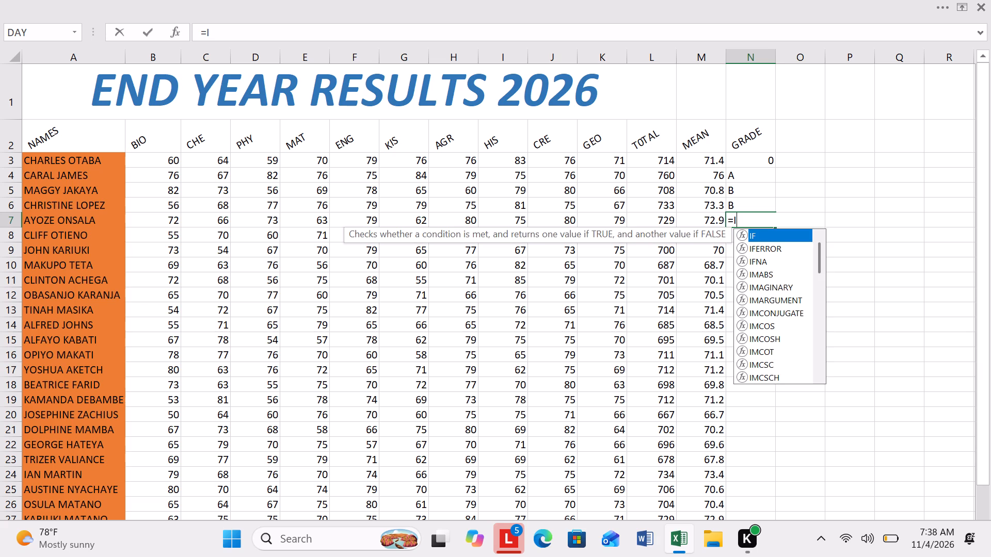
key(f)
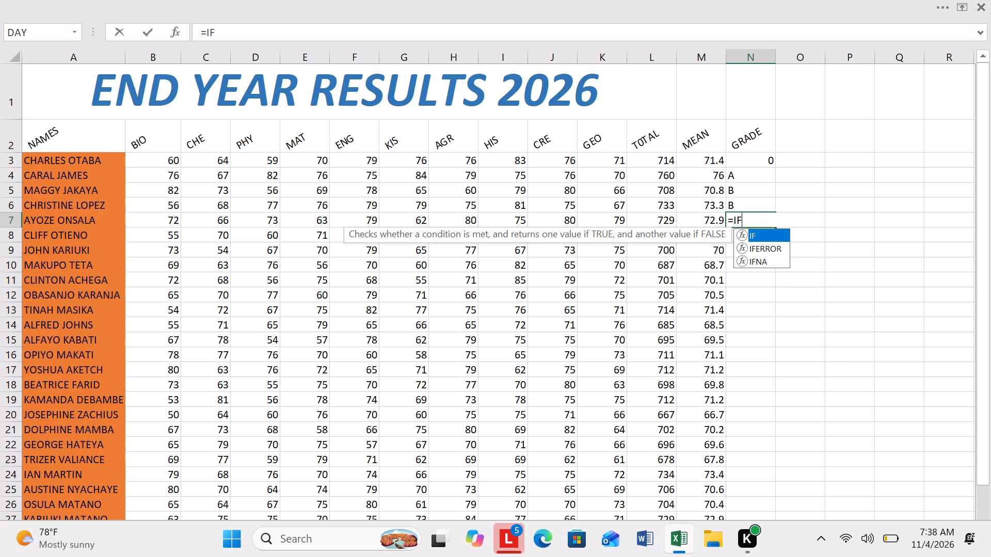
key(shift+parenleft)
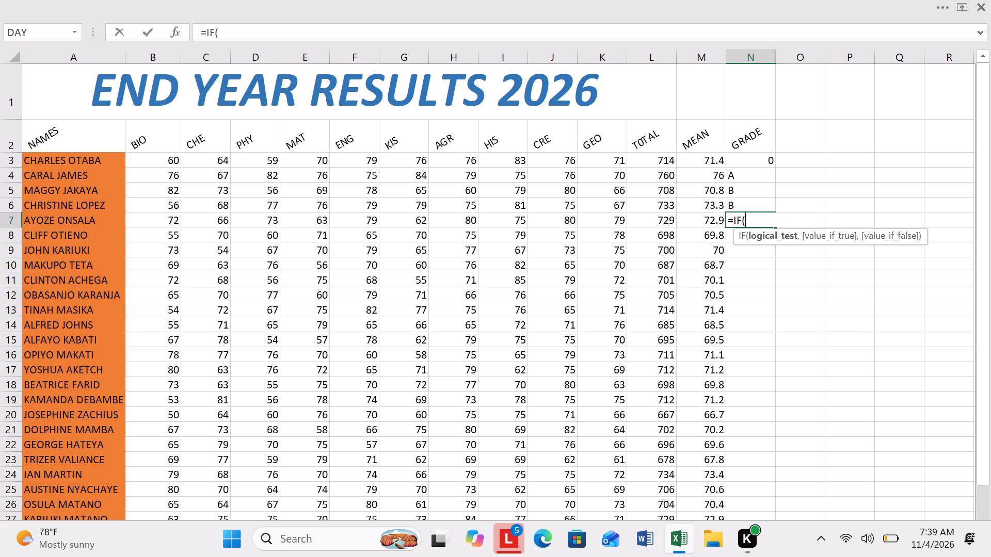
key(m)
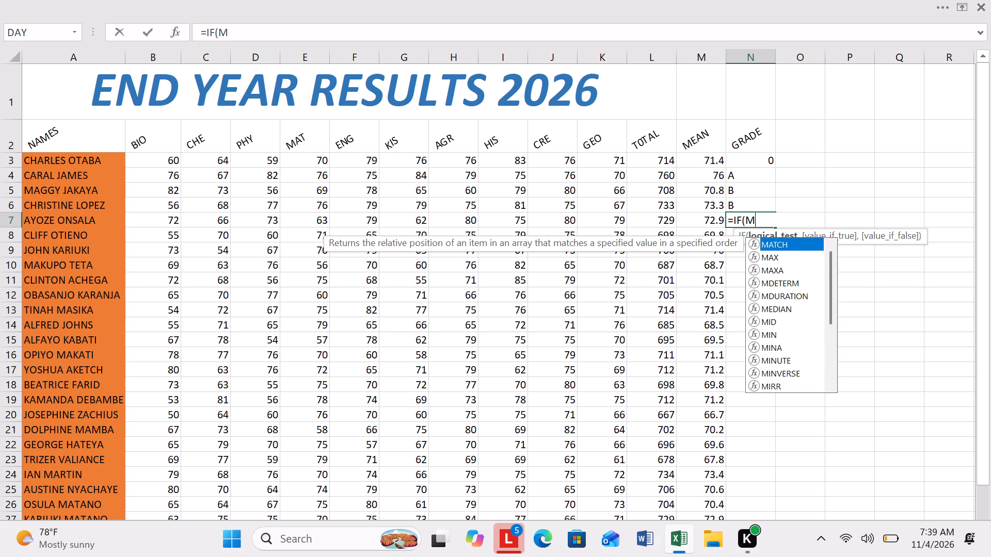
key(7)
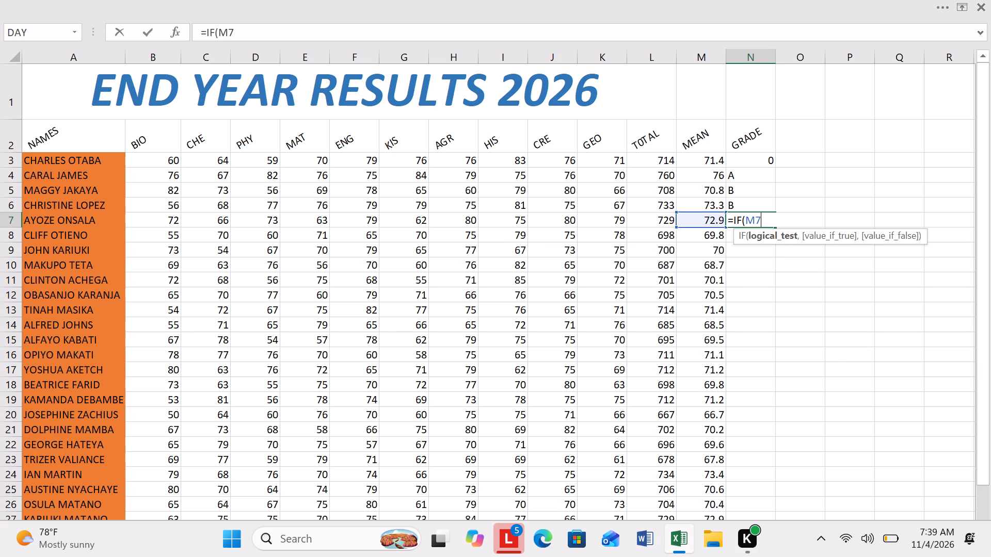
key(shift+greater)
text(75)
key(comma)
key(shift+quotedbl)
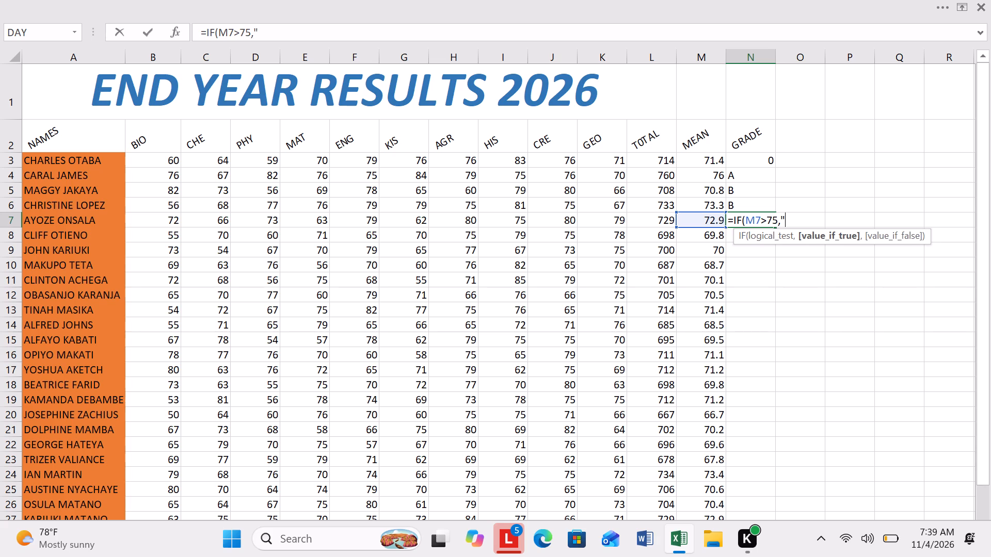
key(a)
key(shift+quotedbl)
Extend the unfinished formula in cell N7 with a nested IF that gives "B" when M7>69.
text(,IF)
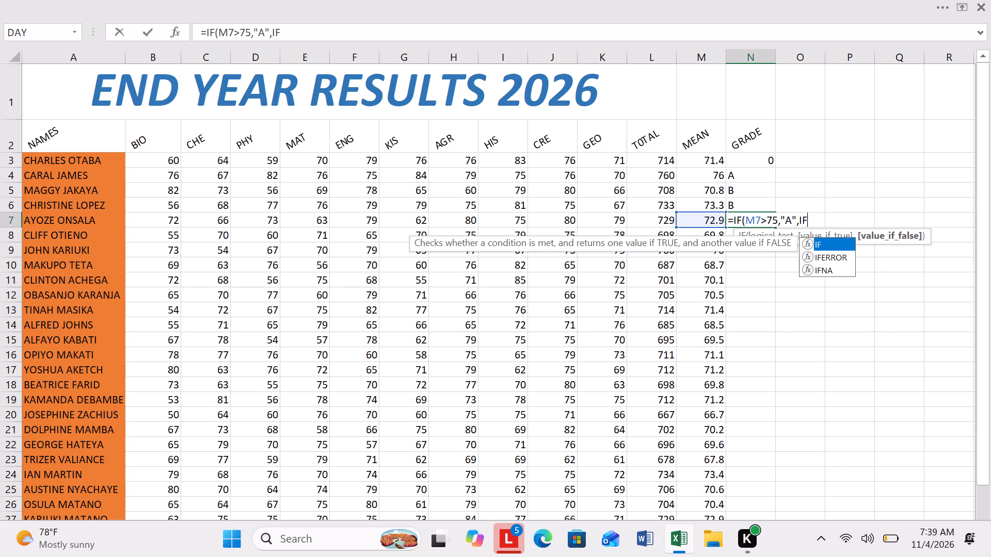
key(shift+parenleft)
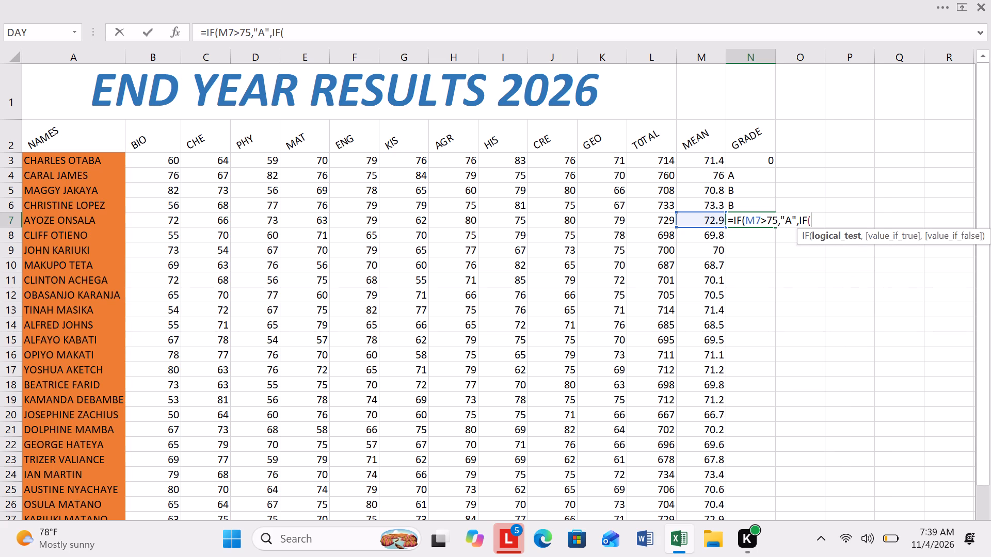
key(m)
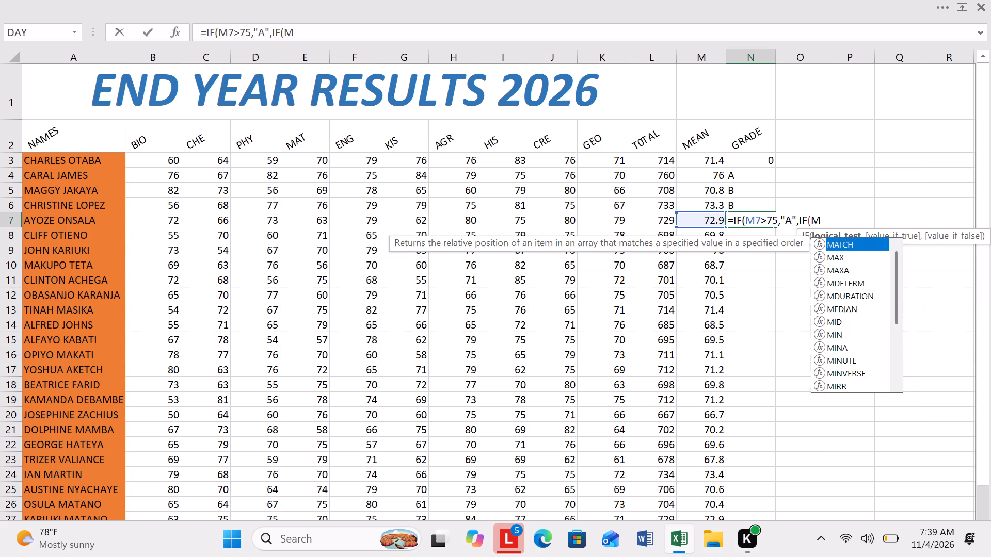
key(7)
key(shift+greater)
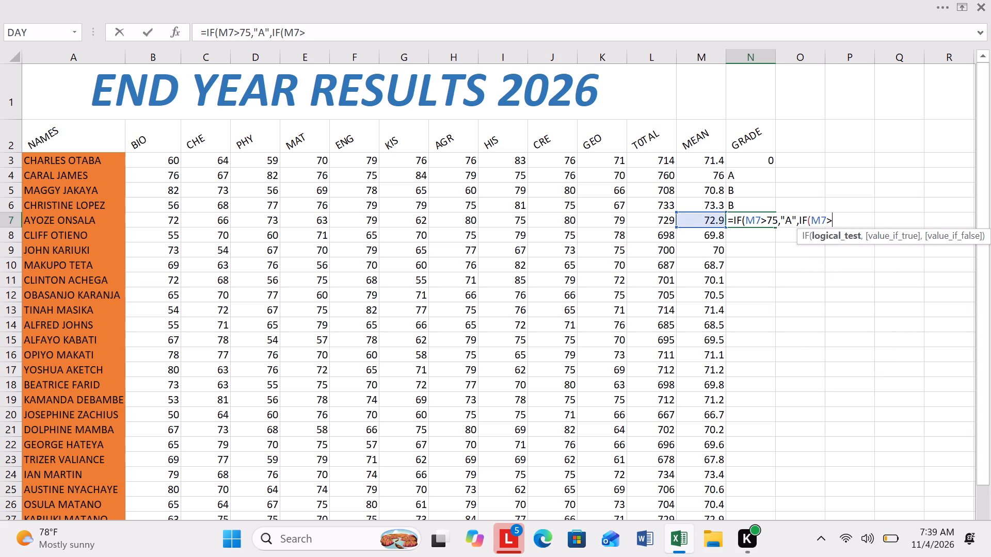
text(69)
key(comma)
key(shift+quotedbl)
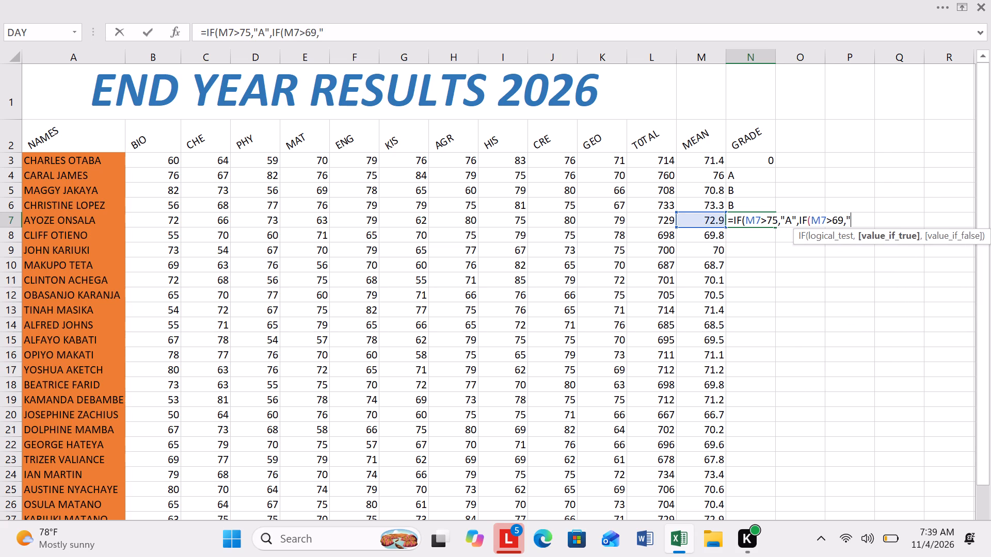
key(b)
key(shift+quotedbl)
Add a third nested IF giving "C" when M7<69, close all three parentheses and enter the formula in cell N7.
text(,IF)
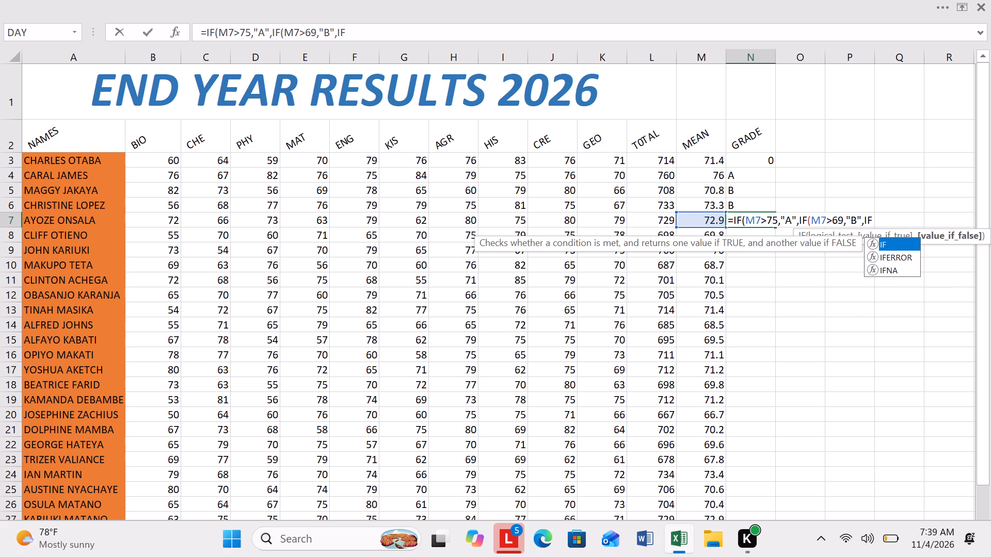
key(shift+parenleft)
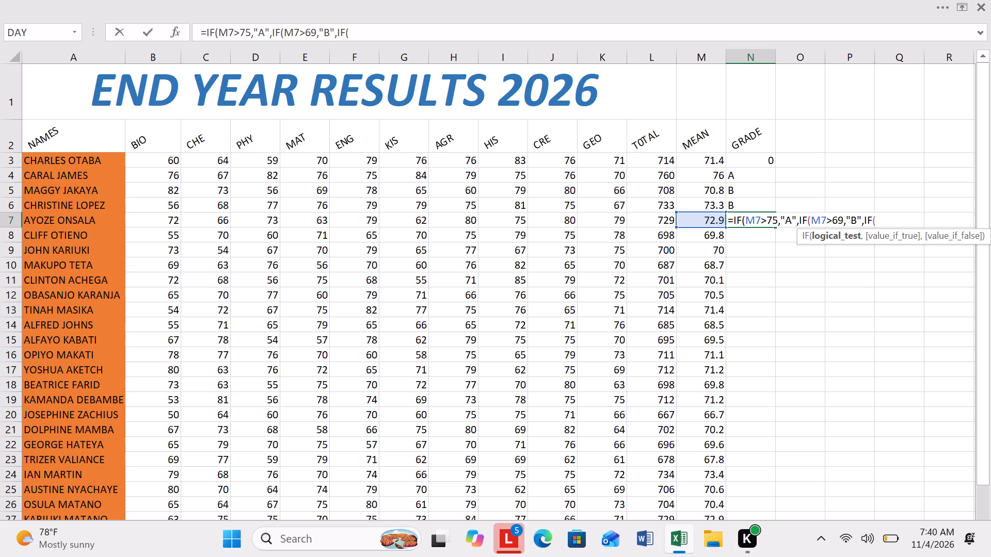
key(m)
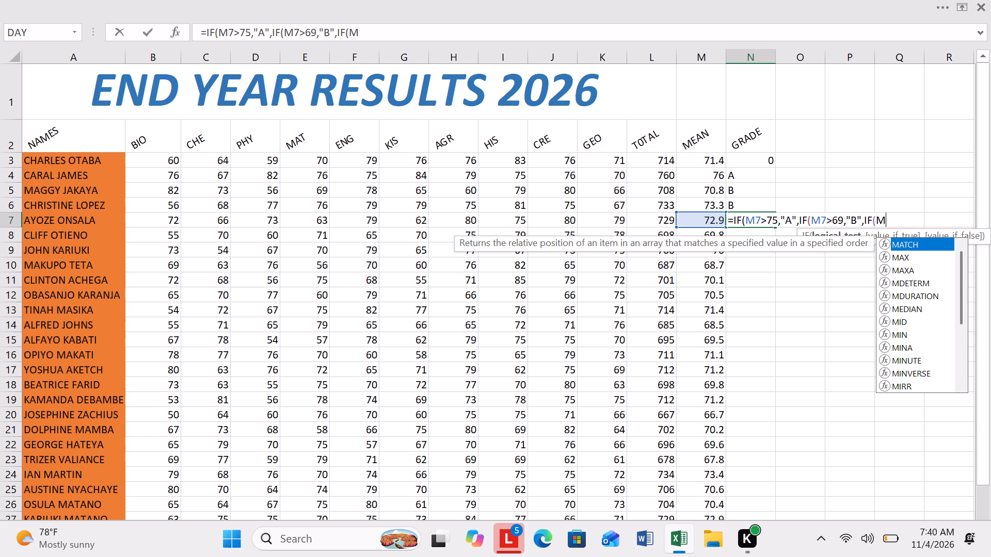
key(7)
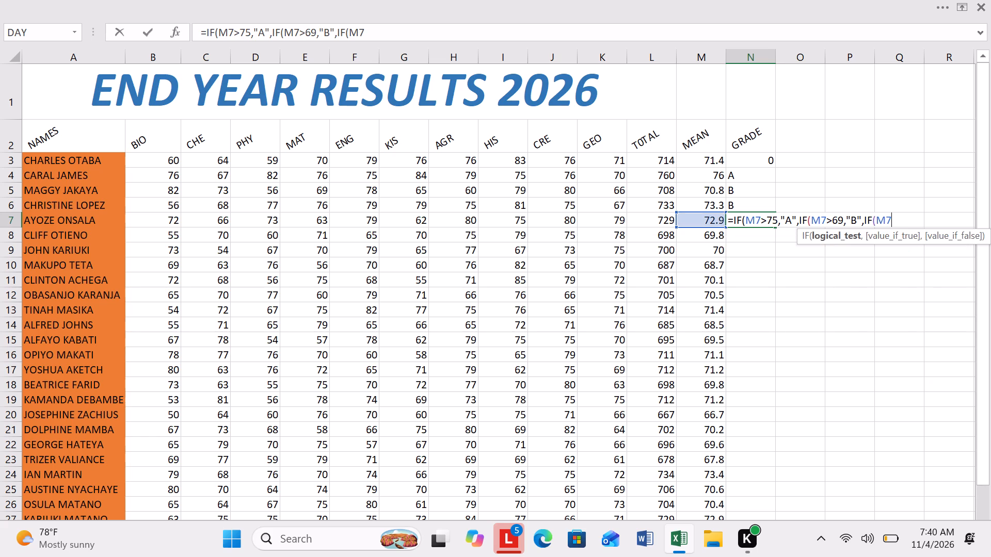
key(shift+less)
key(6)
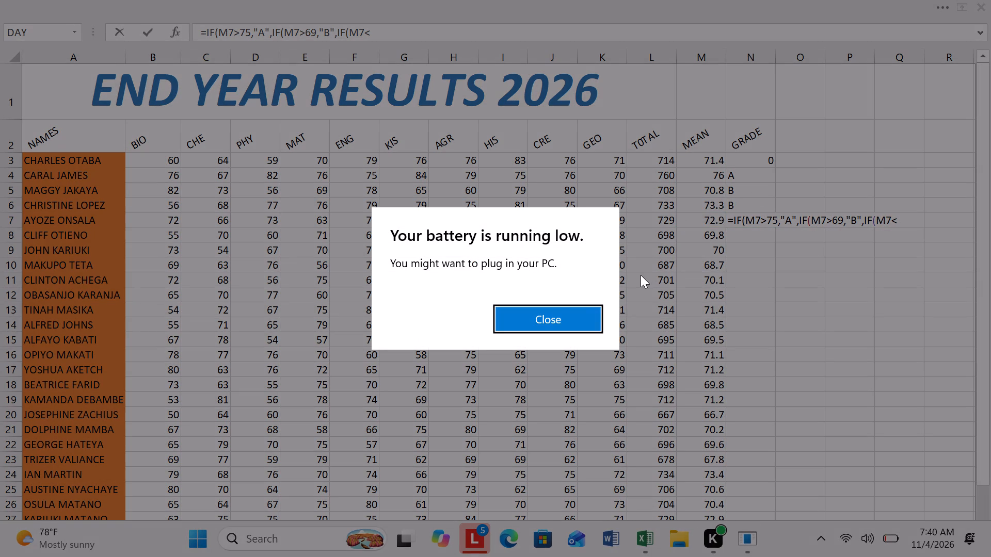
click(568, 307)
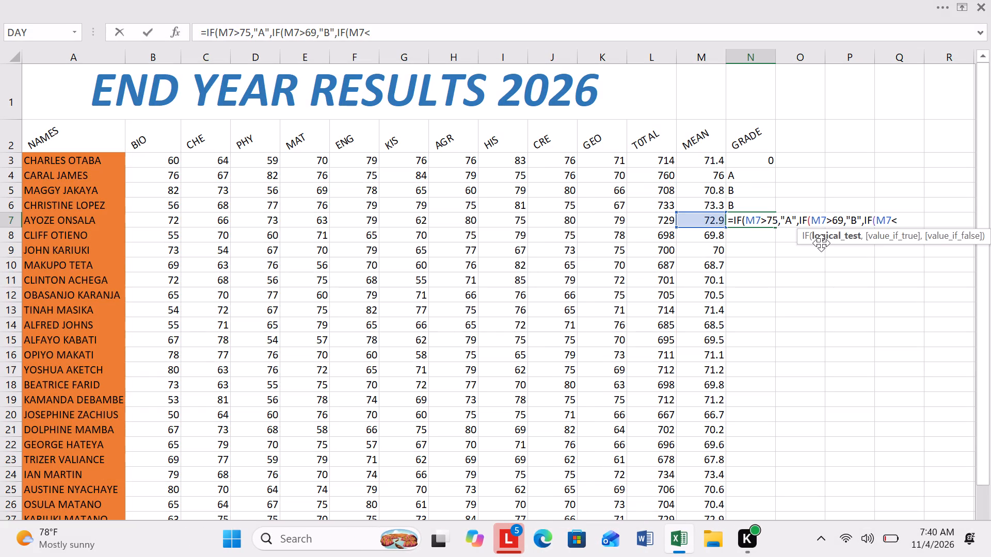
text(69)
text(,")
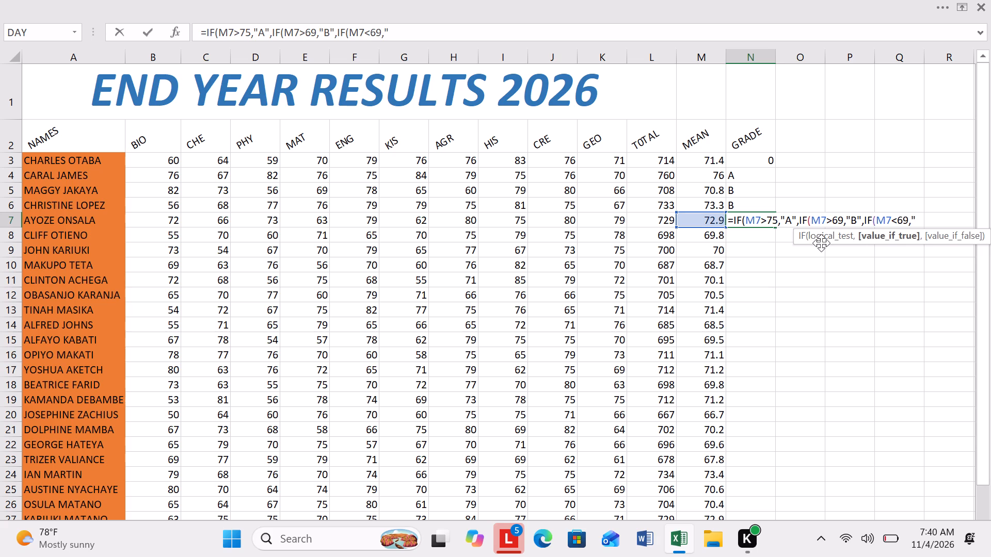
key(c)
key(shift+quotedbl)
text())))
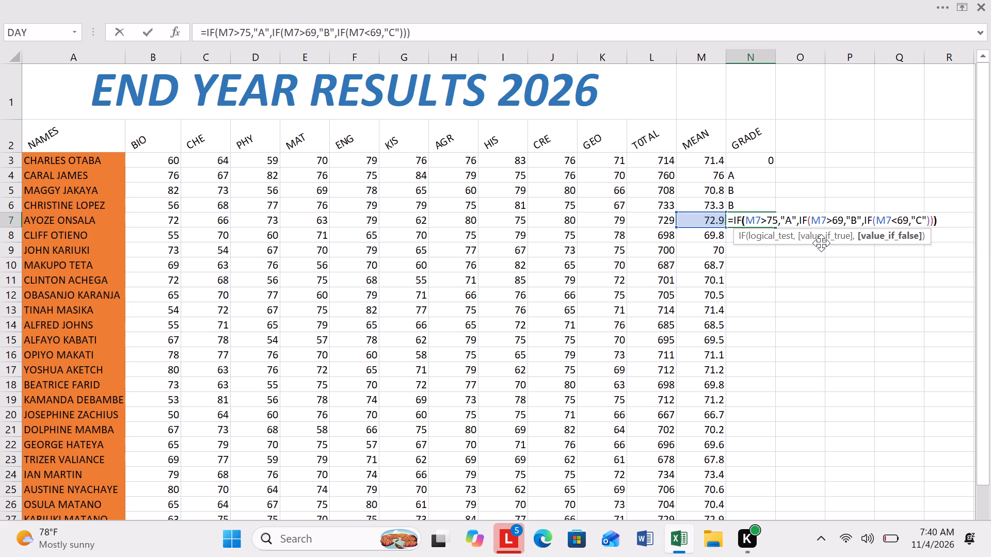
key(Return)
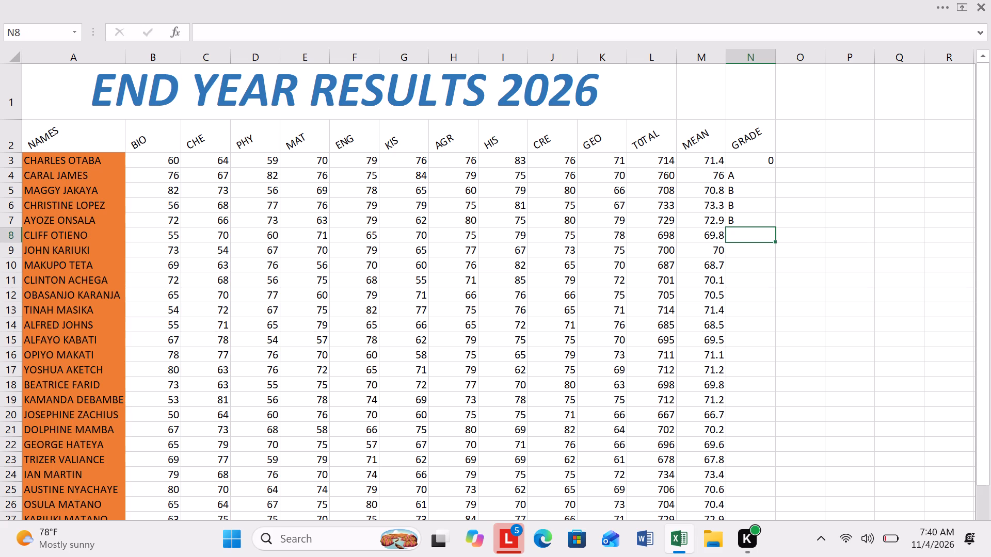
Start a formula in cell N8 with an IF that gives "A" when M8>75, leaving it open for the value if false.
key(equal)
key(i)
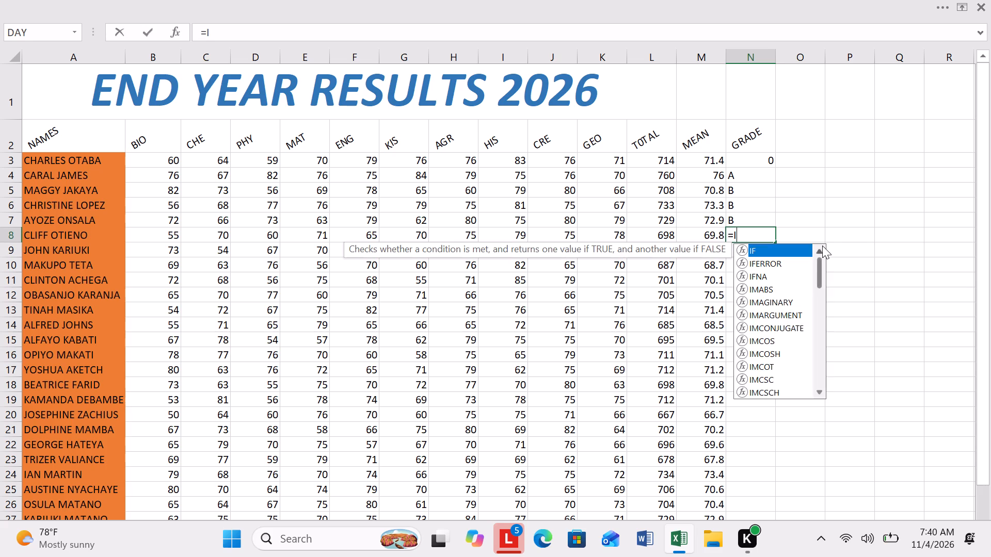
key(f)
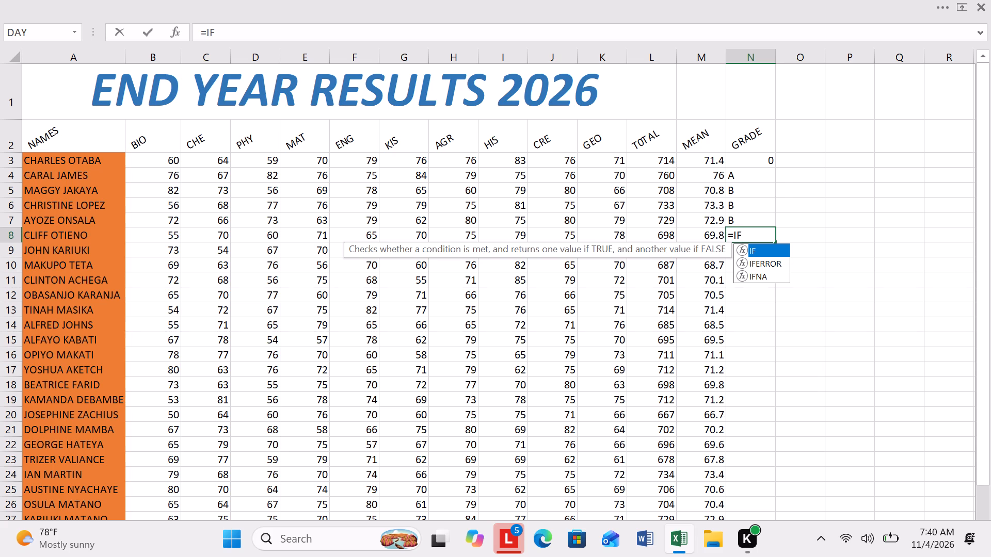
key(shift+parenleft)
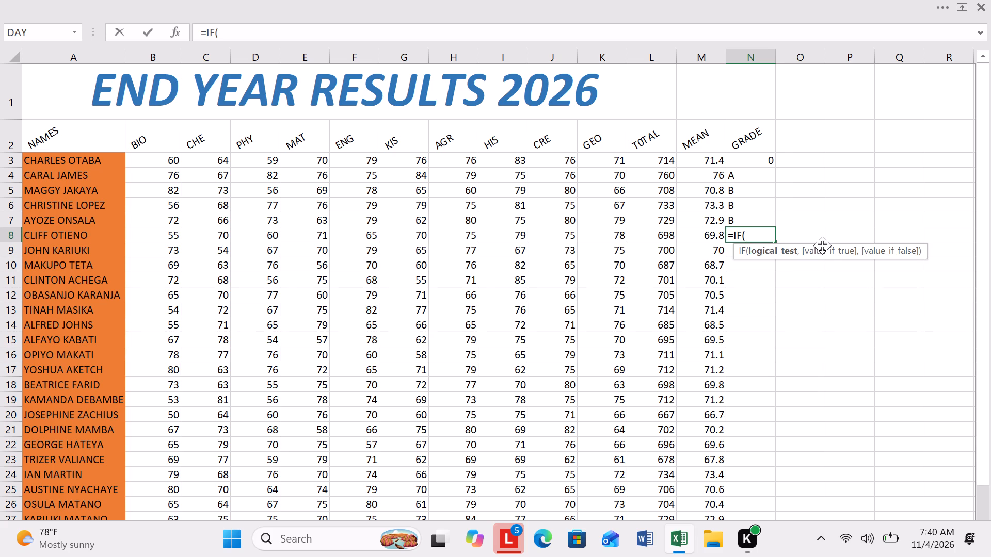
key(m)
key(8)
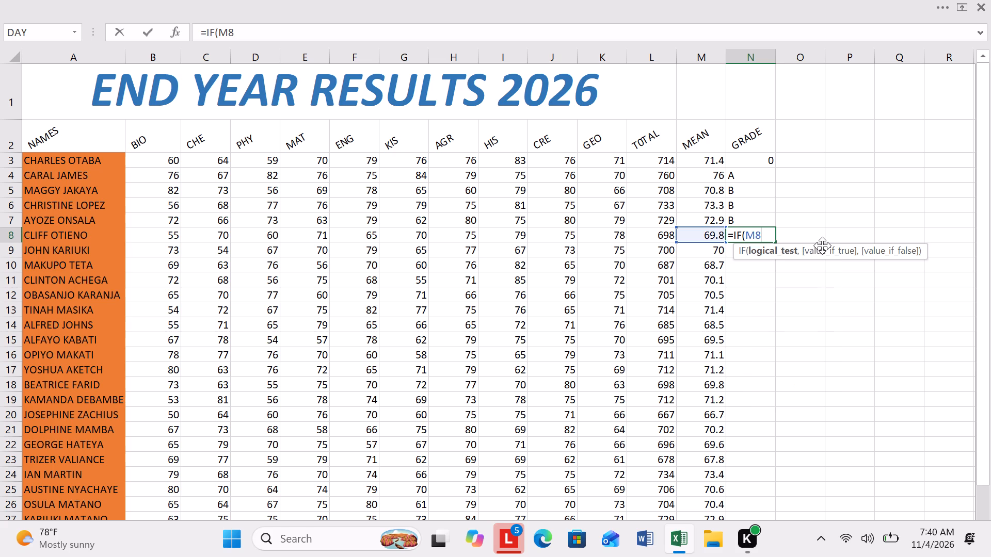
key(shift+greater)
key(7)
key(5)
key(comma)
key(shift+quotedbl)
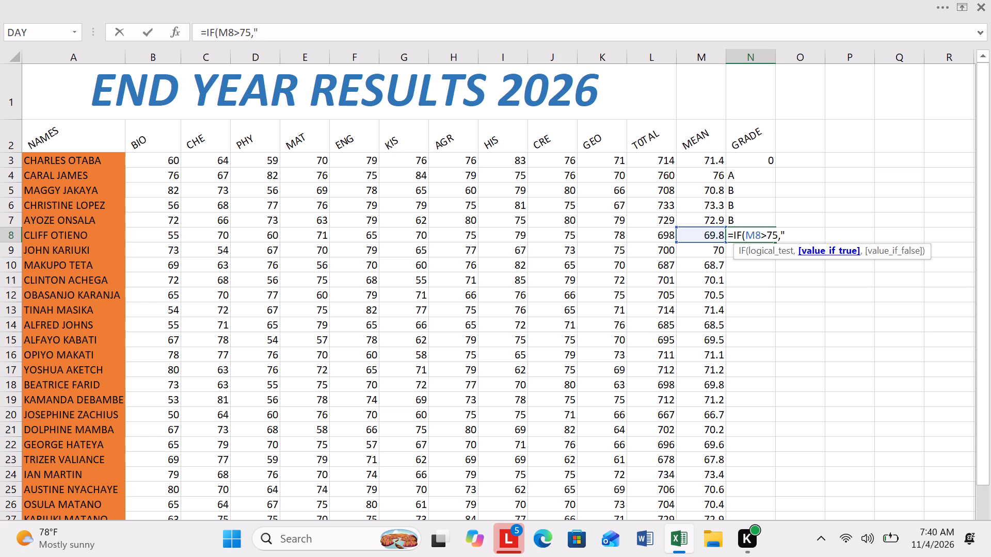
key(a)
key(shift+quotedbl)
Extend the unfinished formula in cell N8 with a nested IF that gives "B" when M8>69.
text(,IF)
key(shift+parenleft)
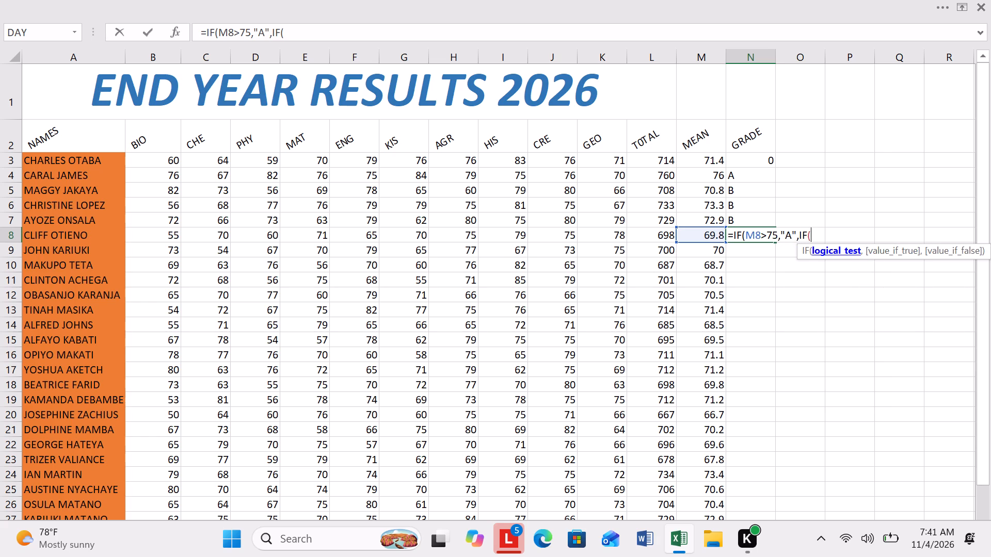
key(m)
key(8)
key(shift+greater)
text(69)
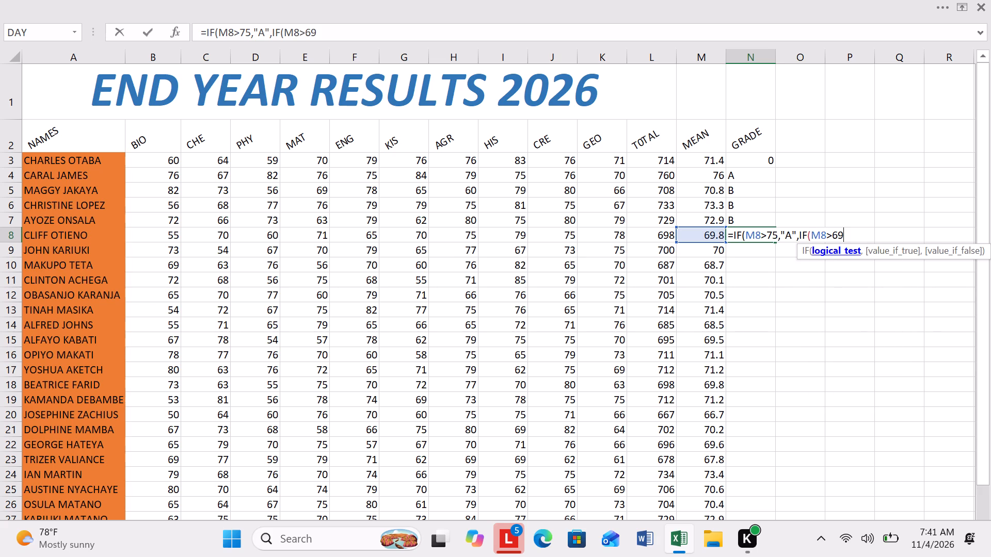
key(comma)
key(shift+quotedbl)
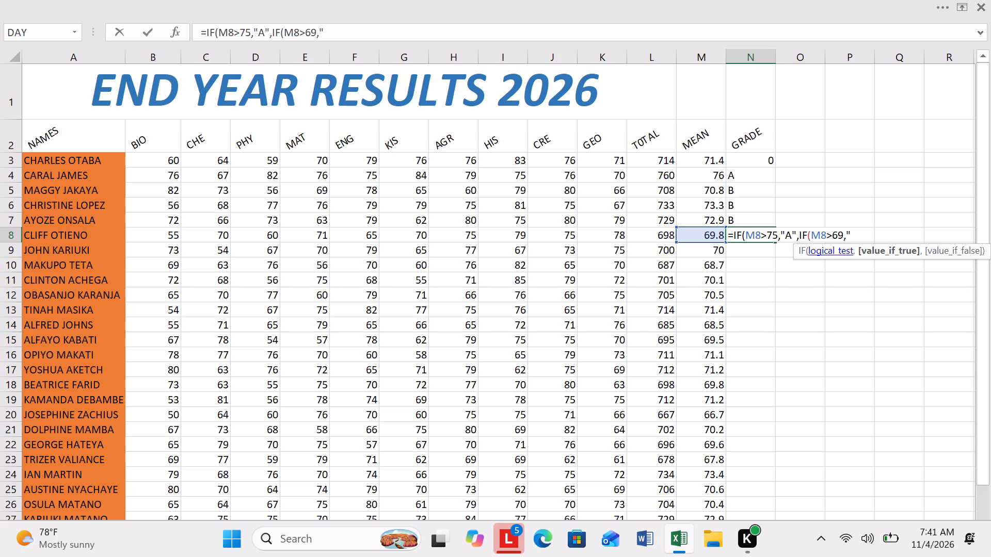
key(b)
key(shift+quotedbl)
Add a third nested IF giving "C" when M8<69, close all three parentheses and enter the formula in cell N8.
text(,IF)
key(shift+parenleft)
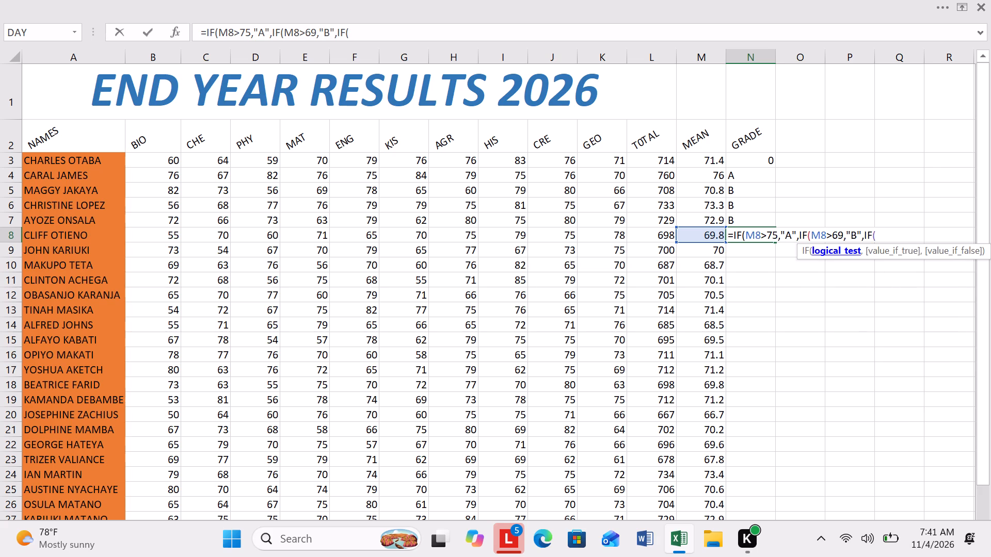
key(m)
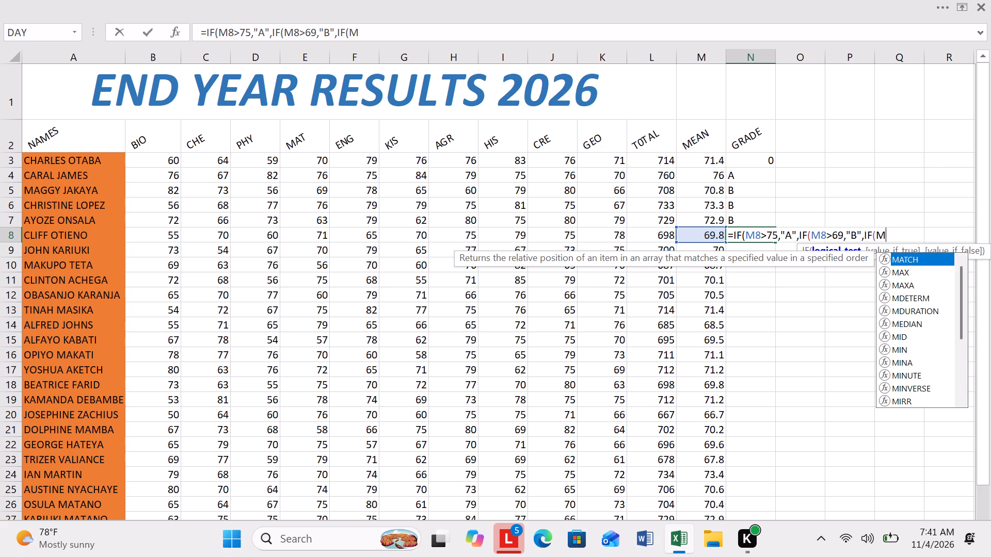
key(8)
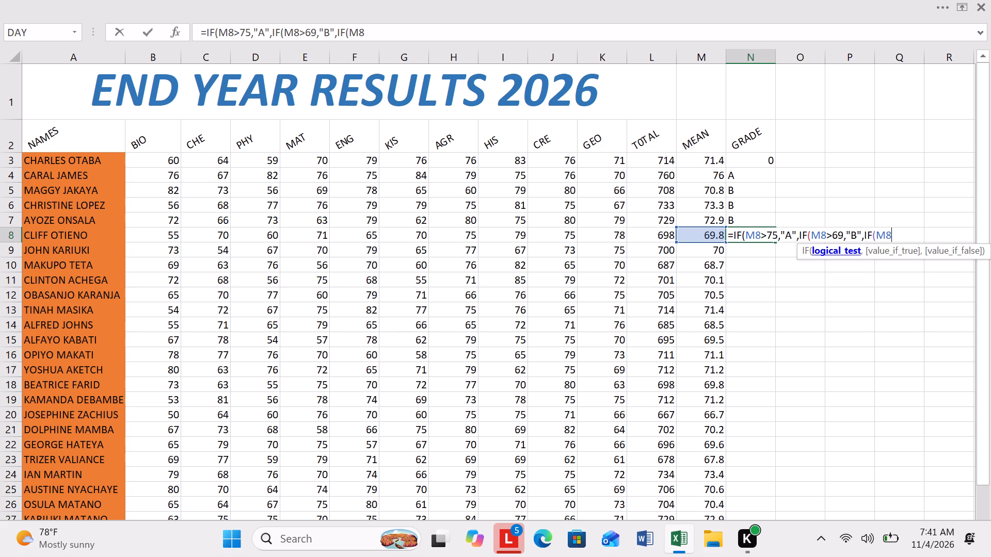
key(shift+less)
text(69)
key(comma)
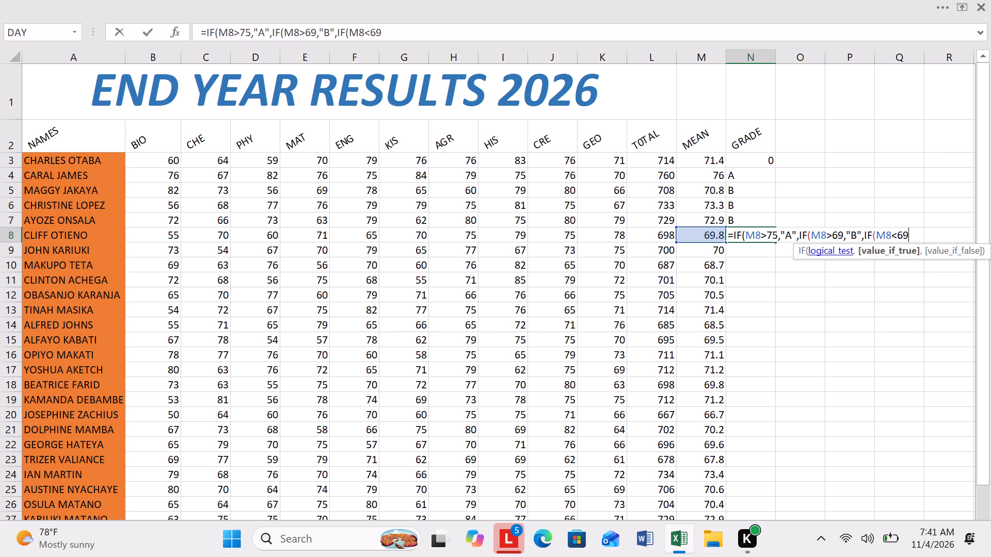
key(shift+quotedbl)
key(shift+c)
key(BackSpace)
key(c)
key(shift+quotedbl)
text())))
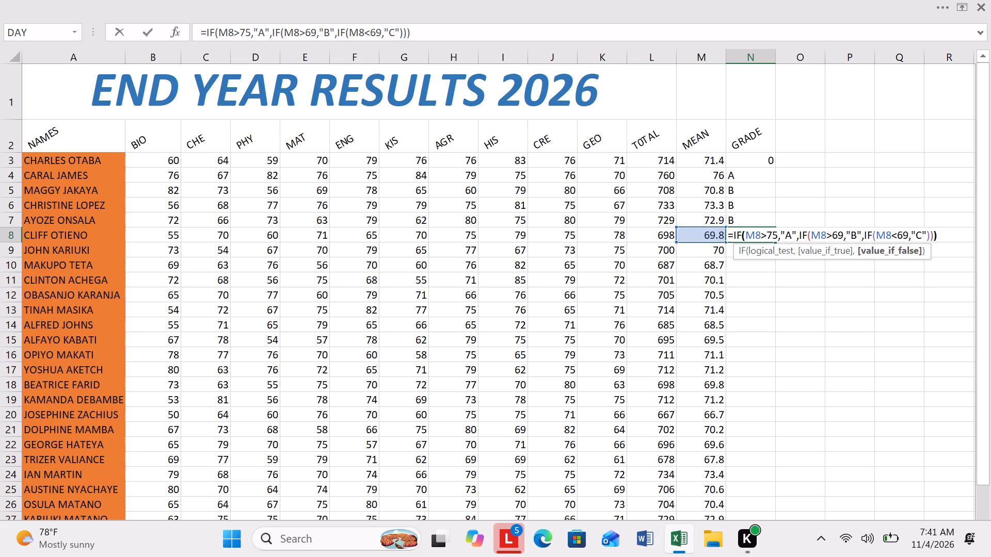
key(Return)
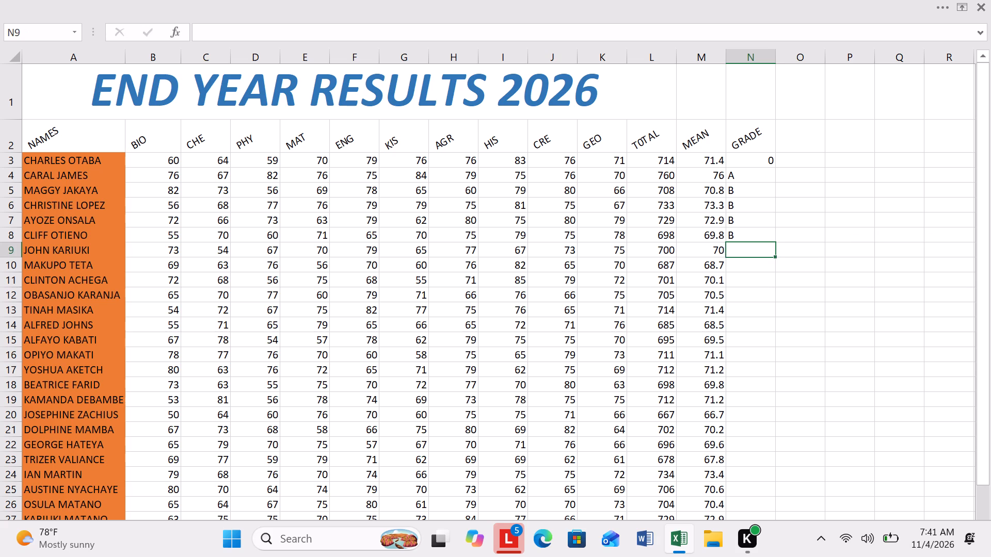
Start a formula in cell N9 with an IF that gives "A" when M9>75 and a second IF as the value if false.
key(equal)
text(IF)
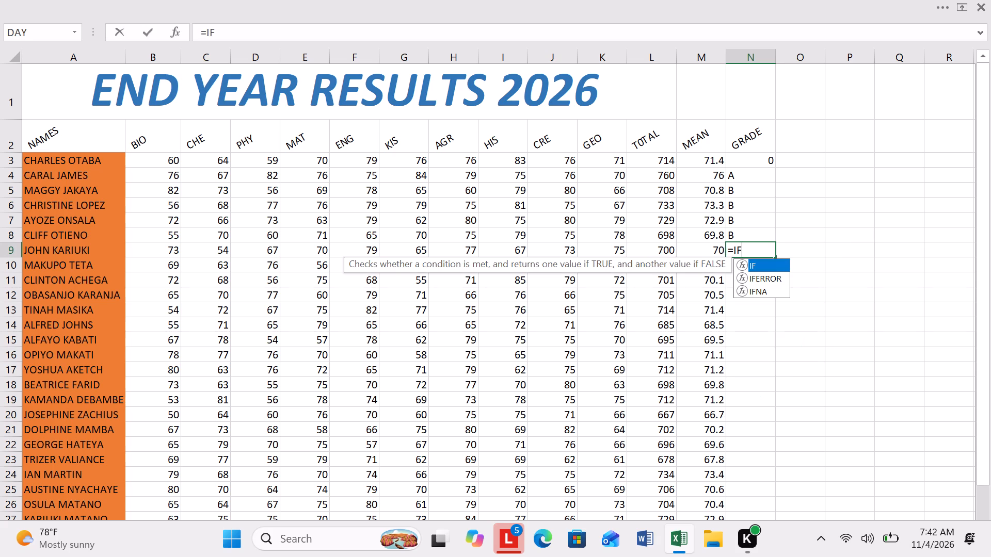
key(shift+parenleft)
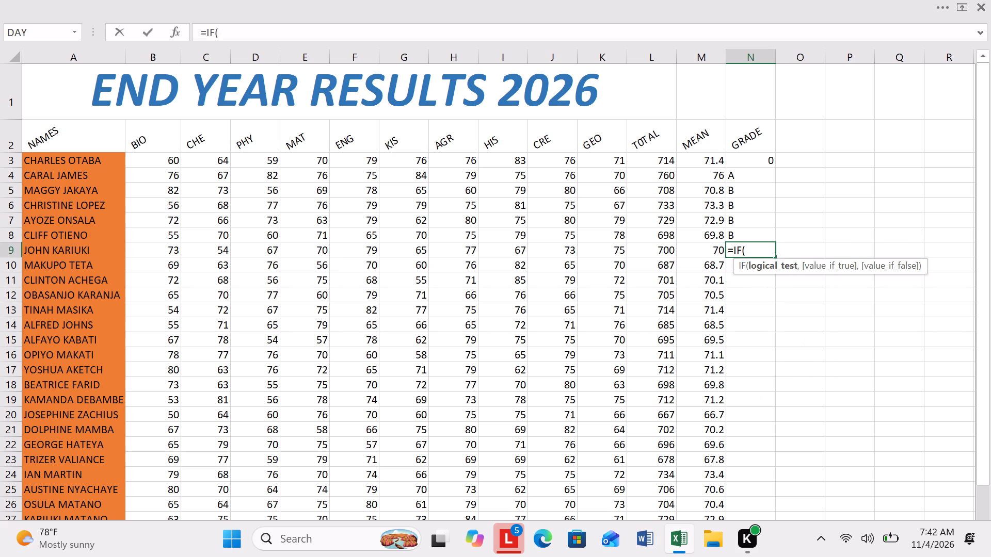
text(M9)
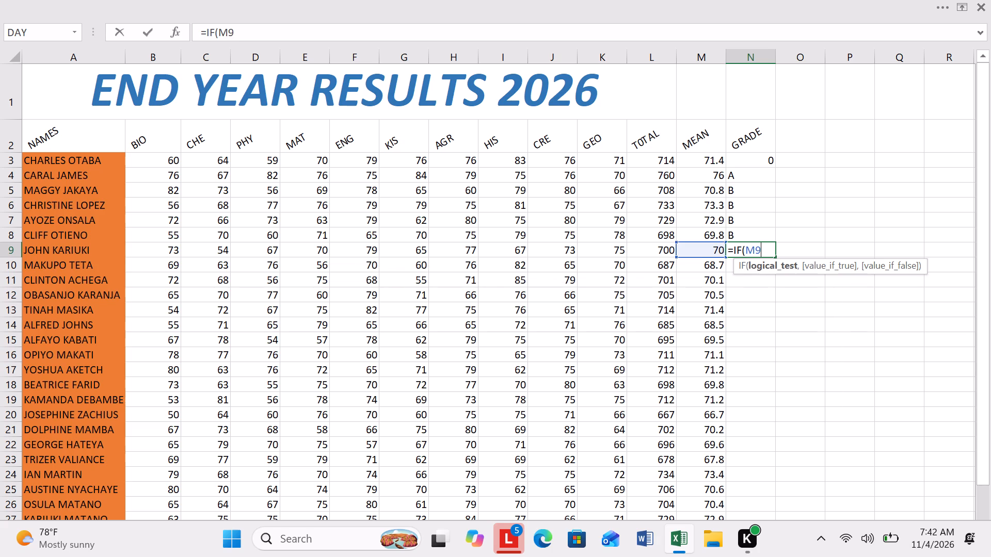
key(shift+greater)
text(75)
key(comma)
key(shift+quotedbl)
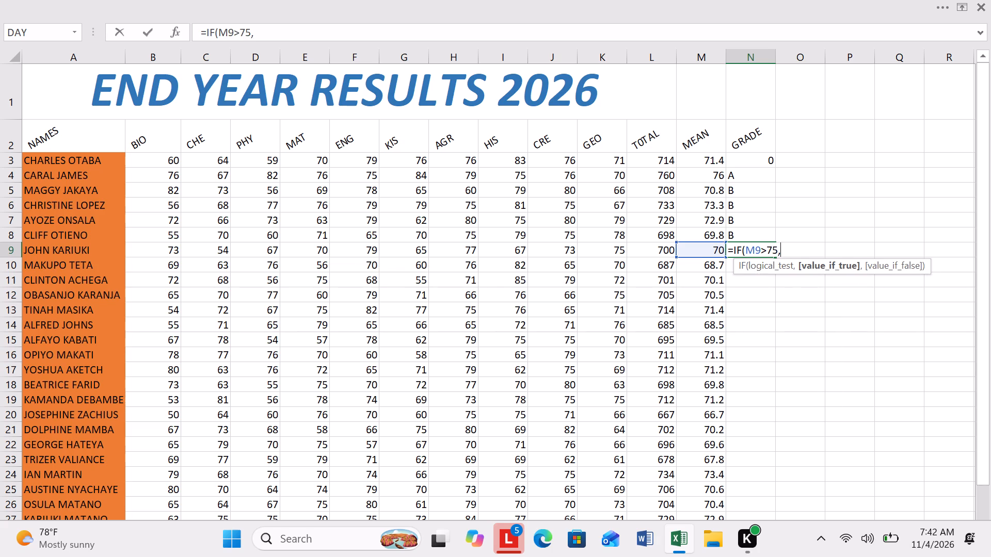
key(a)
text(",IF)
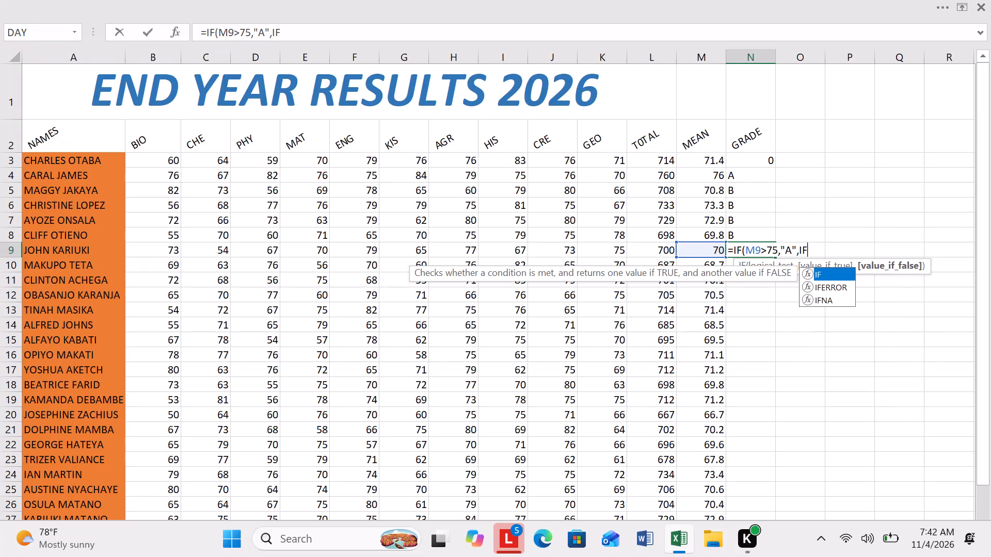
Fill in the second IF of the unfinished formula in cell N9 so it gives "B" when M9>69.
key(shift+parenleft)
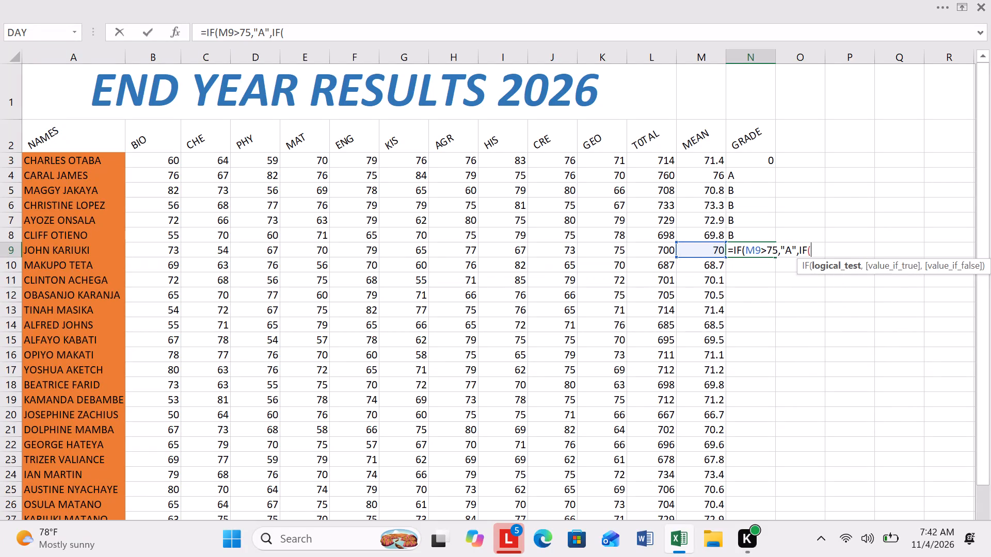
key(m)
key(9)
text(>69)
key(comma)
key(shift+quotedbl)
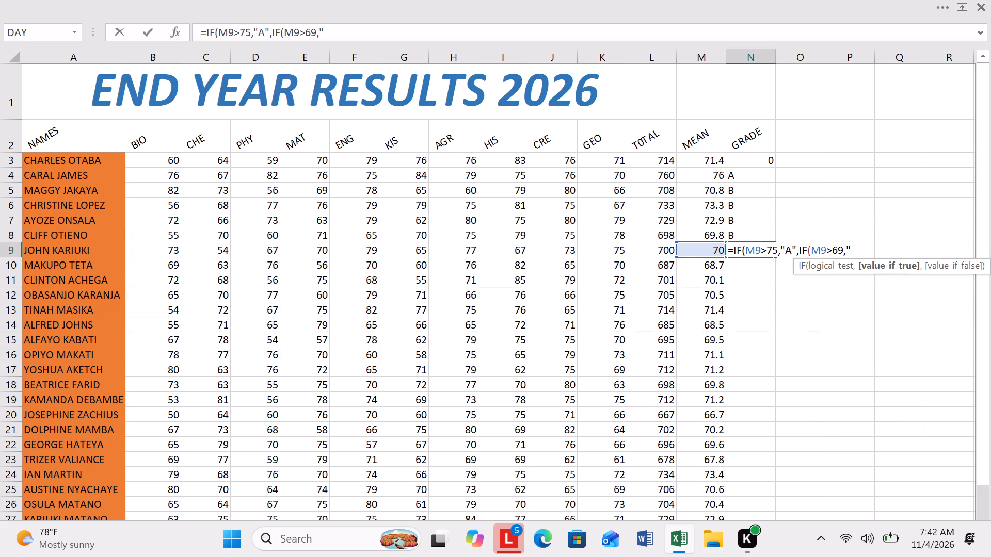
key(b)
key(shift+quotedbl)
key(comma)
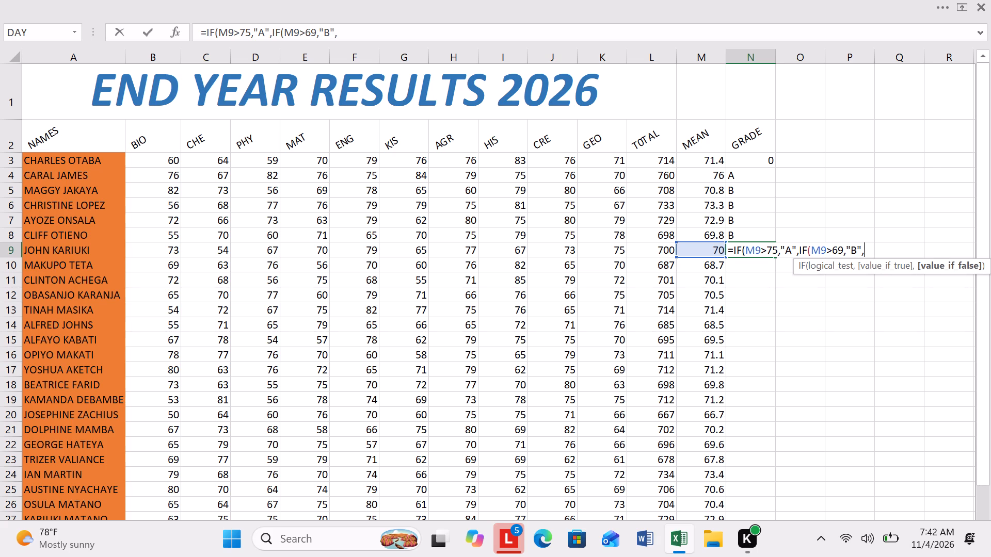
Add a third nested IF giving "C" when M9<69, close all three parentheses and enter the formula in cell N9.
key(i)
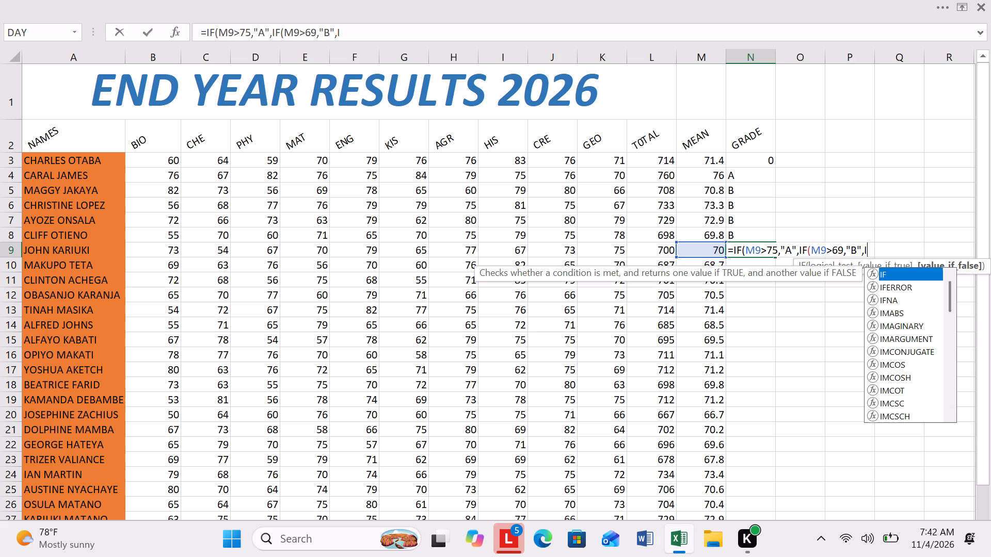
key(f)
key(shift+parenleft)
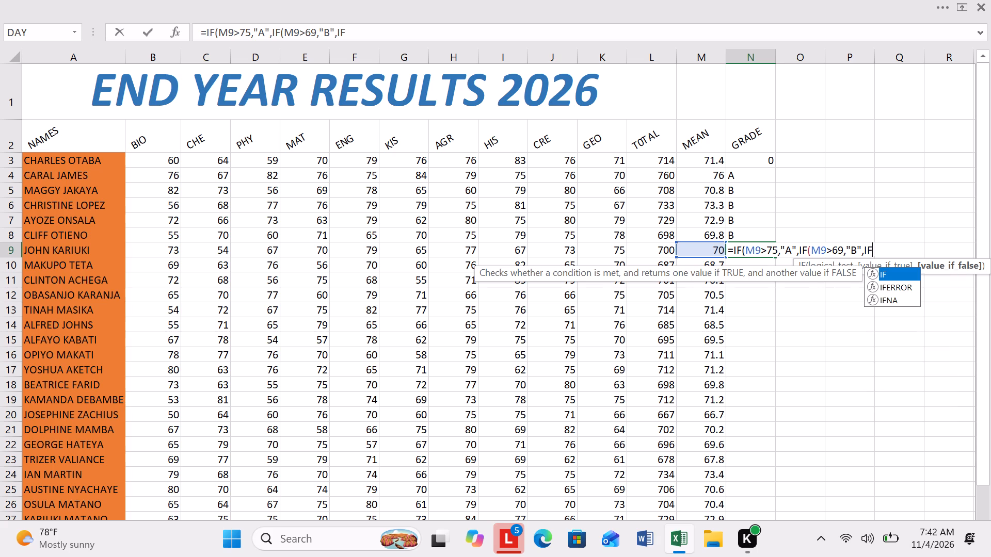
key(m)
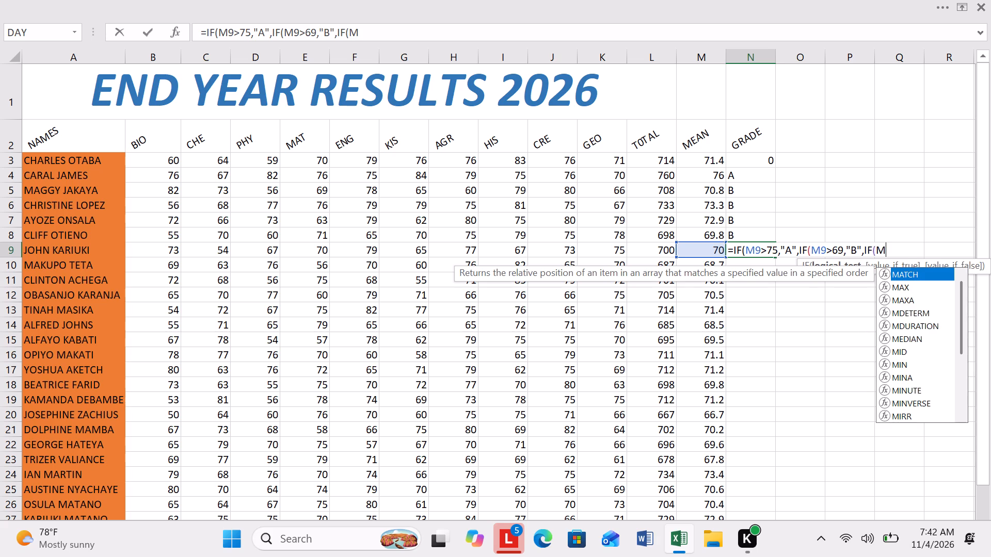
key(9)
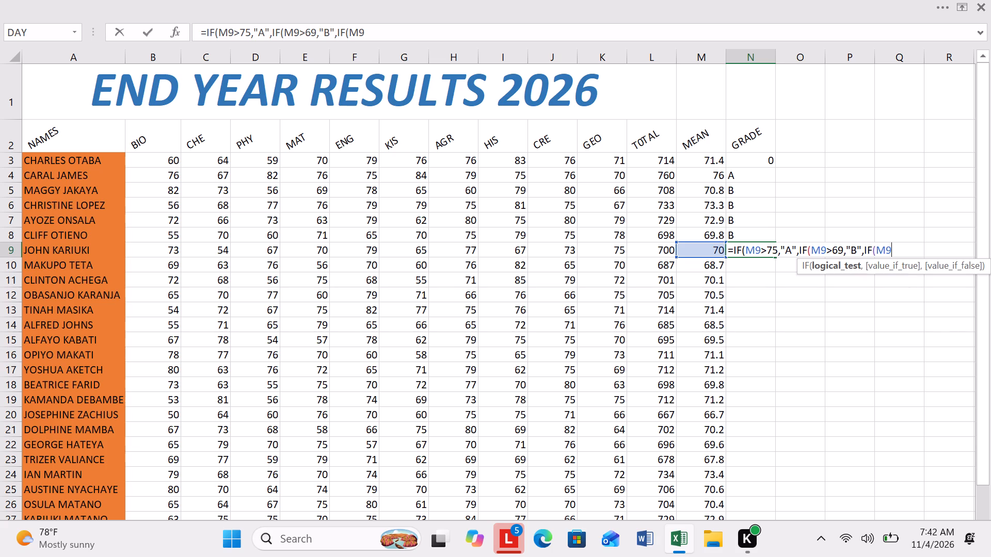
key(shift+less)
text(69)
key(comma)
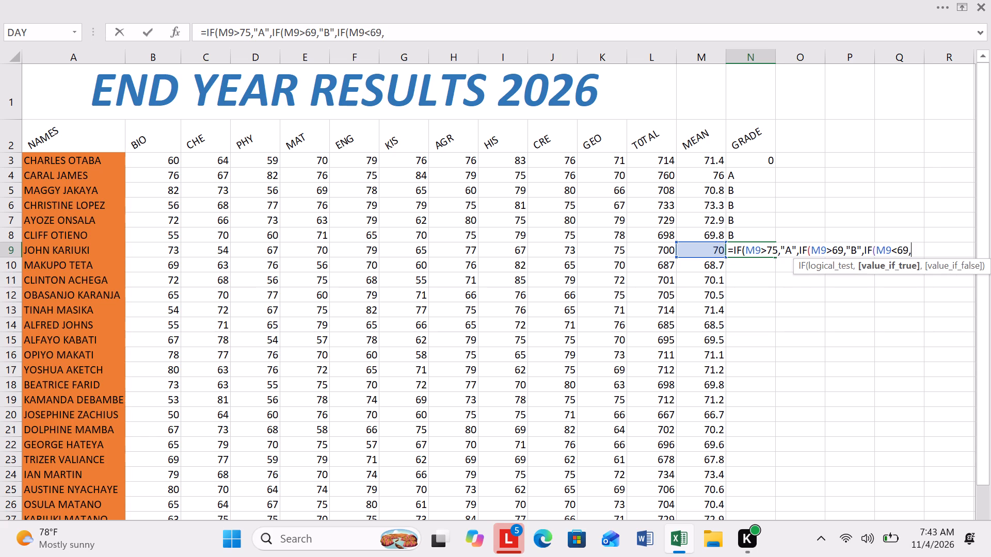
key(shift+quotedbl)
text(C")
text())))
key(Return)
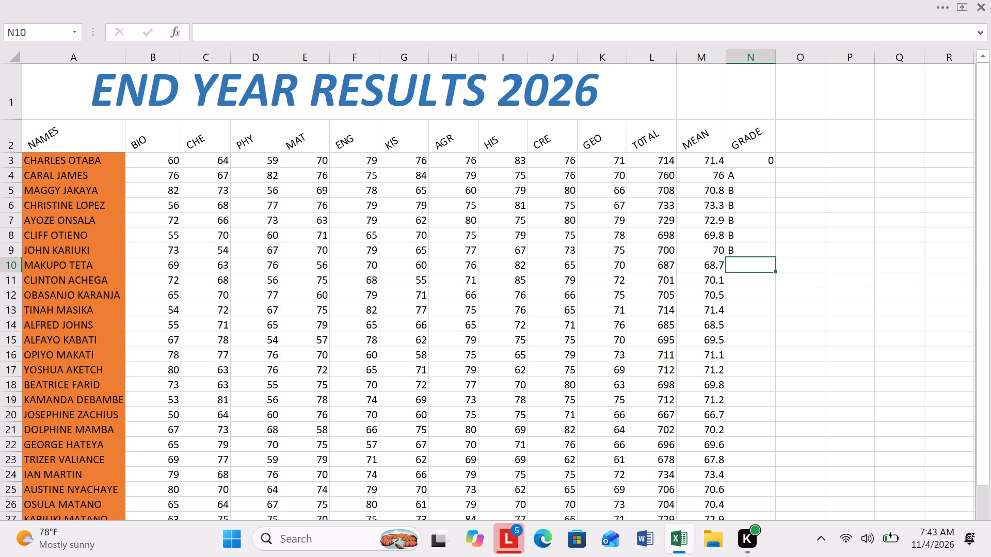
Start a formula in cell N10 with an IF that gives "A" when M10>75, leaving it open.
key(equal)
text(IF)
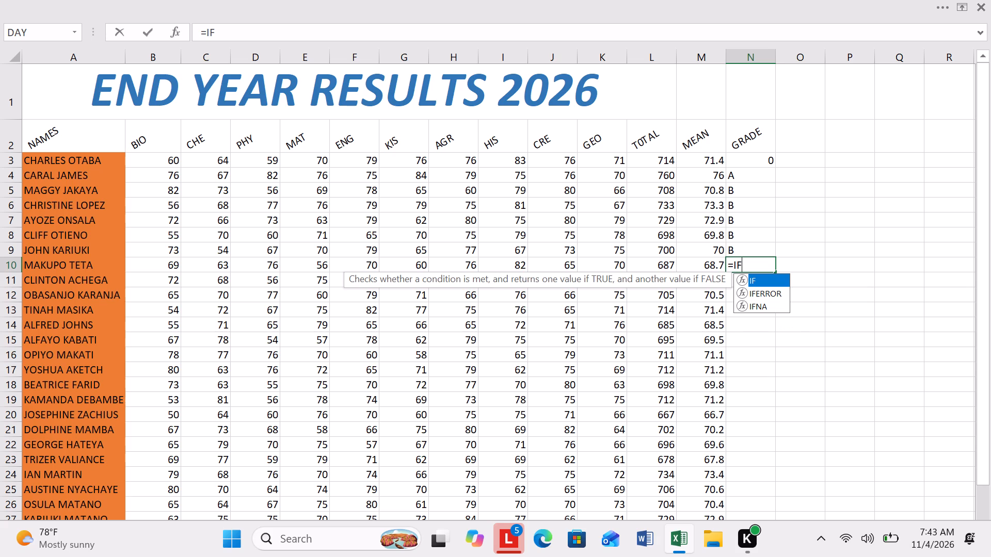
key(shift+parenleft)
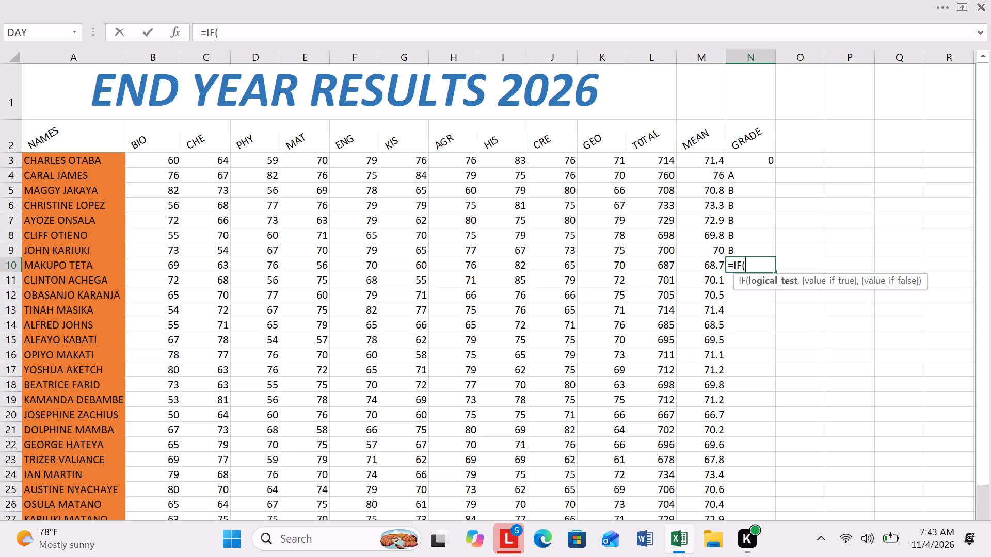
text(M10)
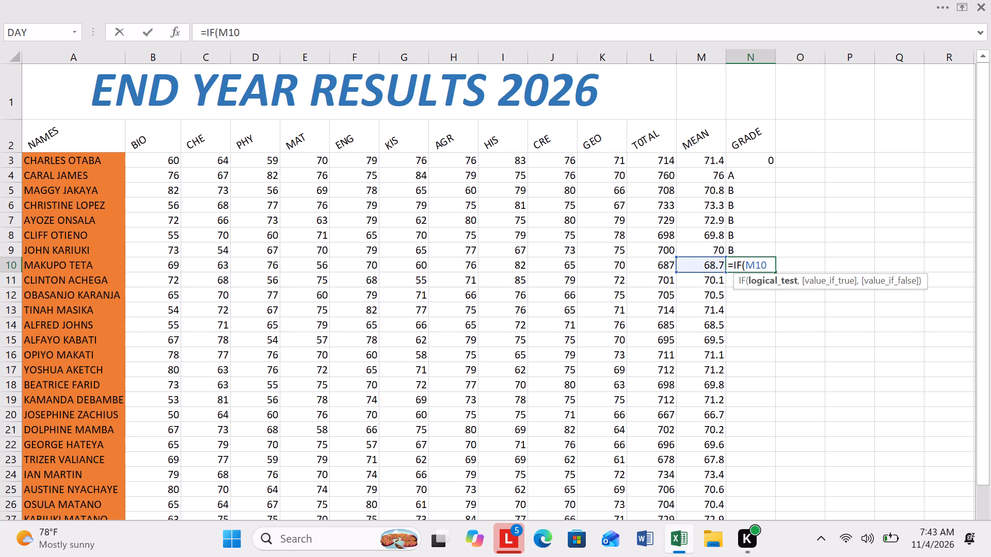
key(shift+less)
key(BackSpace)
key(shift+greater)
text(75)
key(comma)
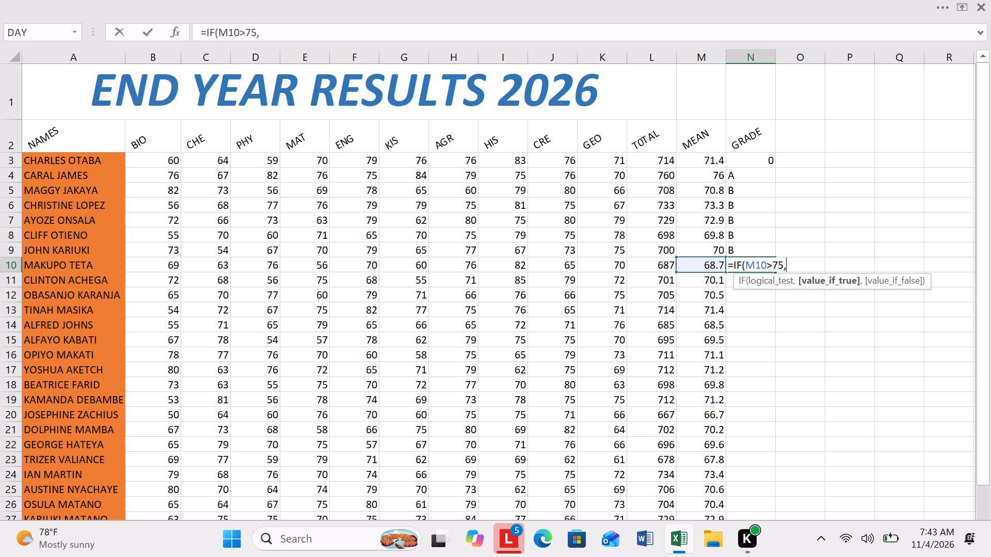
key(shift+quotedbl)
key(a)
key(shift+quotedbl)
Extend the unfinished formula in cell N10 with a nested IF that gives "B" when M10>69.
text(,IF()
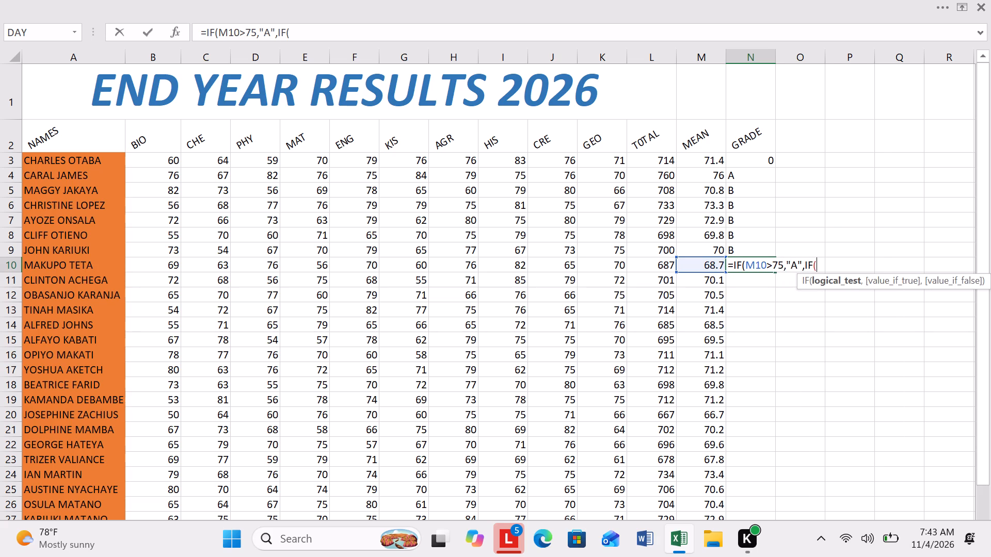
text(M10)
key(shift+greater)
text(69)
key(comma)
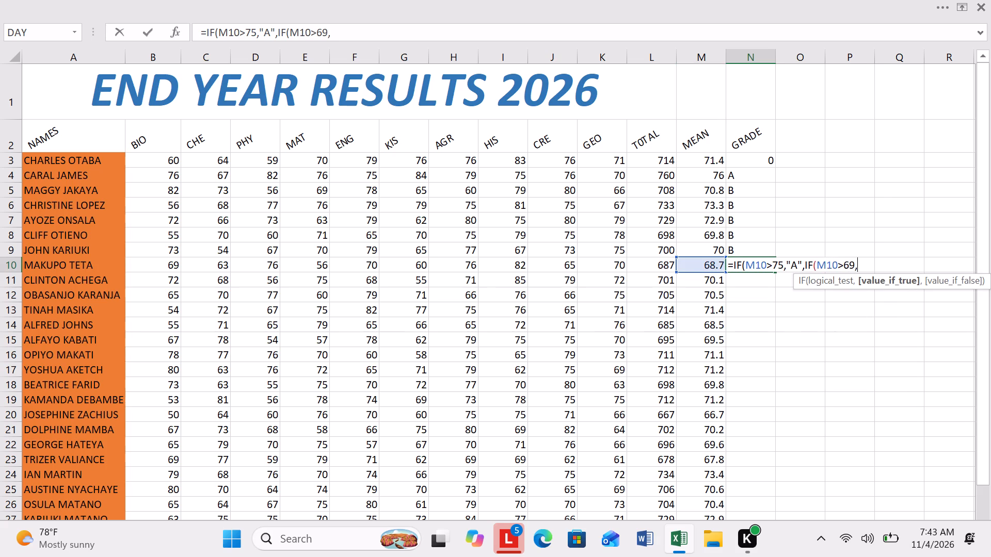
key(shift+quotedbl)
key(b)
key(shift+quotedbl)
Add a third nested IF giving "C" when M10<69, close all three parentheses and enter the formula in cell N10.
text(,IF()
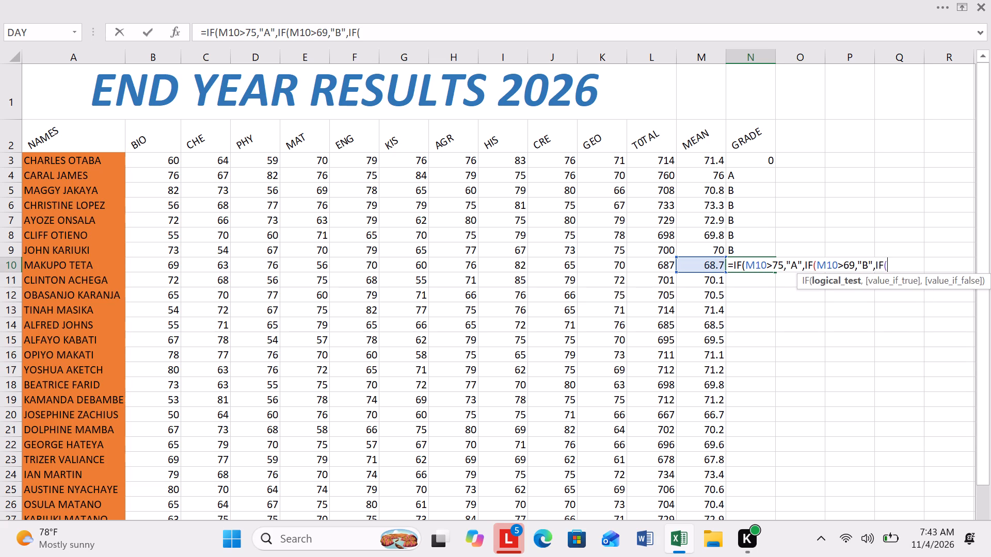
key(m)
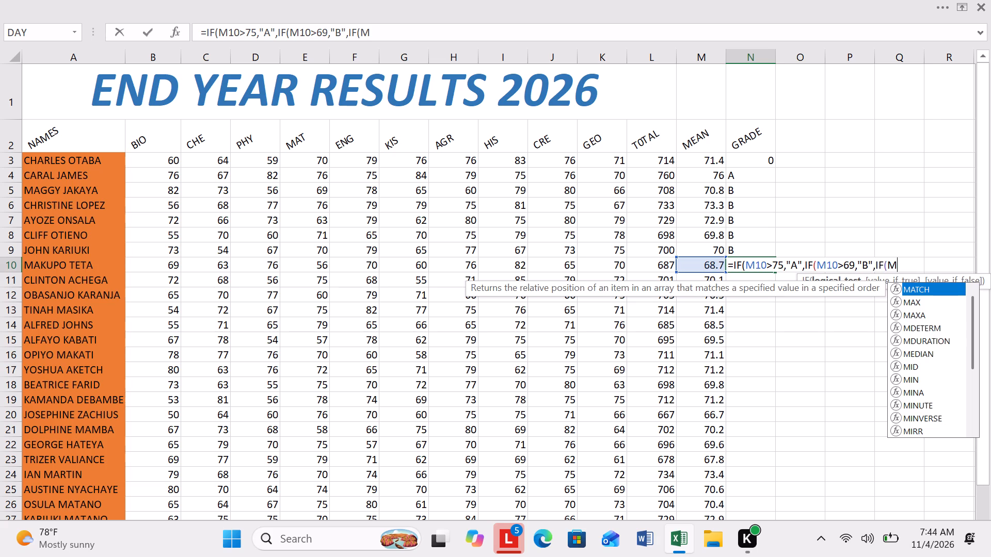
text(10)
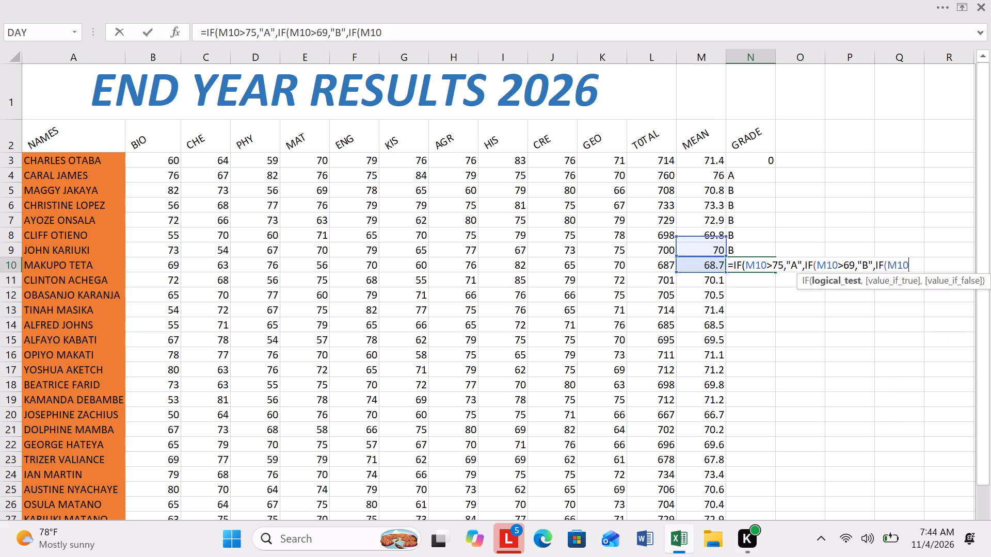
key(shift+less)
text(69)
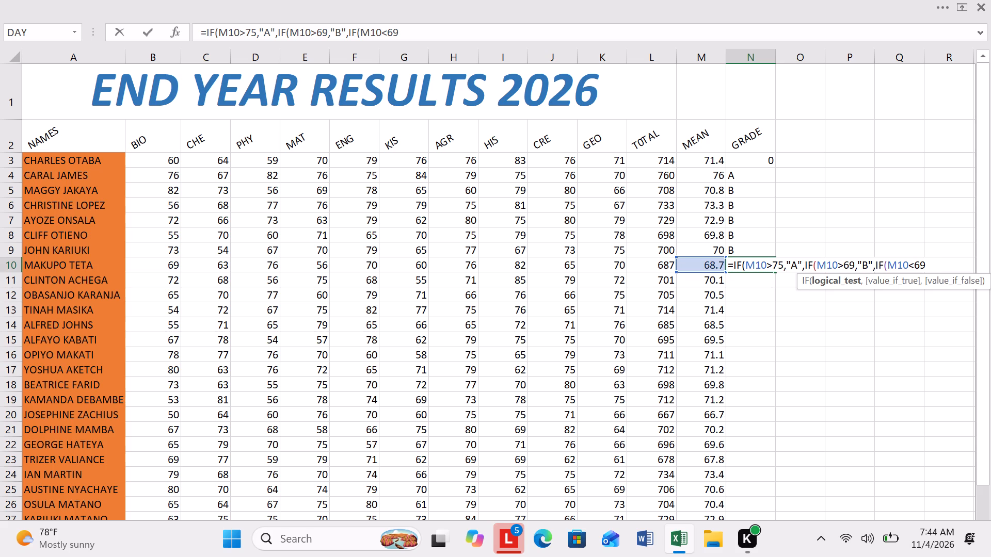
key(comma)
key(shift+quotedbl)
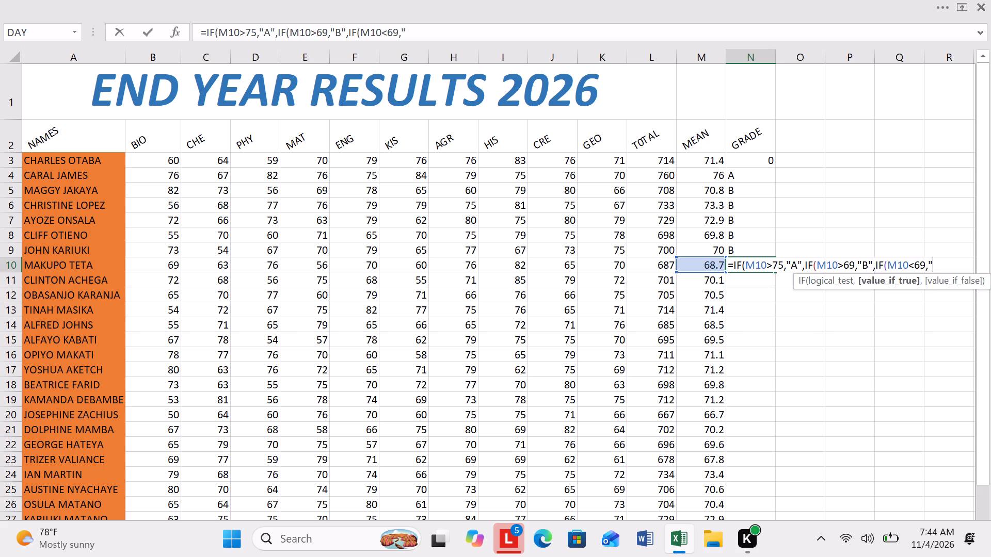
key(c)
key(shift+quotedbl)
text())))
key(Return)
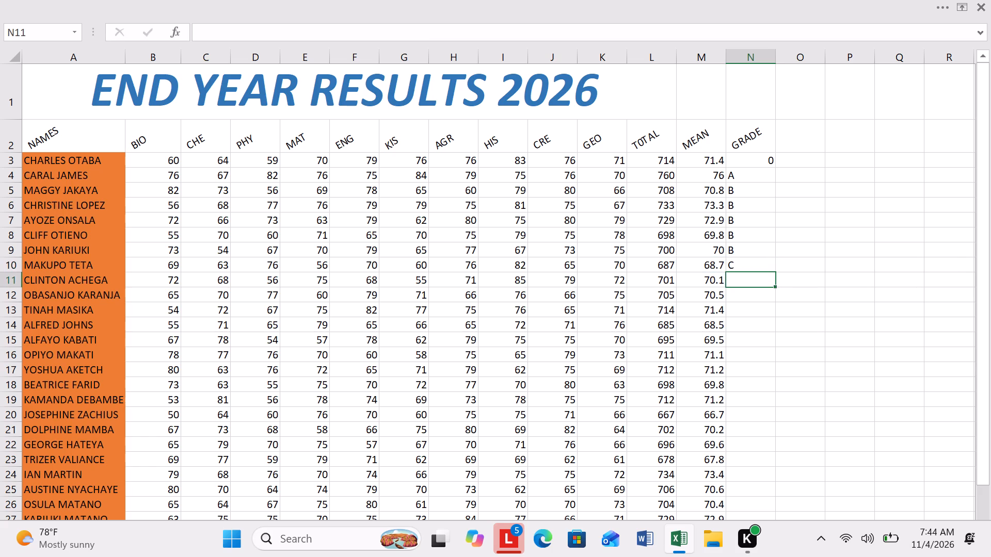
Start a formula in cell N11 with an IF that gives "A" when M11>75, leaving it open.
key(equal)
key(i)
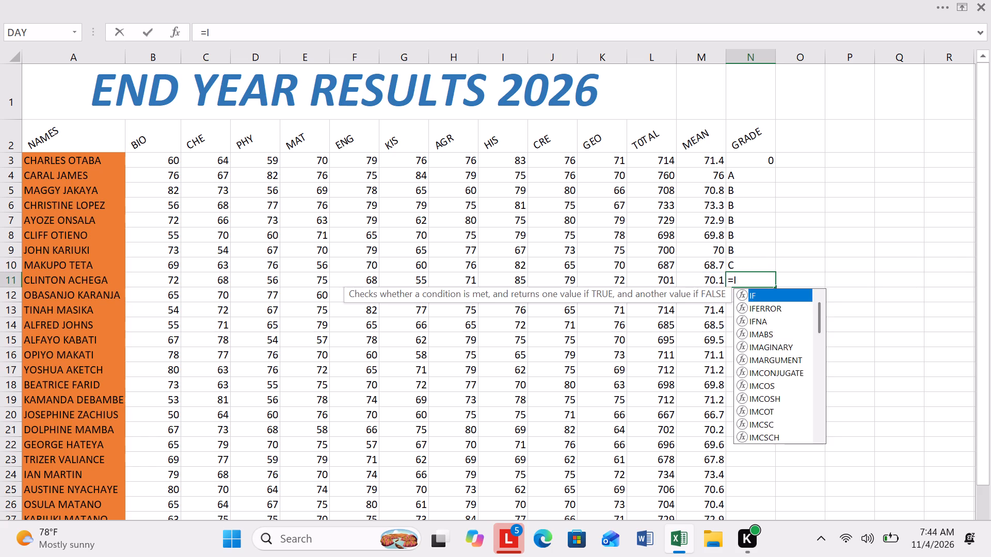
key(f)
key(shift+parenleft)
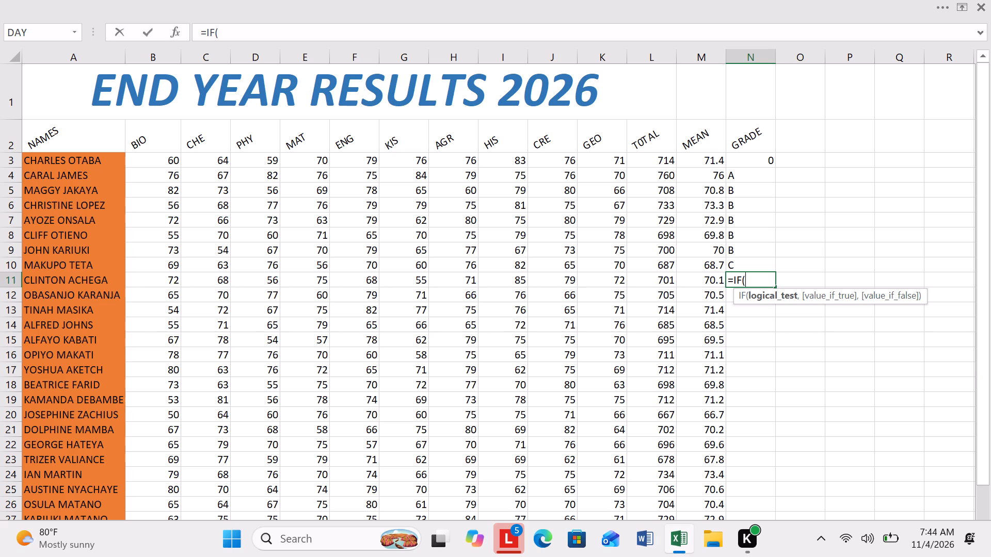
text(IF)
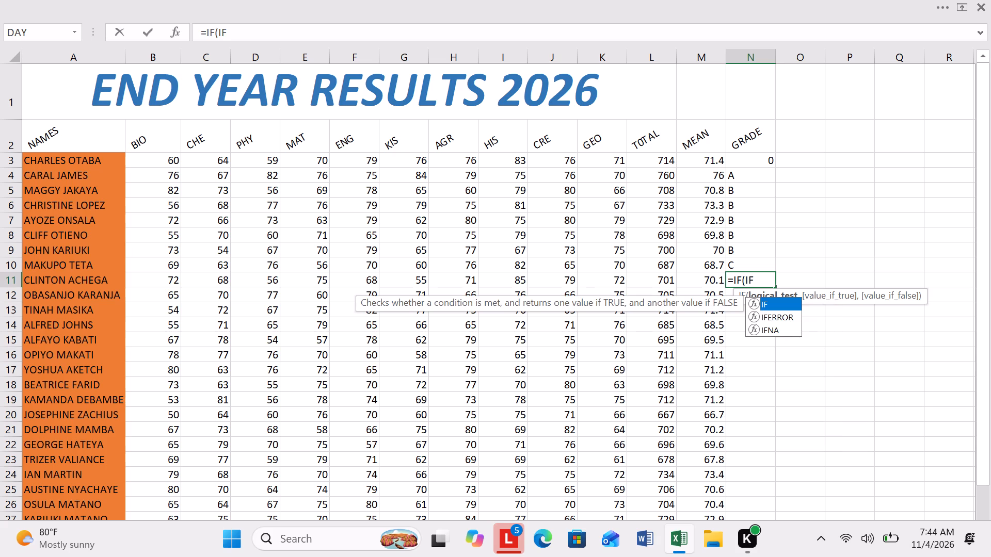
key(BackSpace)
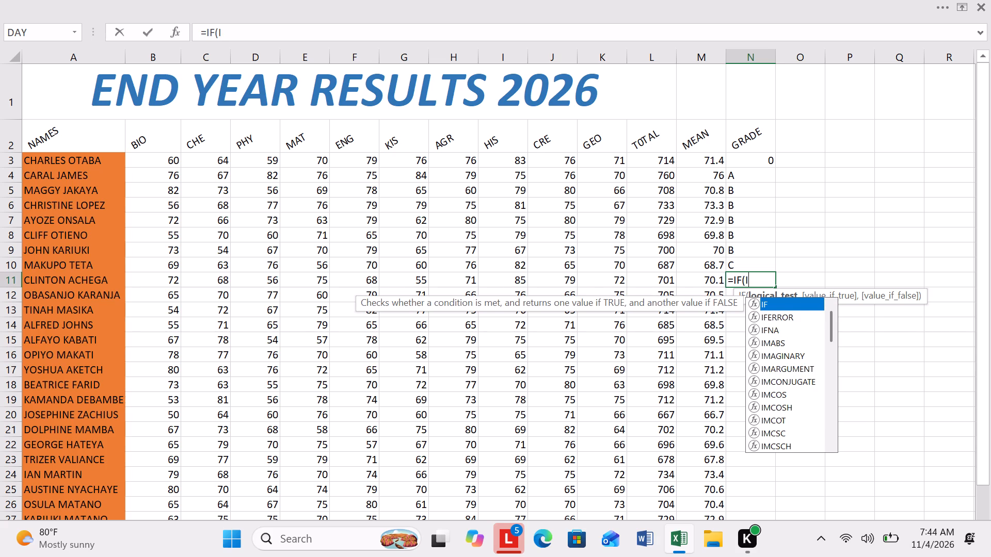
key(n)
key(BackSpace)
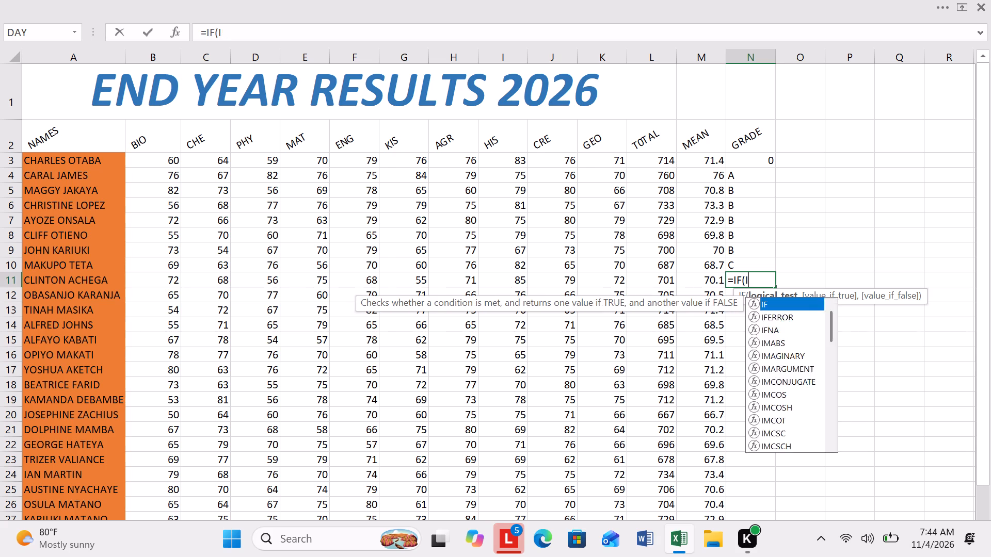
key(BackSpace)
key(m)
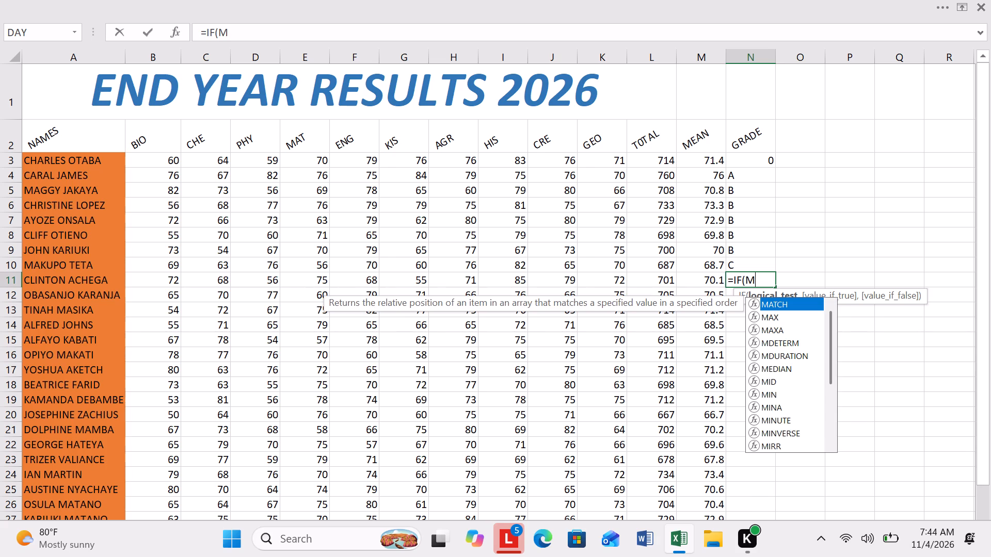
text(11)
key(shift+greater)
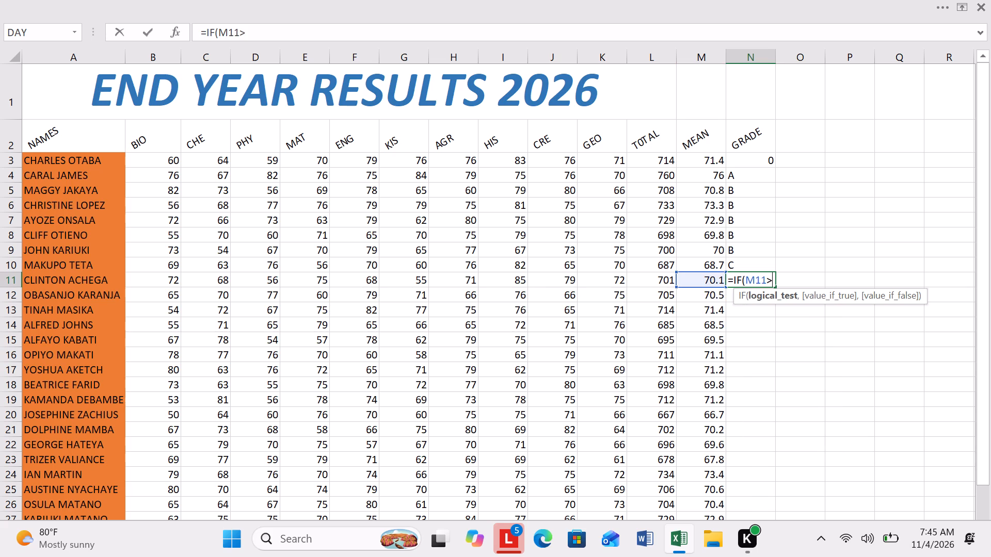
key(7)
key(5)
text(,")
key(a)
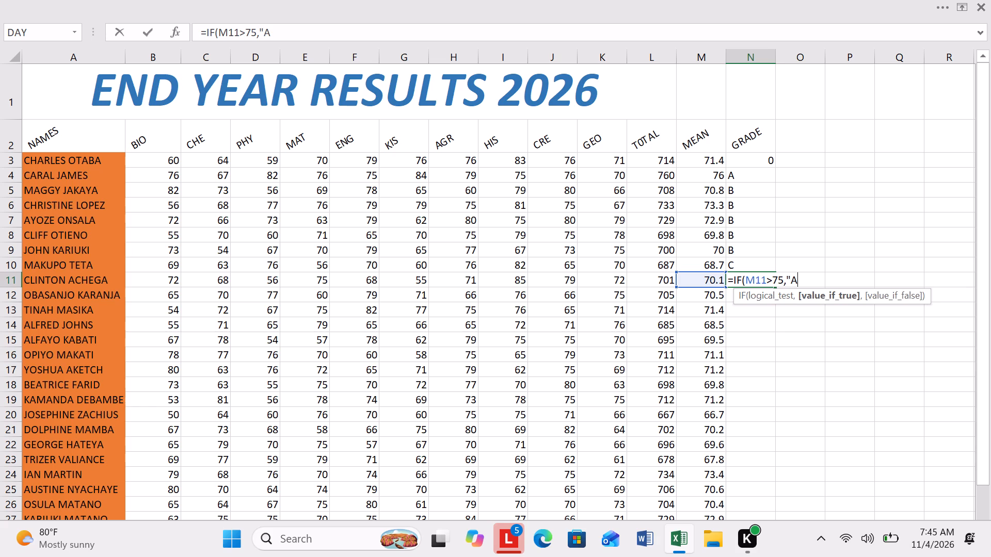
key(shift+quotedbl)
Extend the unfinished formula in cell N11 with a nested IF that gives "B" when M11>69.
text(,IF)
key(shift+parenleft)
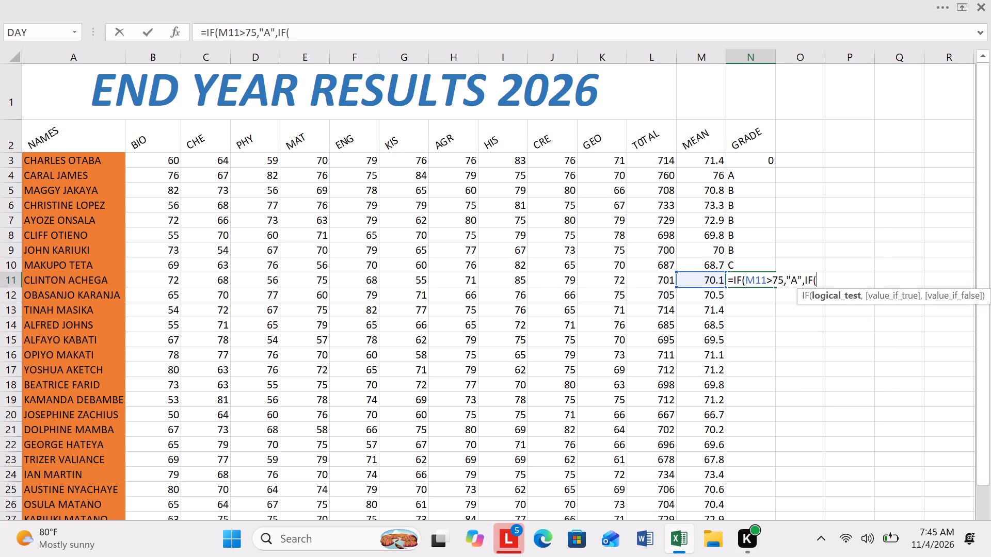
key(m)
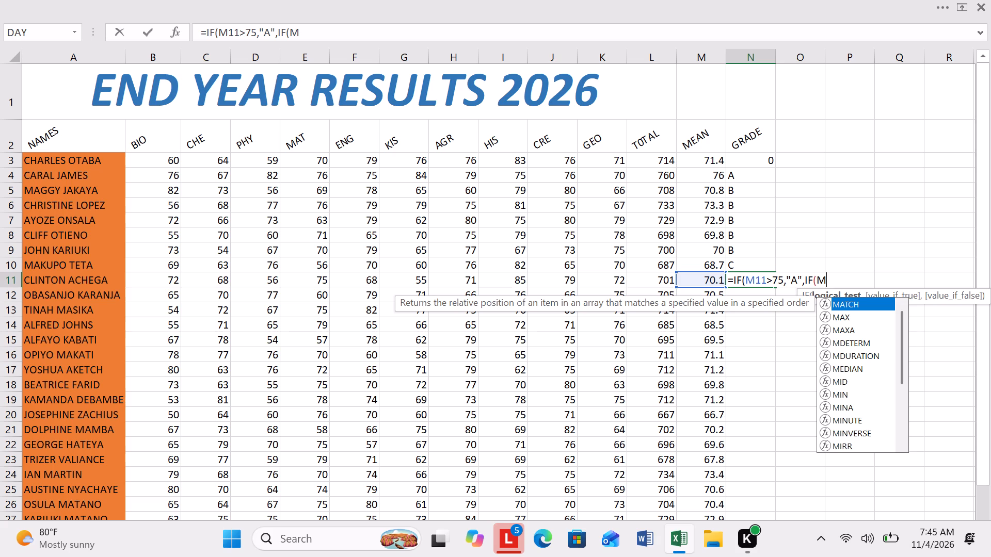
text(11)
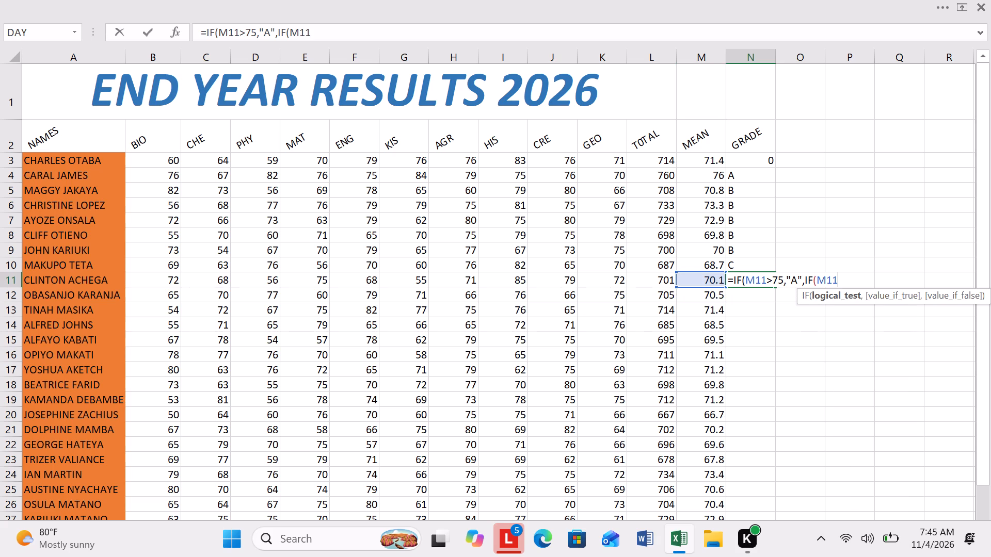
key(shift+greater)
text(69)
key(comma)
key(shift+quotedbl)
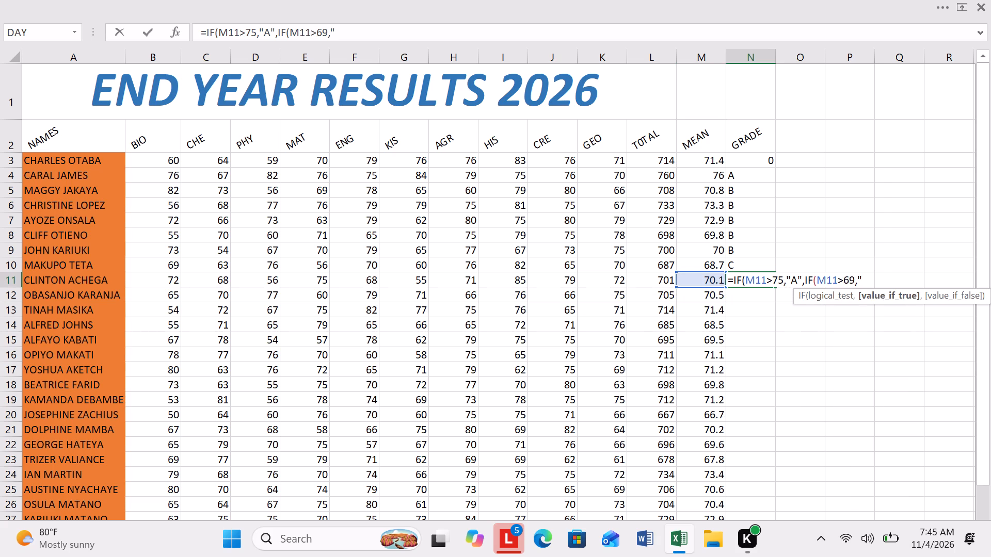
text(B")
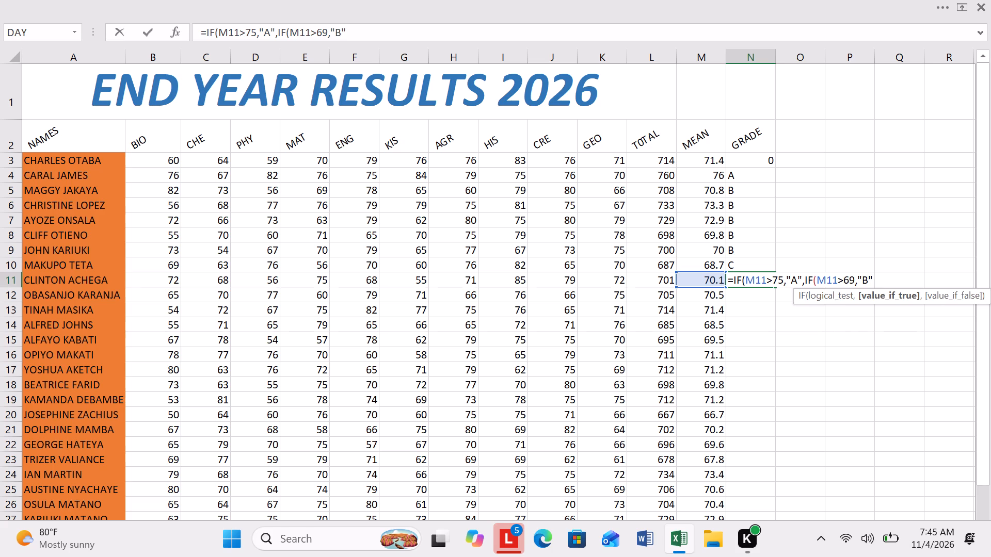
Add a third nested IF giving "C" when M11<69, close all three parentheses and enter the formula in cell N11.
text(,IF)
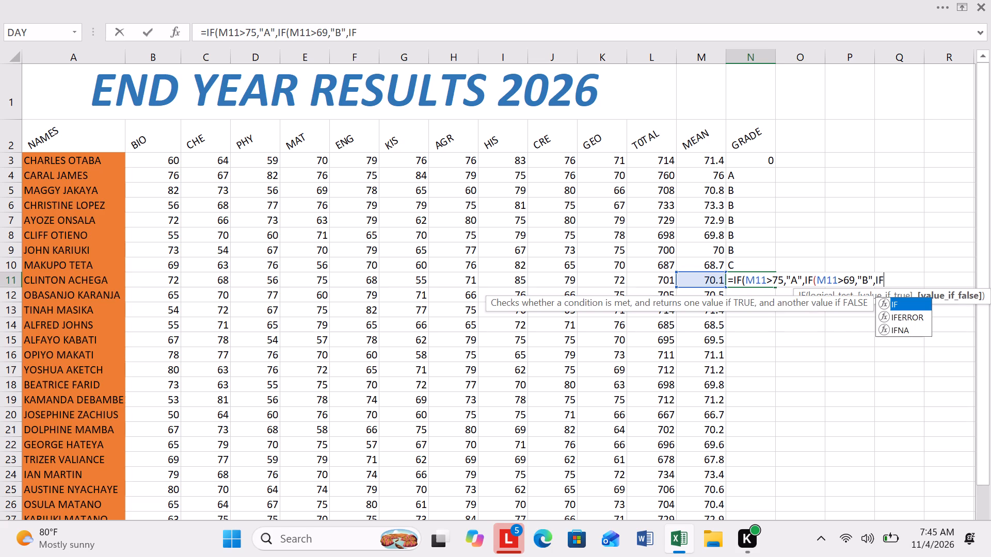
key(shift+parenleft)
text(M11)
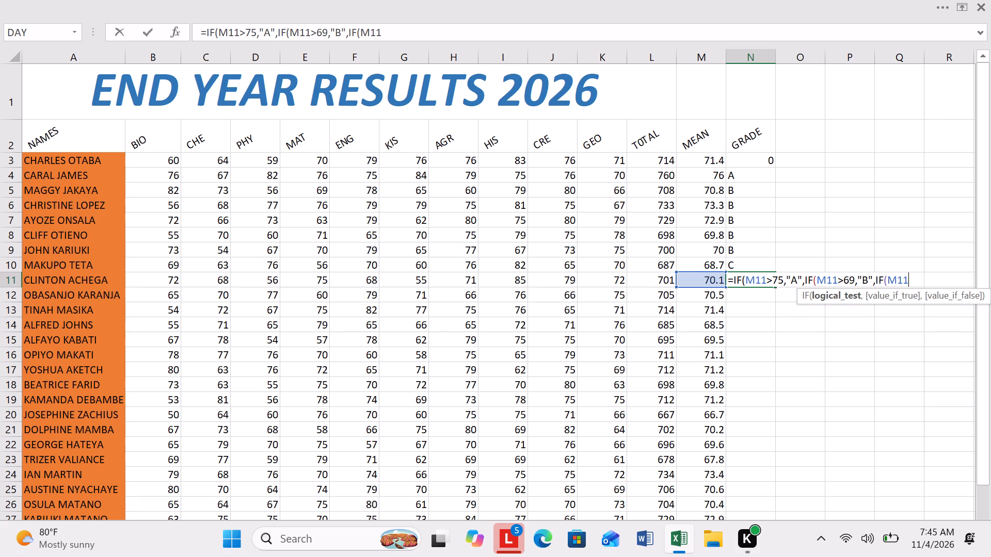
key(shift+less)
text(69)
key(comma)
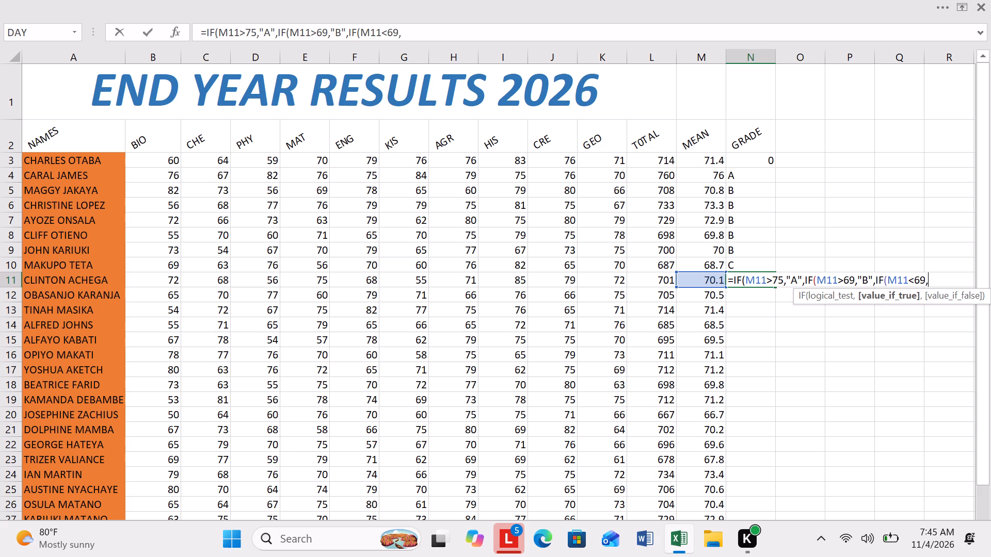
key(shift+quotedbl)
key(c)
key(shift+quotedbl)
text())))
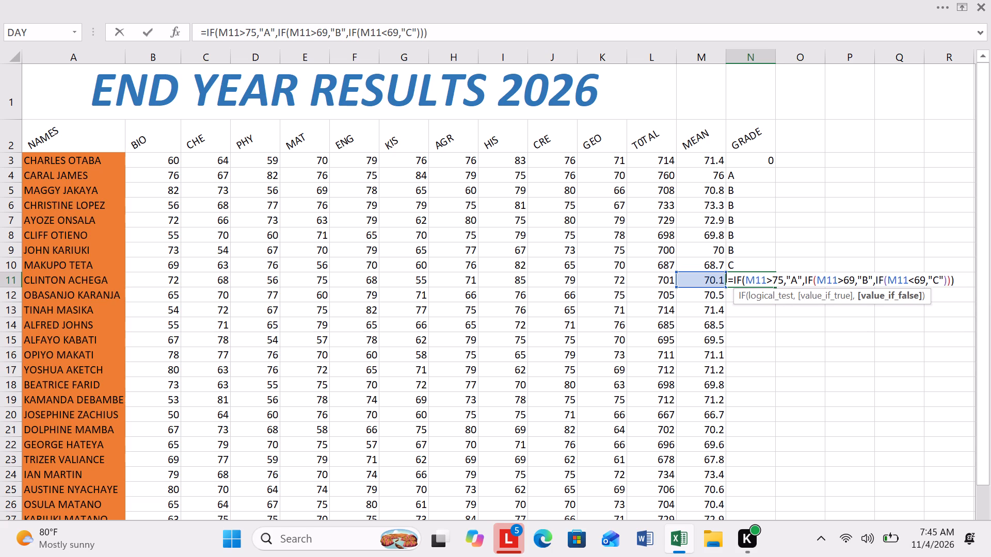
key(Return)
Start a formula in cell N12 with an IF that gives "A" when M12>75, leaving it open.
key(equal)
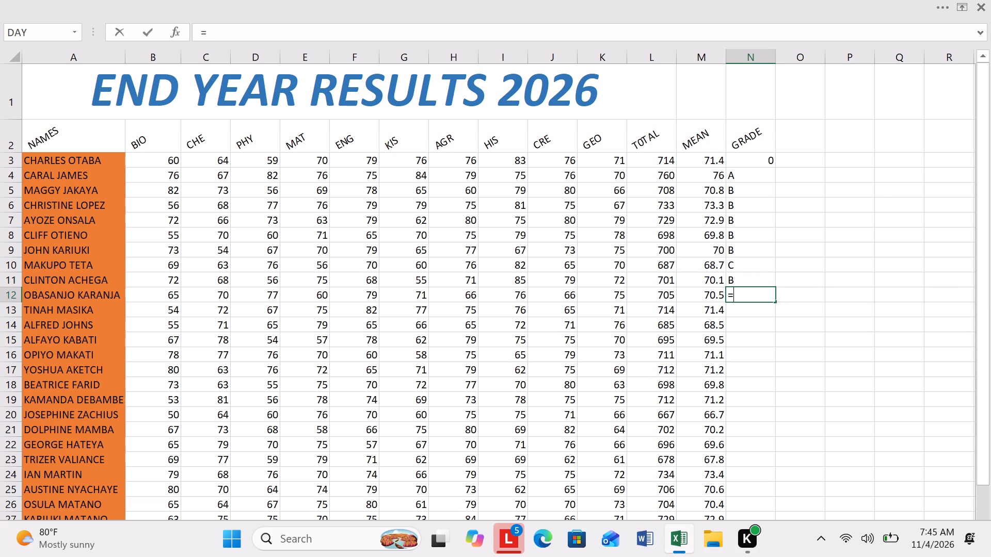
text(IF)
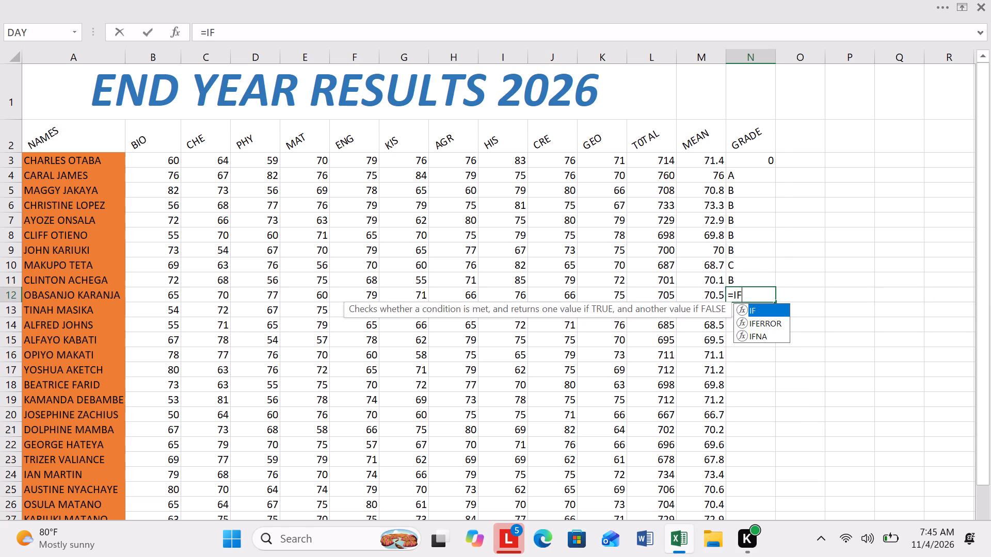
key(shift+parenleft)
key(m)
key(1)
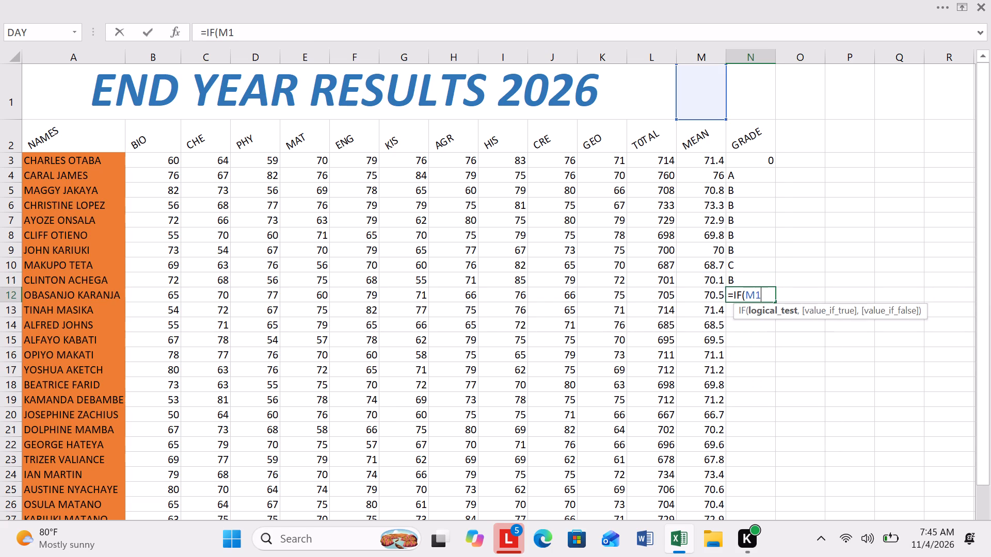
key(2)
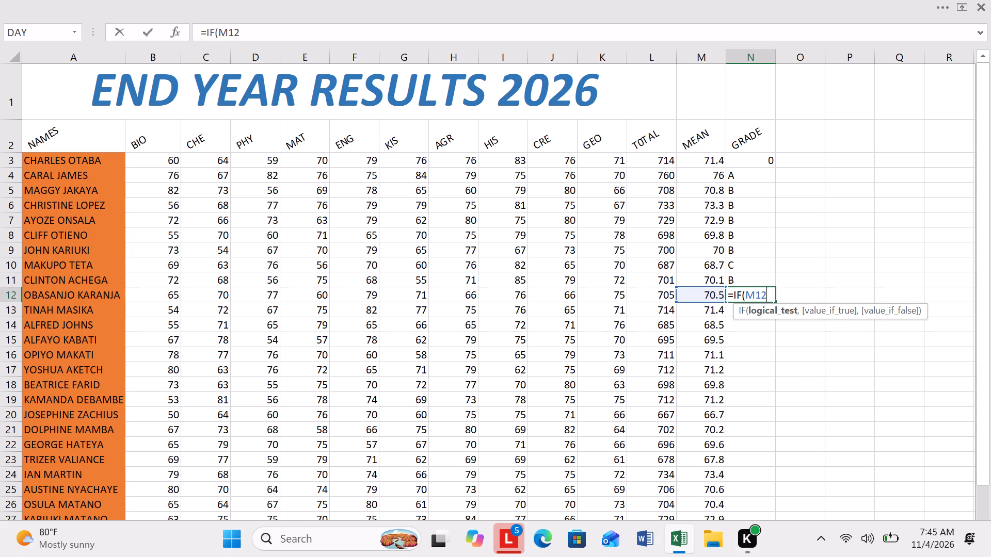
key(shift+greater)
text(75)
key(comma)
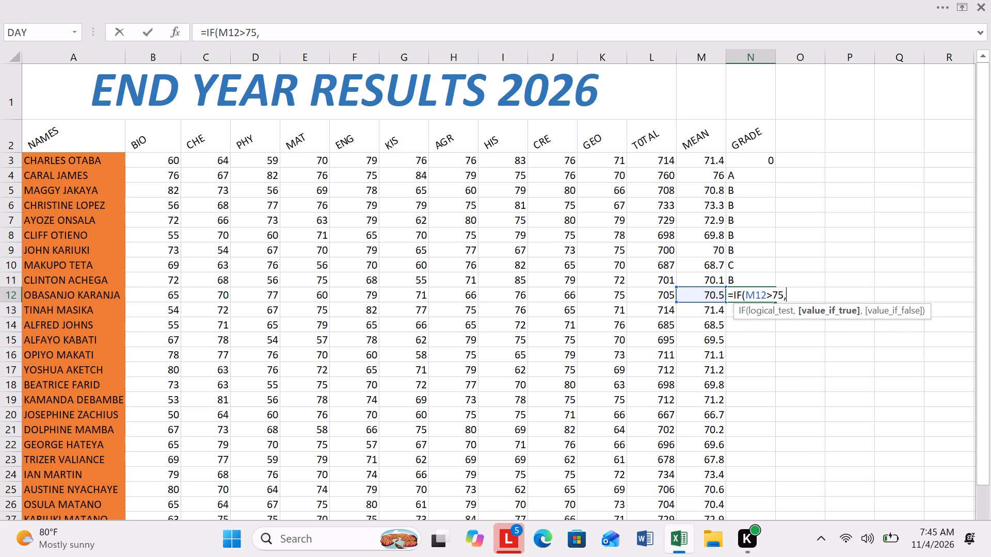
key(shift+quotedbl)
key(a)
key(shift+quotedbl)
Extend the unfinished formula in cell N12 with a nested IF that gives "B" when M12>69.
text(,IF)
key(shift+parenleft)
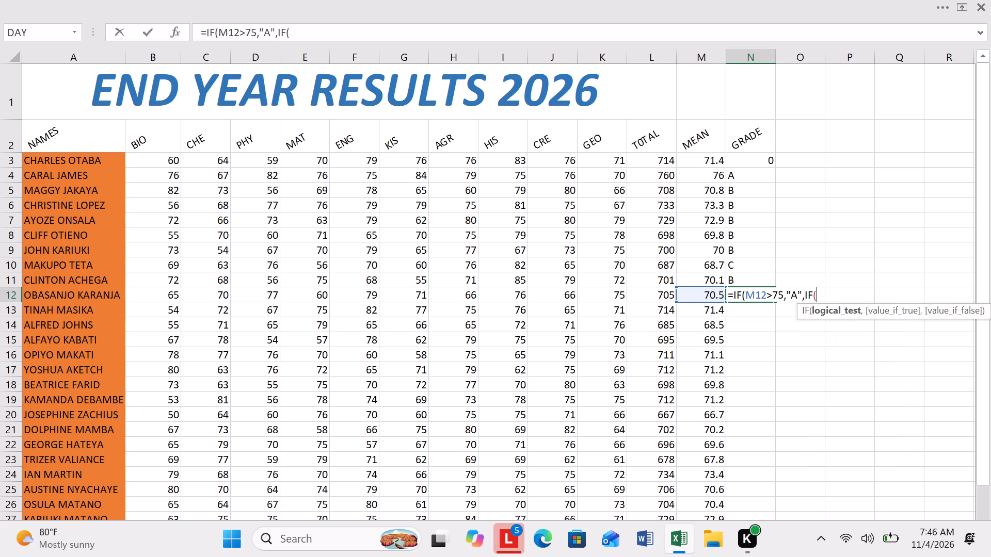
key(m)
text(12)
key(shift+greater)
text(69)
key(comma)
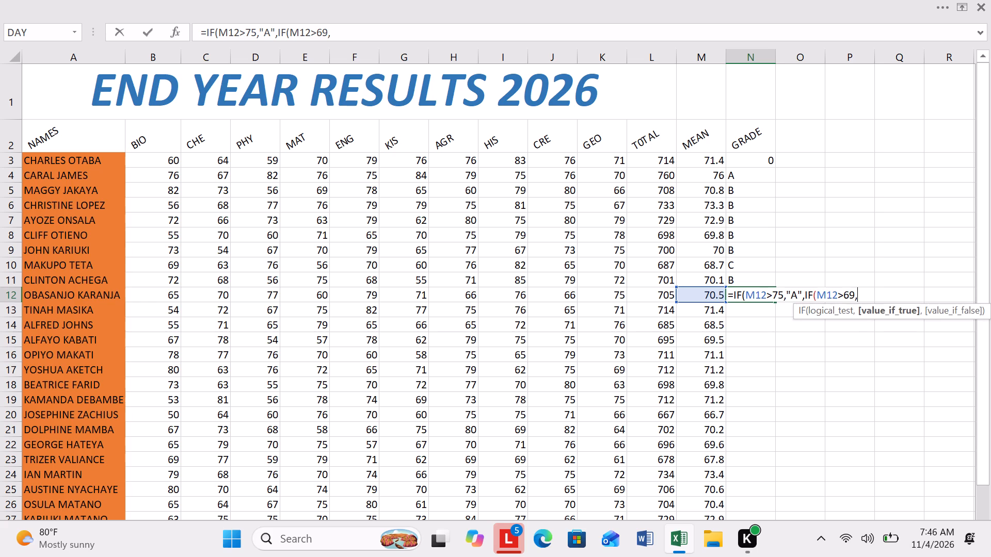
key(shift+quotedbl)
key(b)
key(shift+quotedbl)
Add a third IF giving "C" when M12<69 directly after "B" in cell N12, close all three parentheses and try to enter the formula.
text(IF)
key(shift+parenleft)
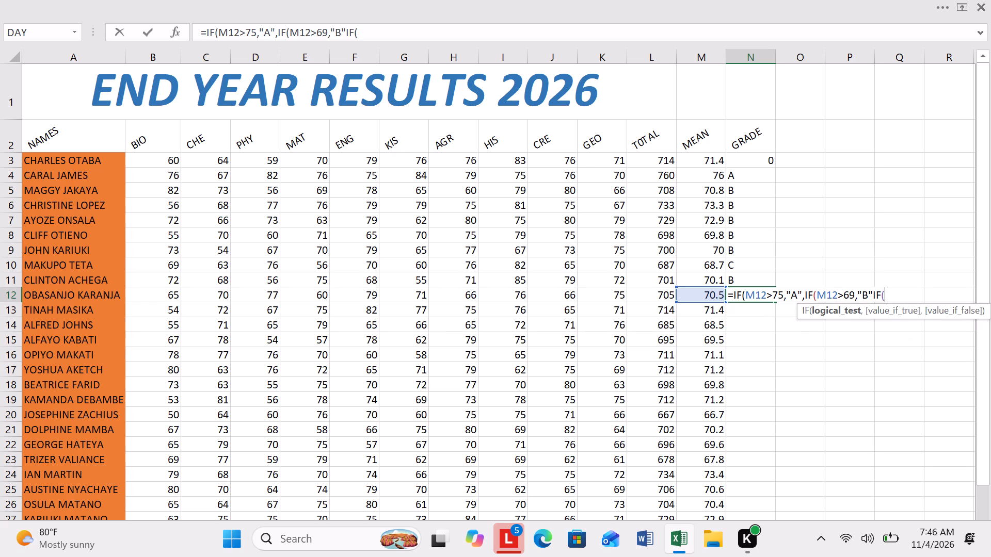
key(m)
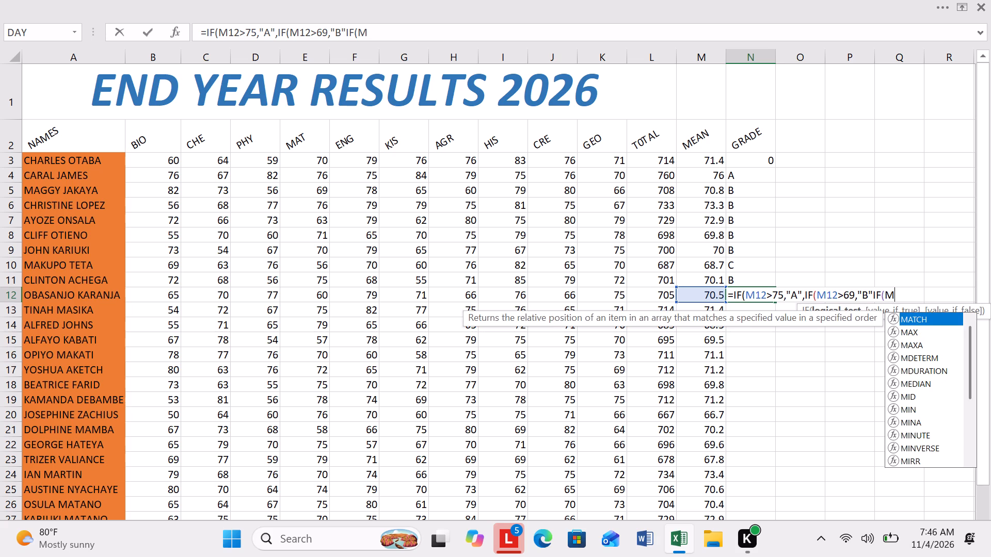
key(1)
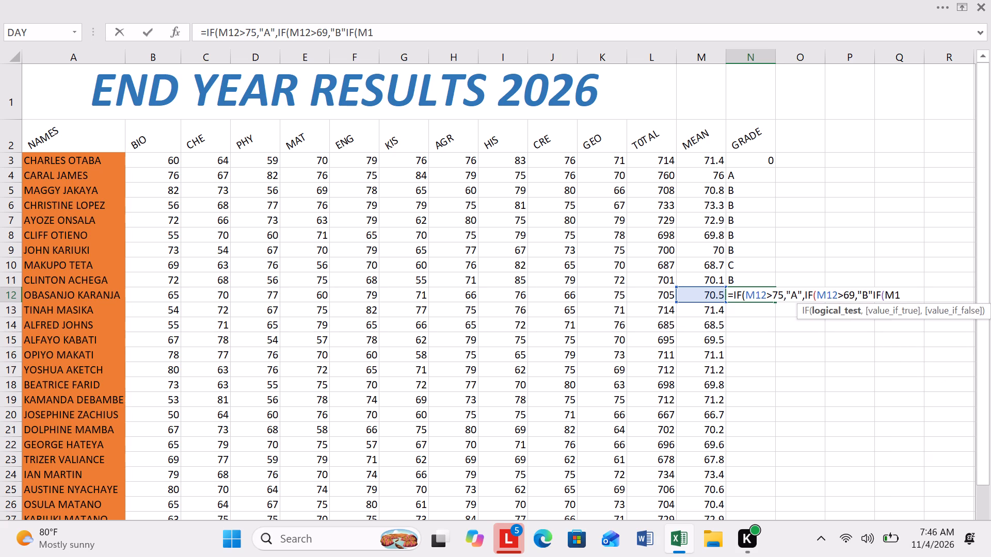
key(2)
key(shift+less)
text(69)
key(comma)
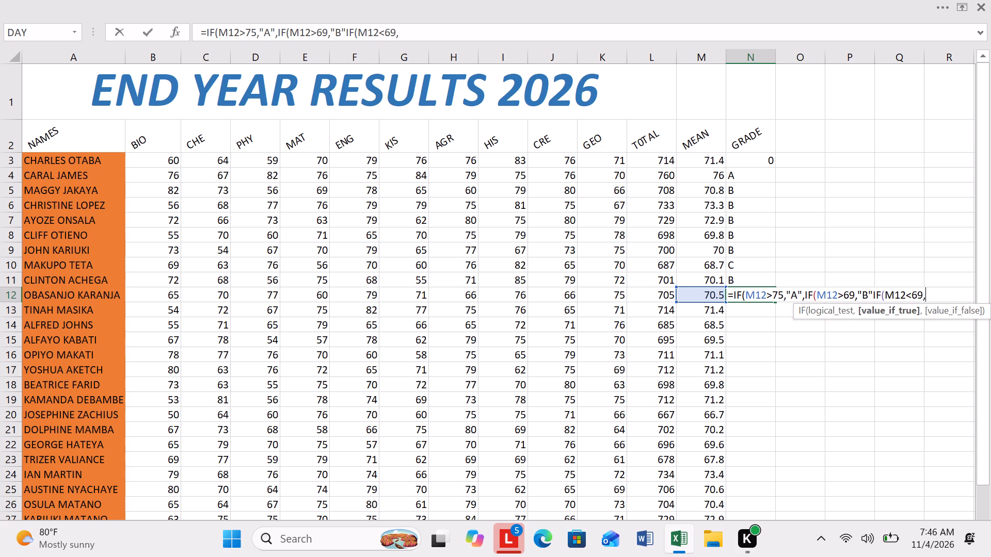
key(shift+quotedbl)
key(c)
key(shift+quotedbl)
text())))
key(Return)
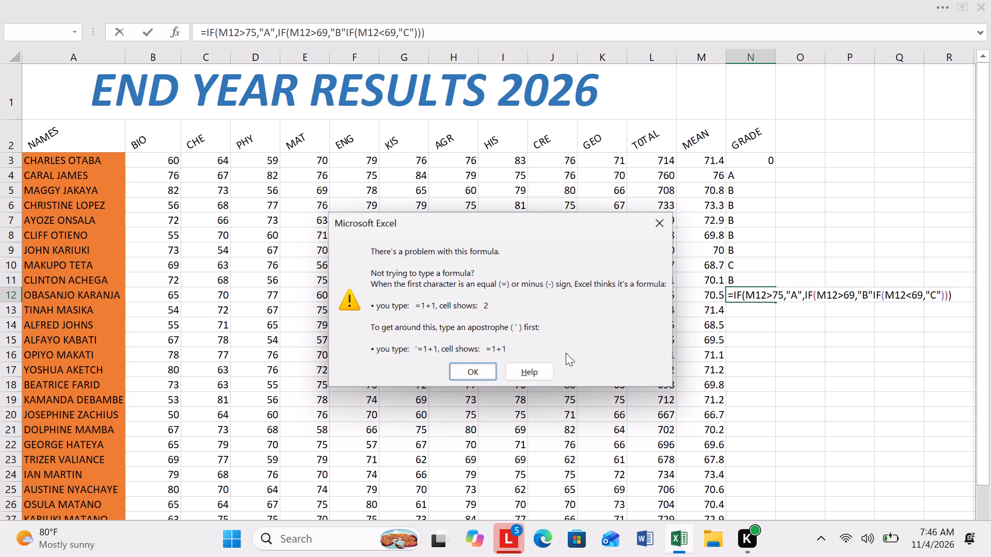
click(477, 381)
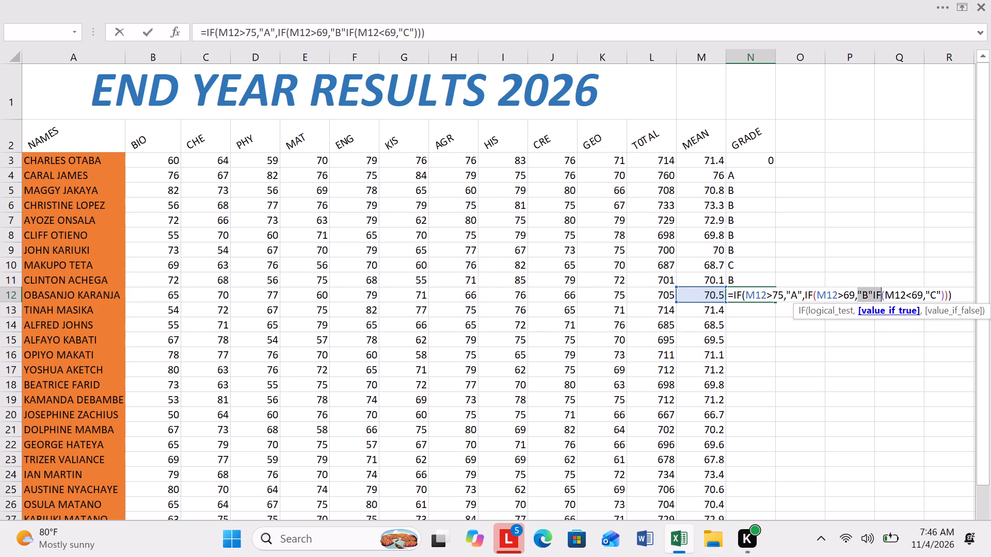
Insert the missing comma between "B" and the third IF in cell N12's formula and enter it.
click(872, 300)
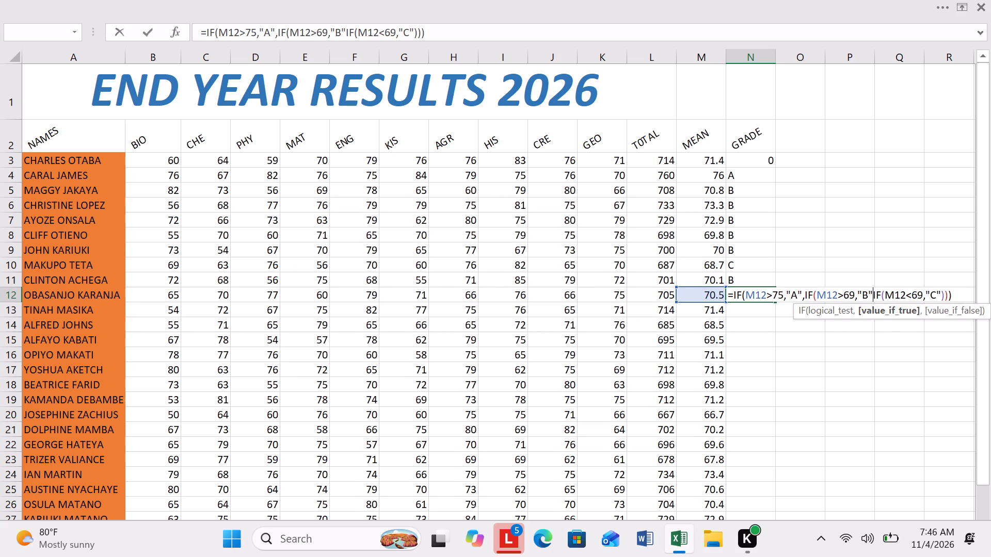
key(comma)
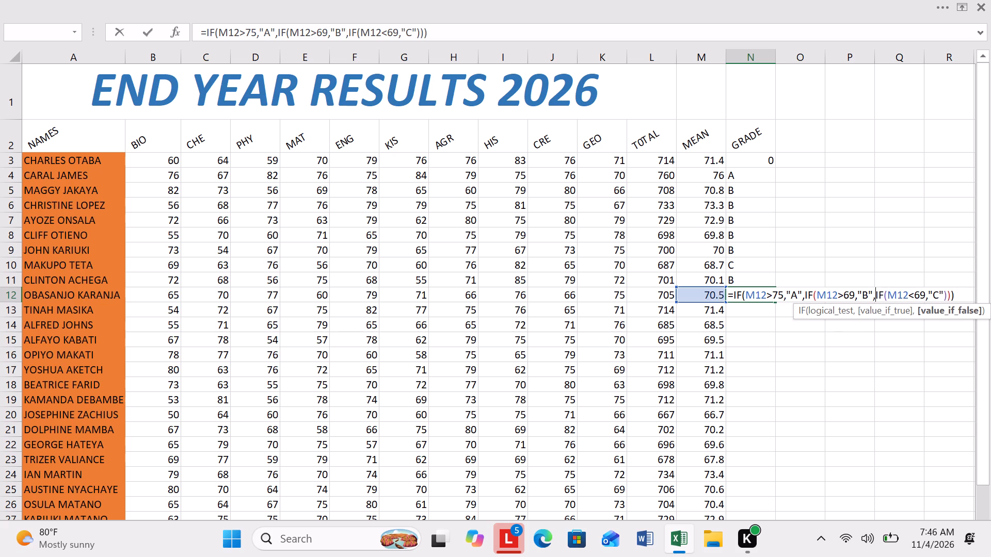
key(Return)
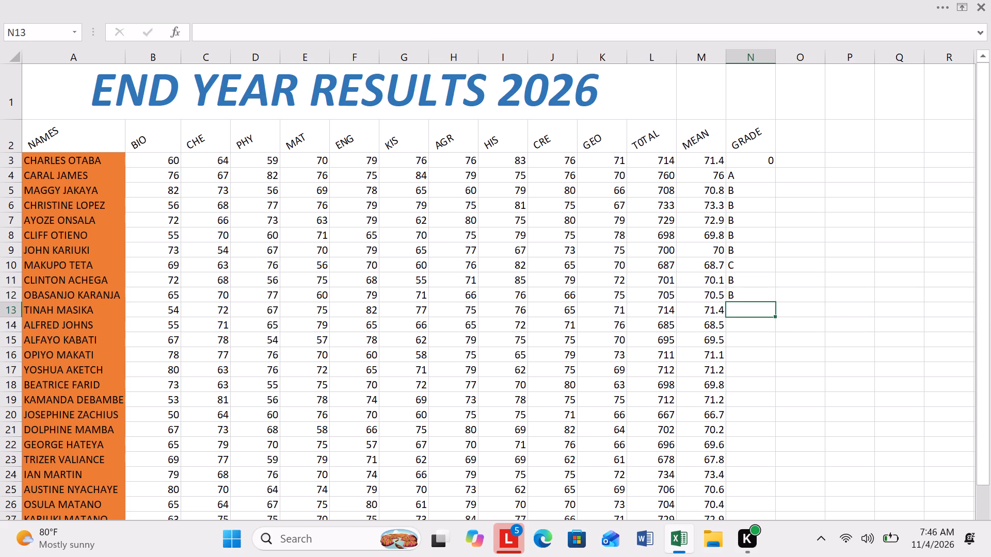
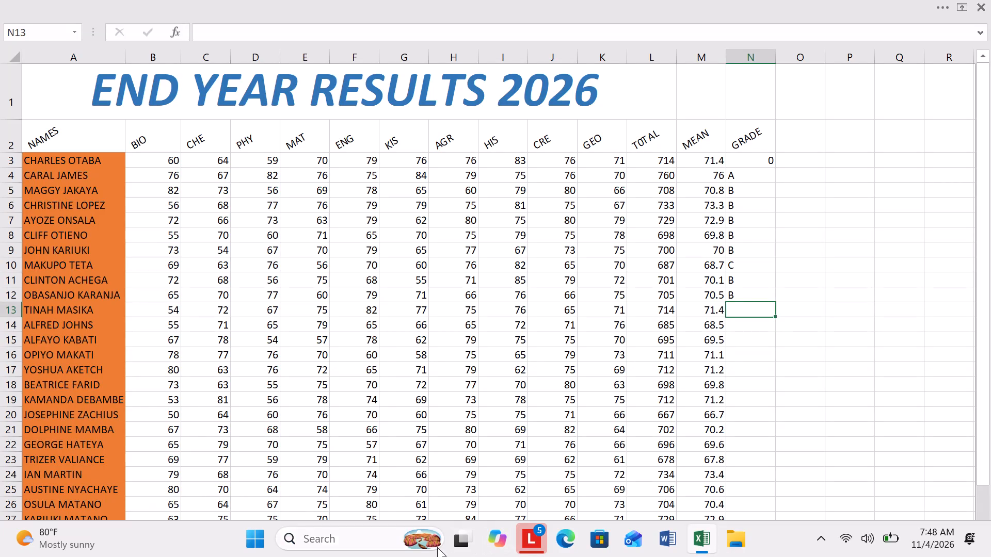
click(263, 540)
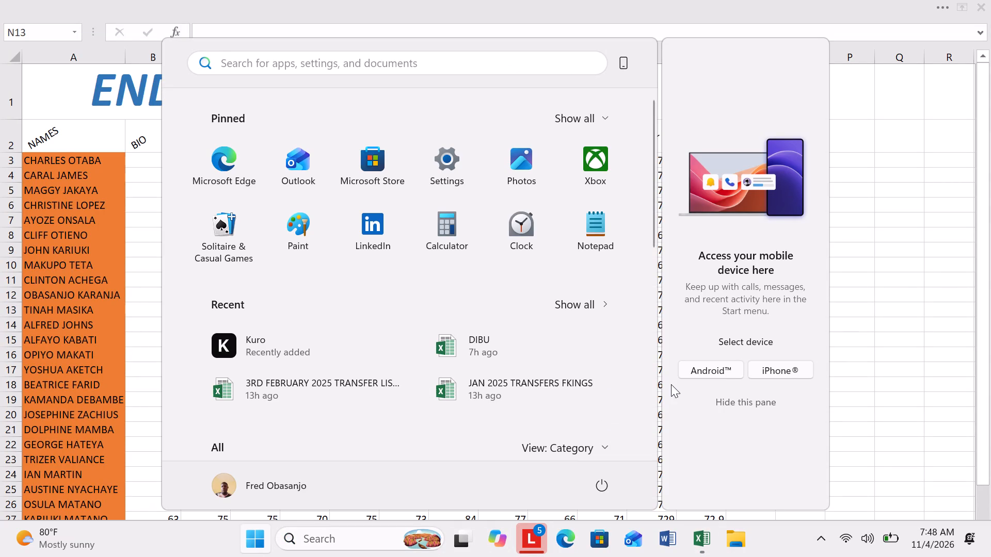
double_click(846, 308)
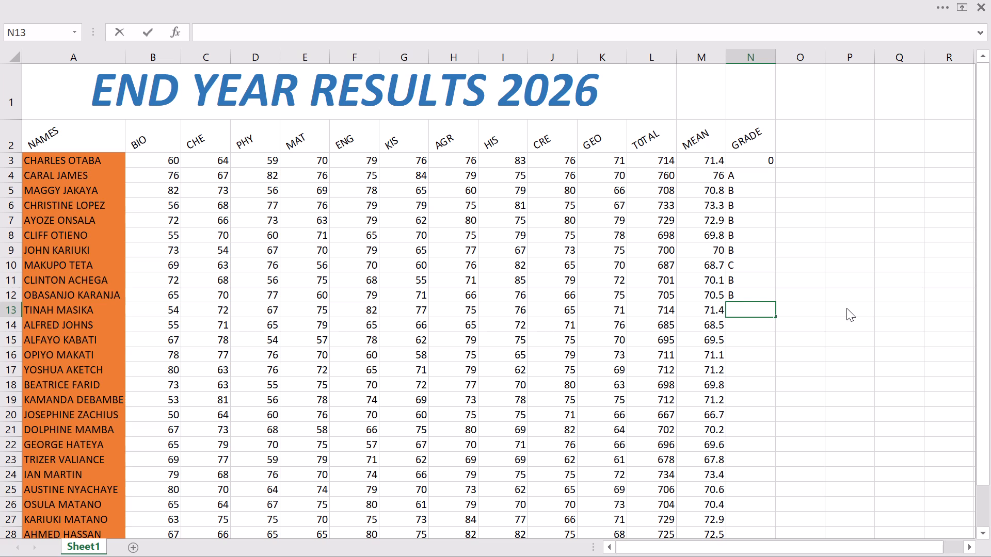
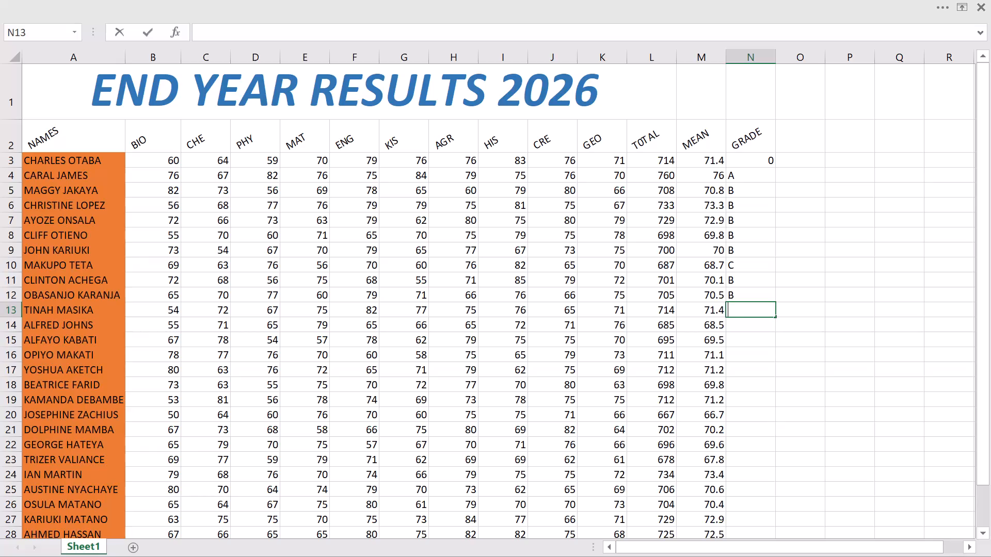
Begin a formula in GRADE cell N13 with an equals sign.
key(equal)
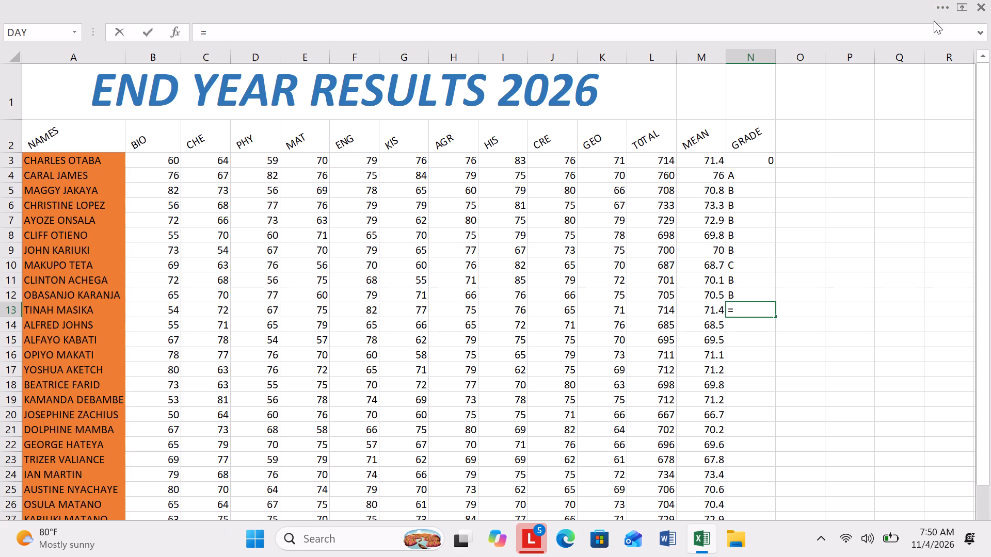
Minimize the workbook and Lenovo Vantage windows to reach the desktop and launch Kuro.
click(951, 2)
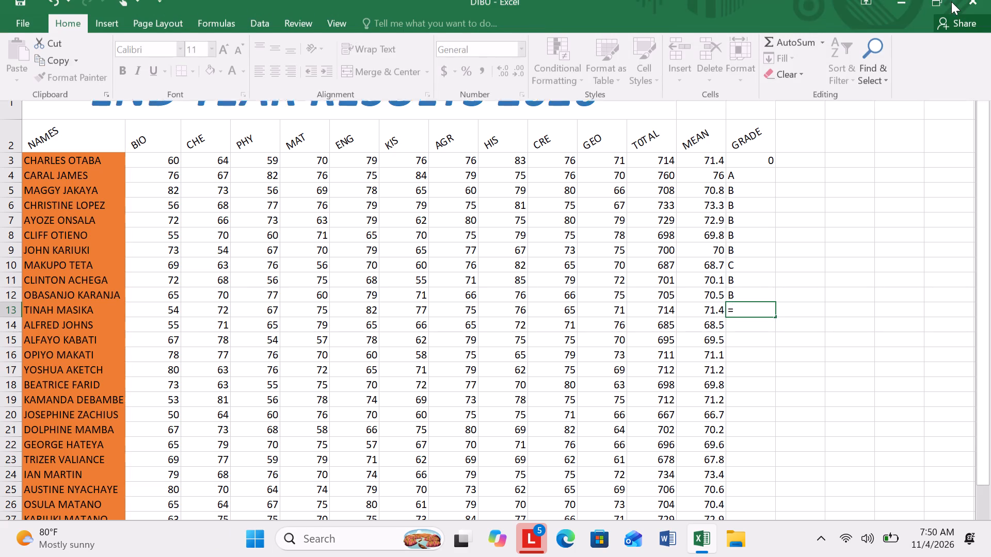
click(906, 15)
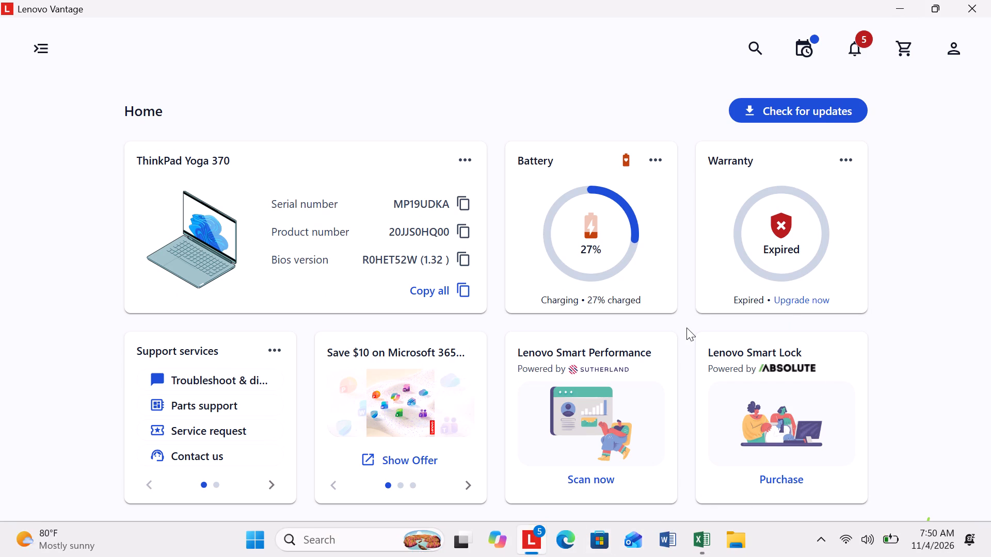
click(903, 5)
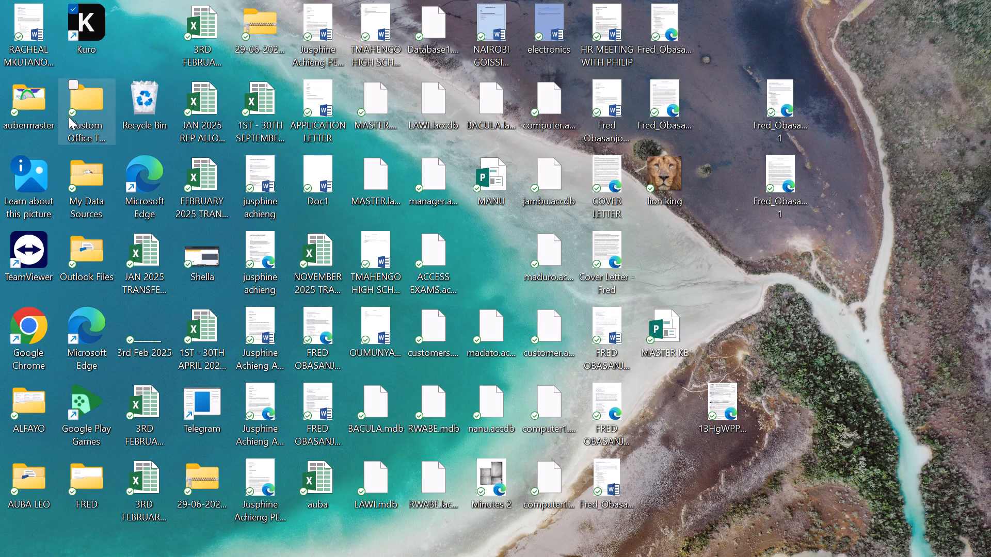
double_click(94, 23)
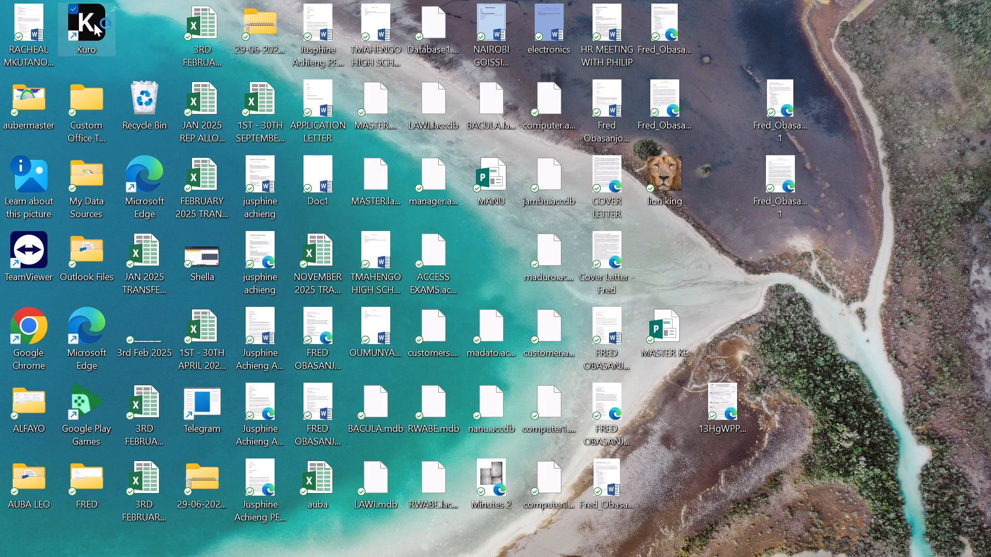
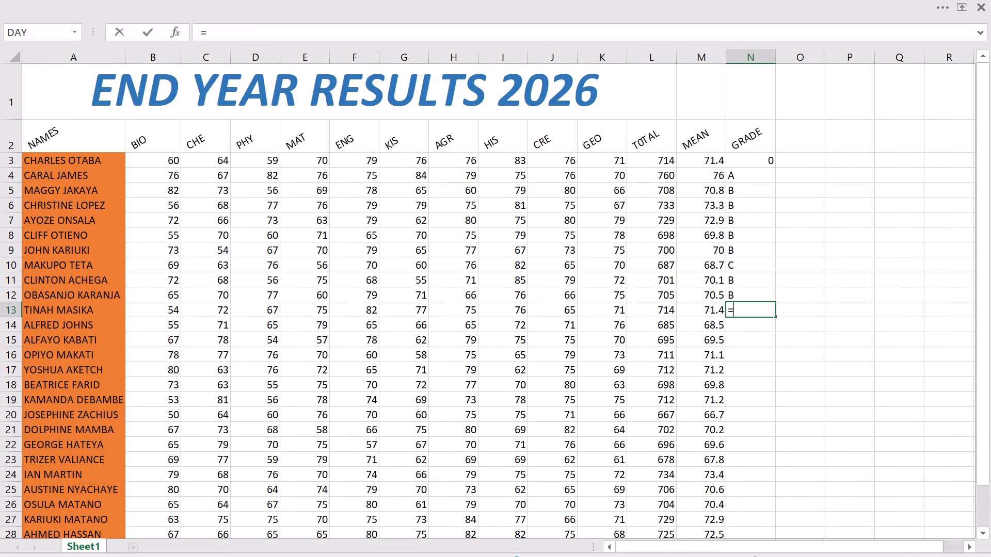
Build the outer IF of the N13 grade formula as IF(M13>"A", ready for a nested condition.
key(i)
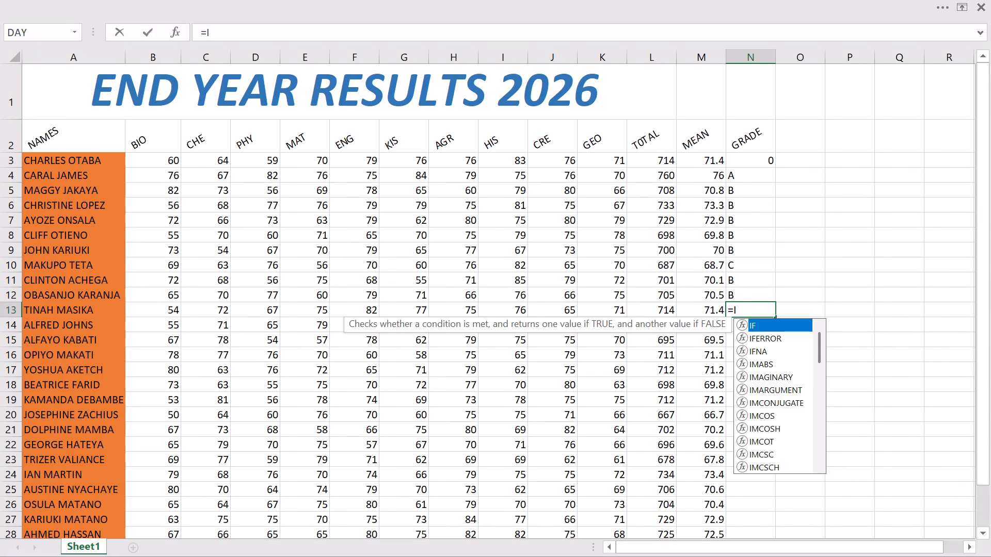
key(f)
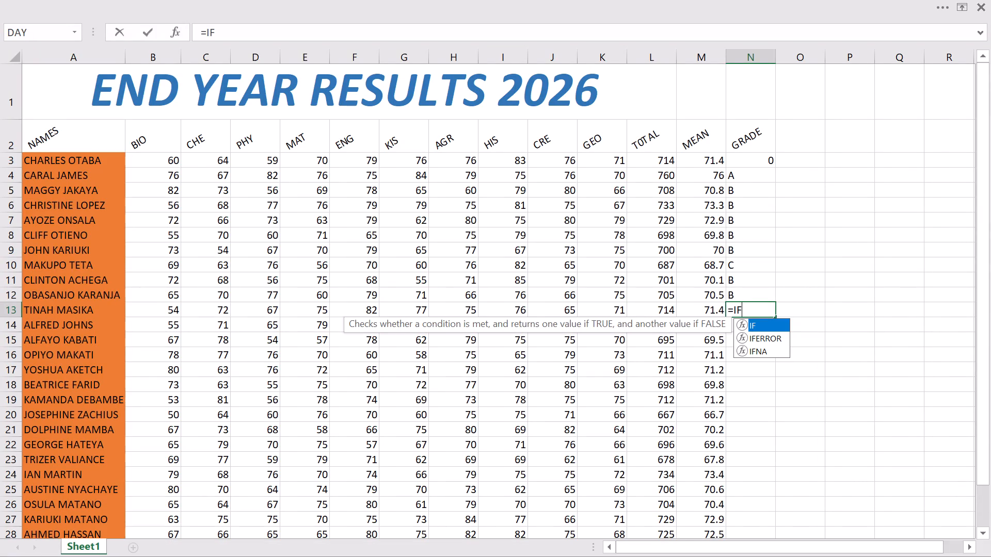
key(shift+parenleft)
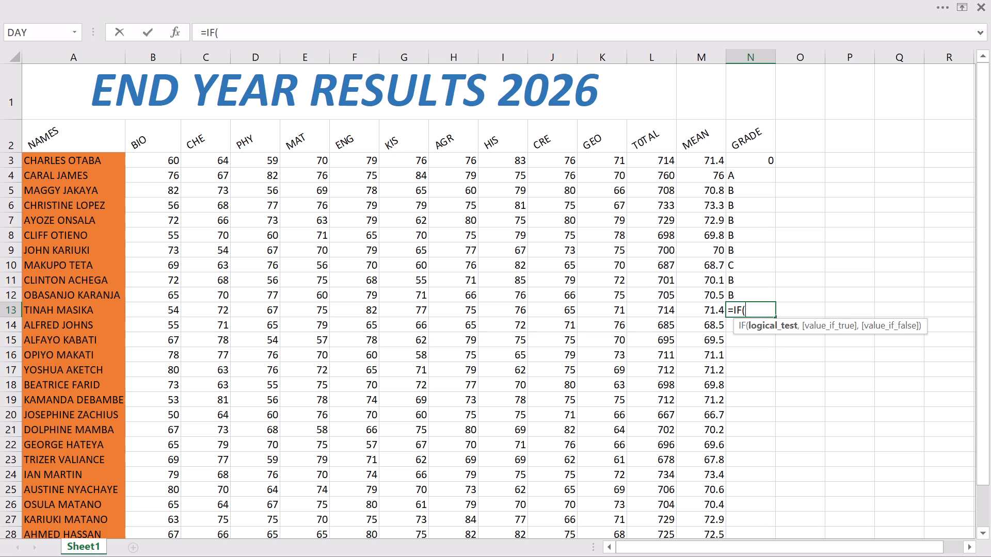
key(m)
text(13)
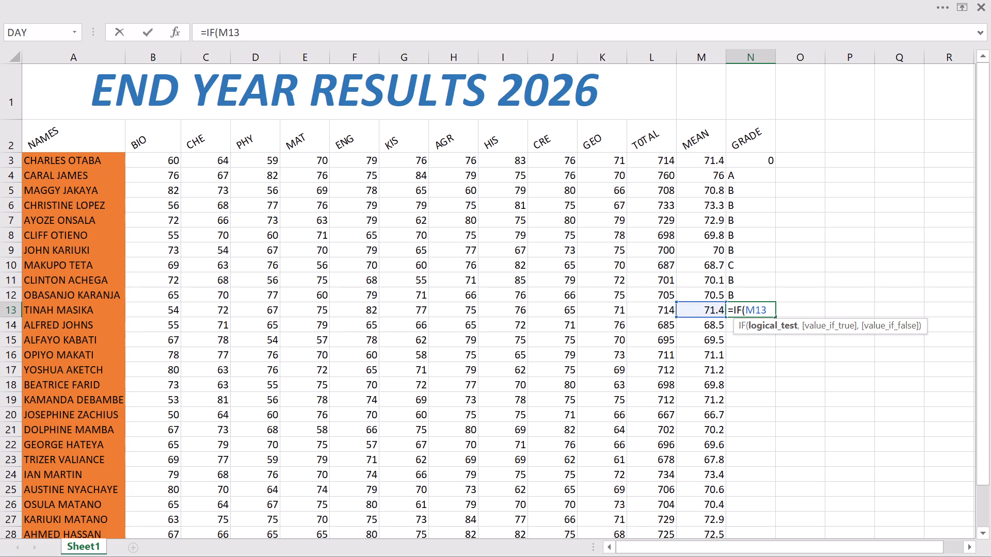
key(shift+greater)
key(1)
key(3)
key(BackSpace)
key(BackSpace)
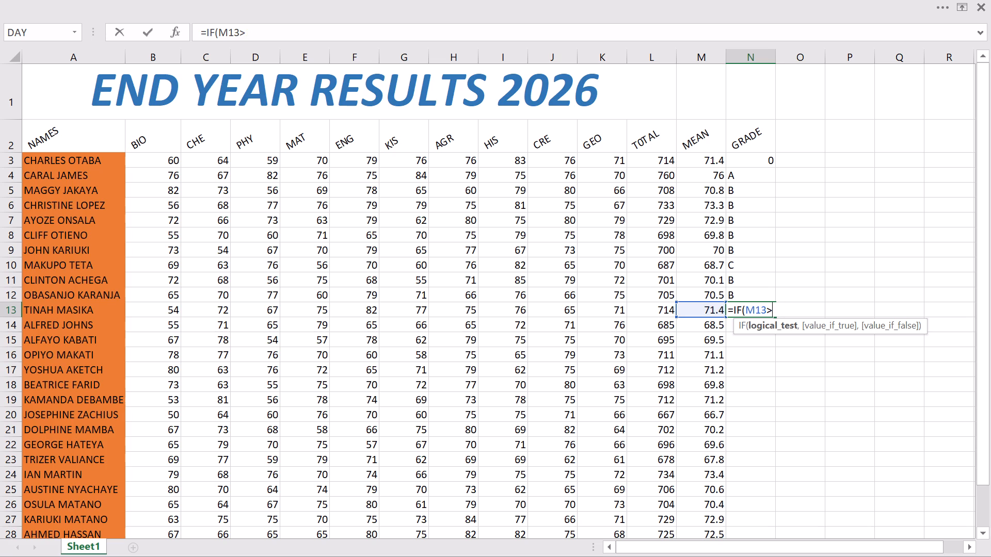
key(shift+quotedbl)
key(a)
key(shift+quotedbl)
key(comma)
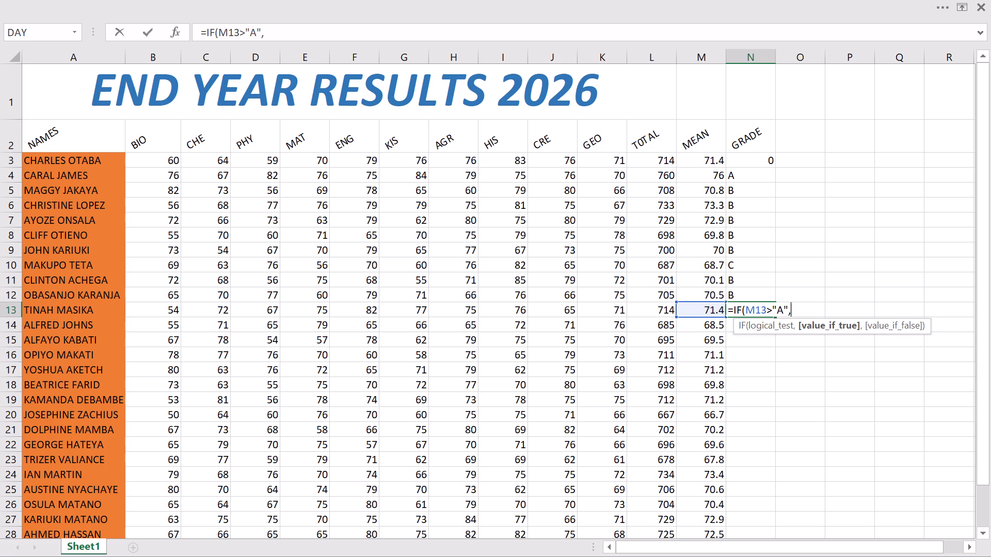
Nest a second IF in the N13 formula that returns "B" when M13>69.
text(IF)
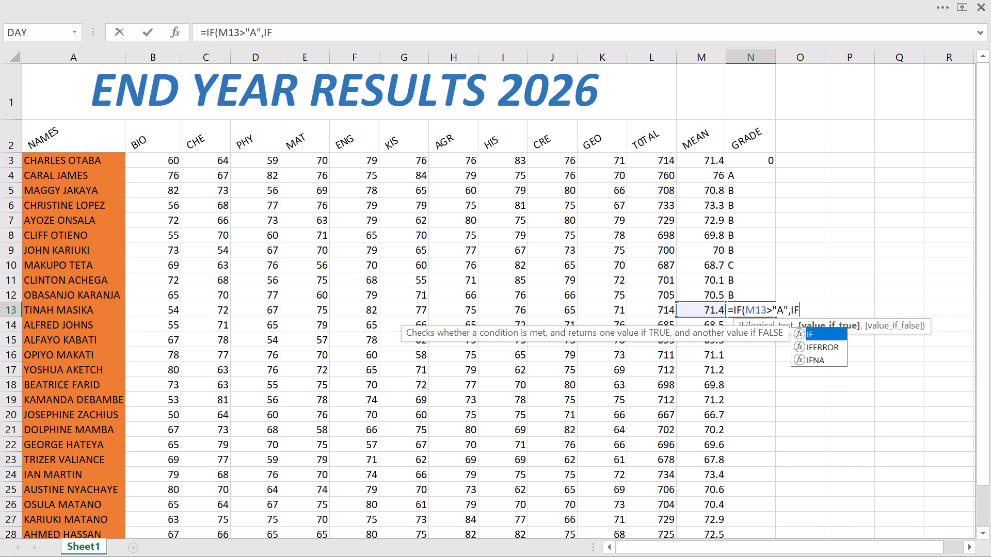
key(shift+parenleft)
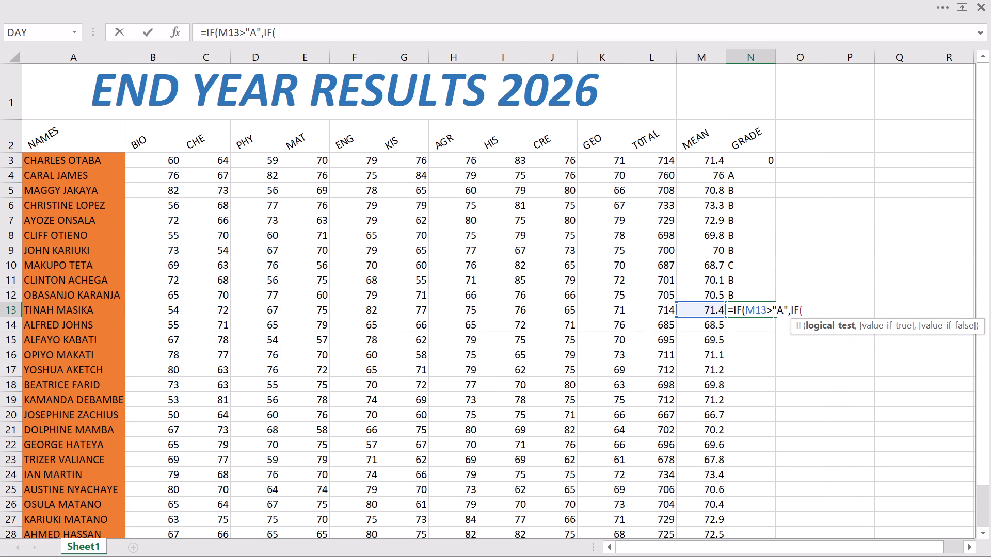
text(M13)
key(shift+greater)
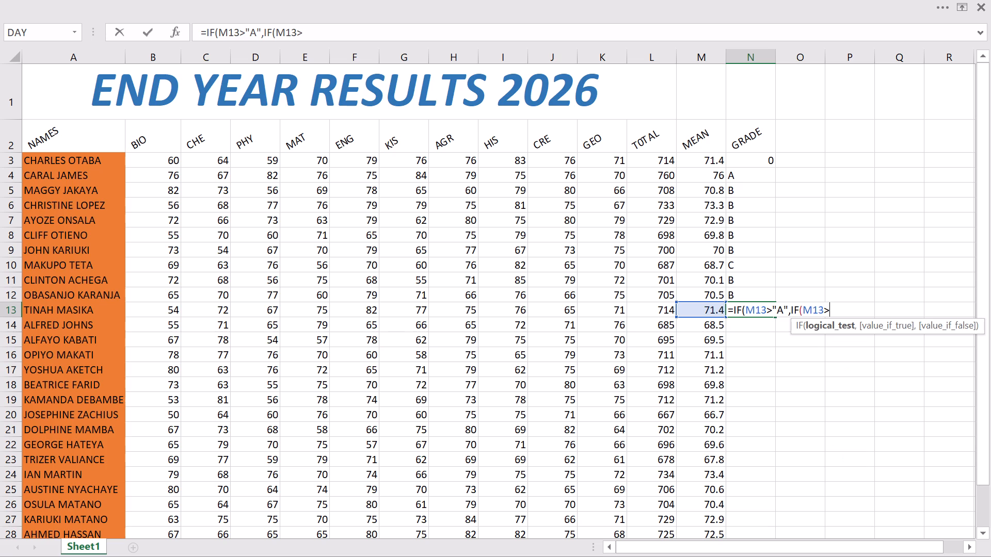
key(6)
key(9)
key(comma)
key(shift+quotedbl)
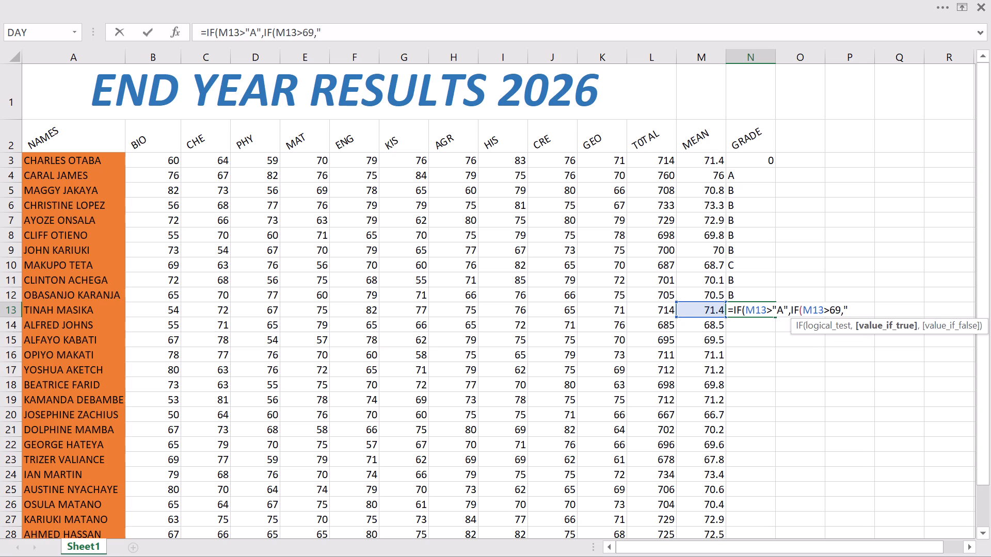
key(b)
key(shift+quotedbl)
Nest a third IF returning "C" when M13<69, close all three brackets and enter the N13 formula.
text(,IF)
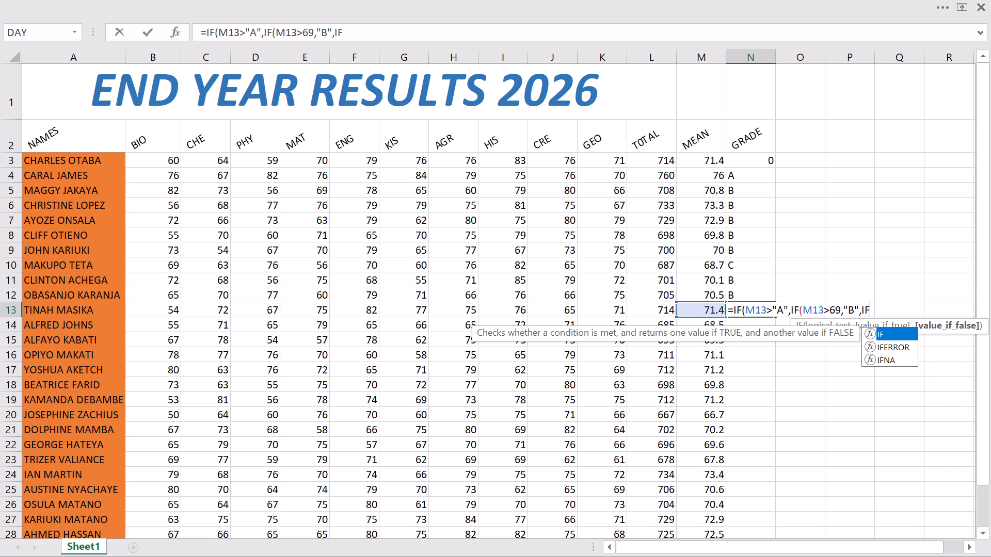
key(shift+parenleft)
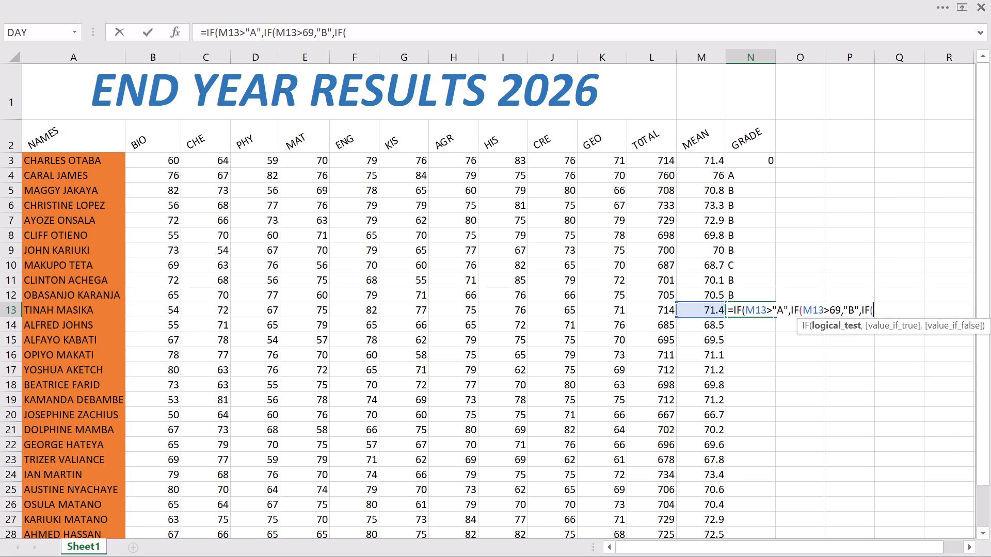
key(m)
text(13)
key(shift+less)
text(69)
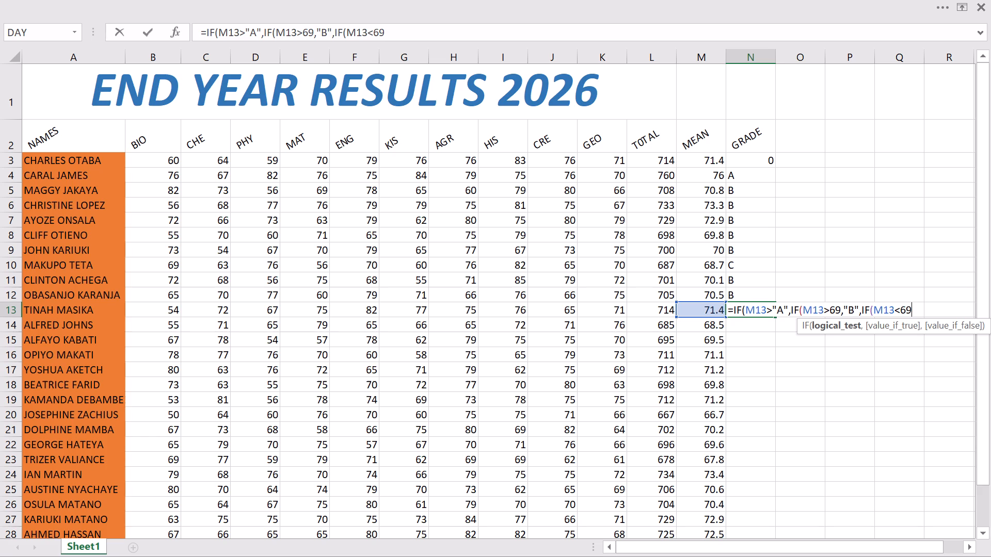
key(comma)
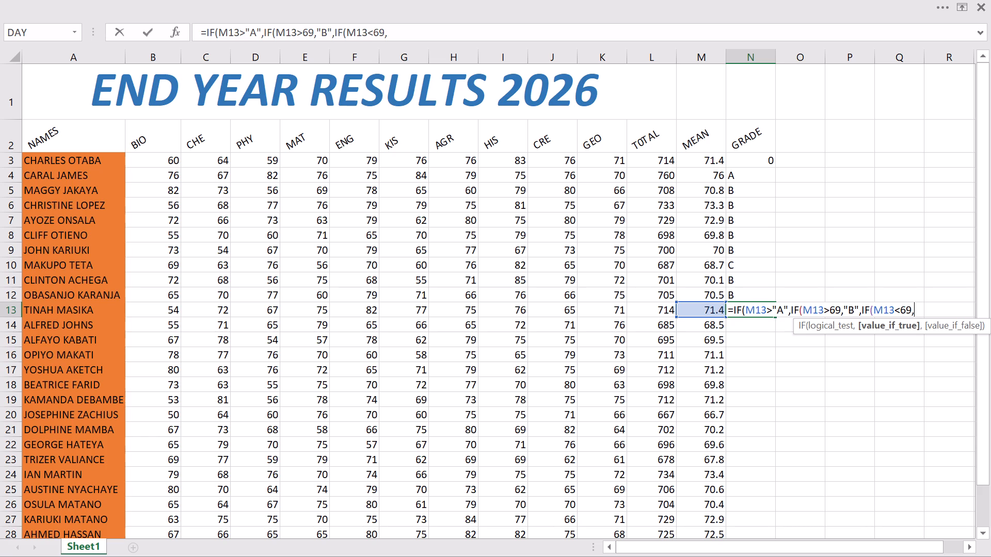
key(shift+quotedbl)
key(c)
key(shift+quotedbl)
text())))
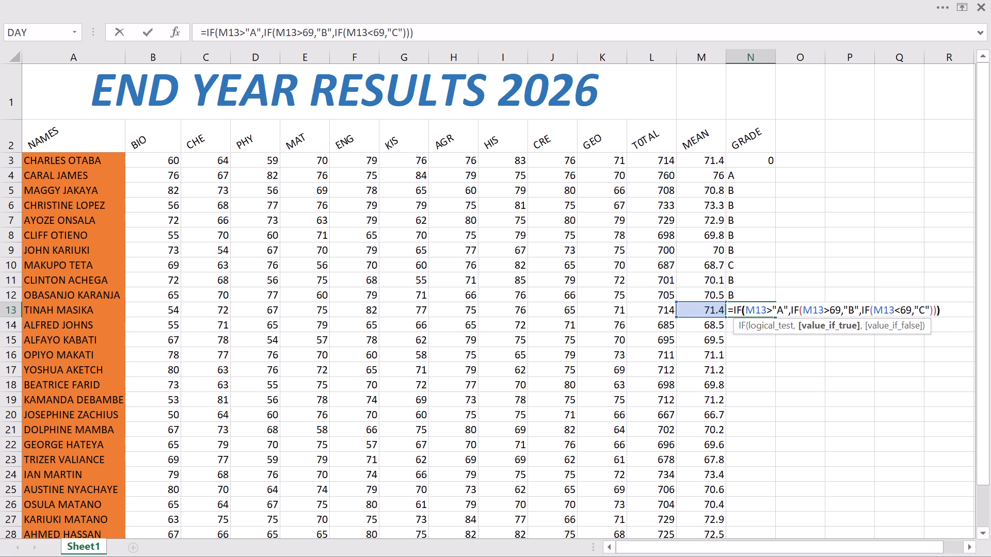
key(Return)
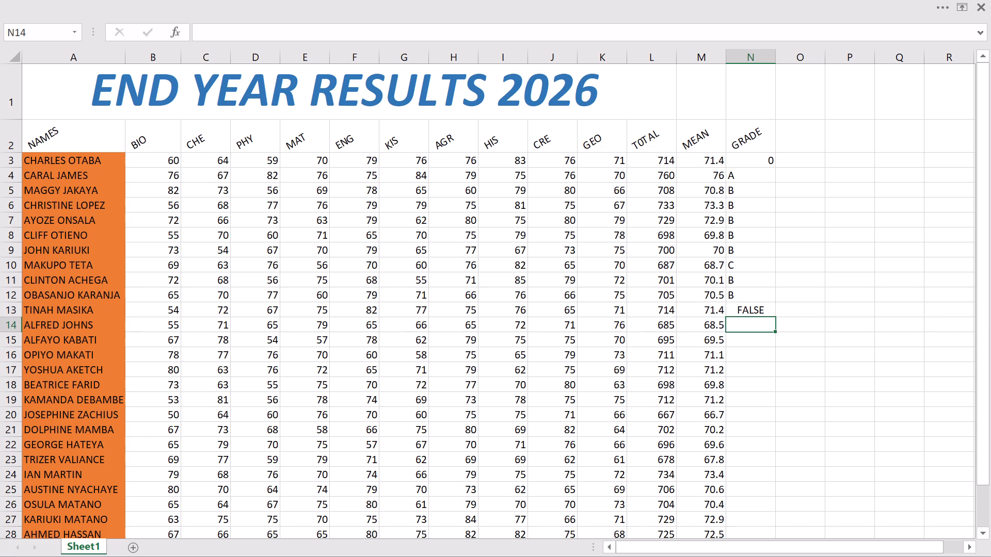
Correct the first condition of the N13 formula by inserting the missing threshold and separator, making it M13>75,"A".
click(750, 310)
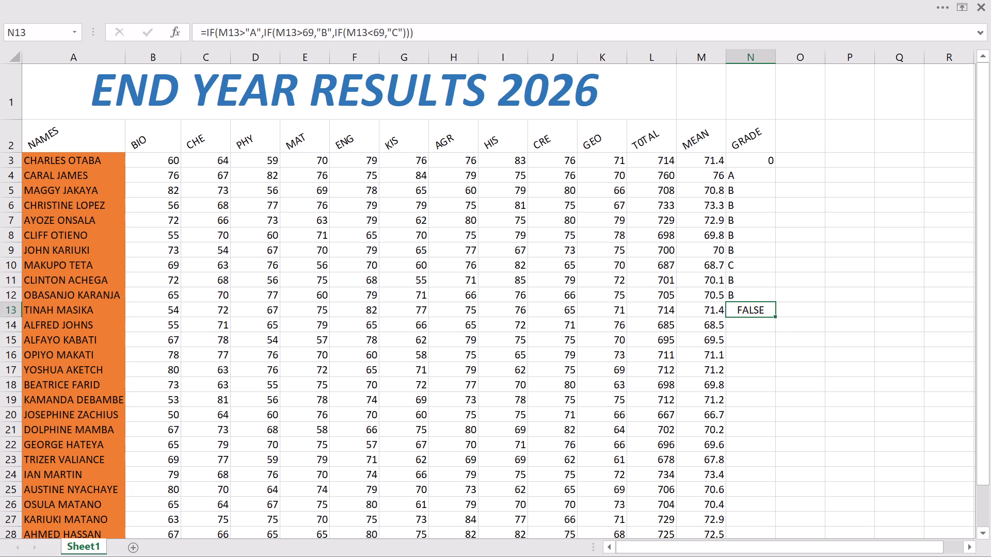
click(243, 32)
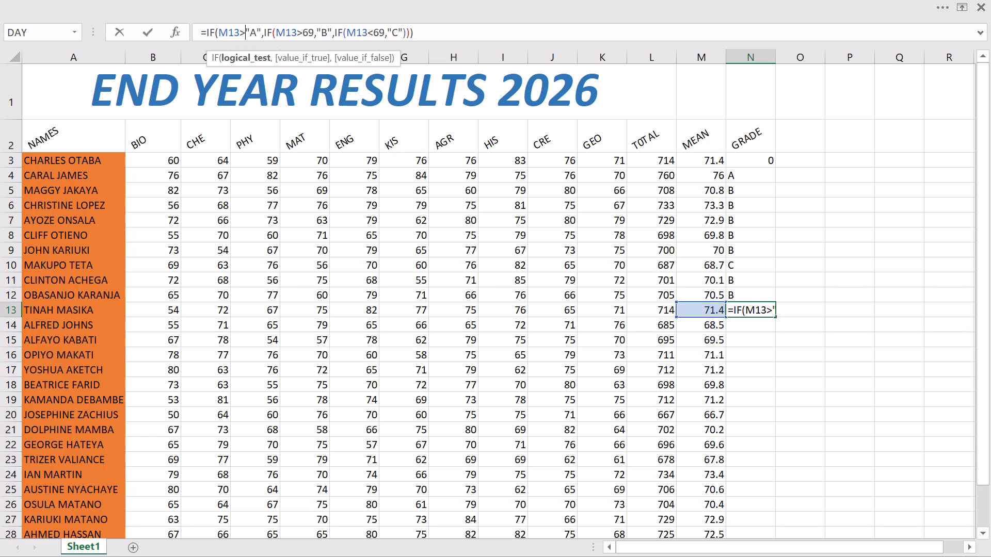
text(75)
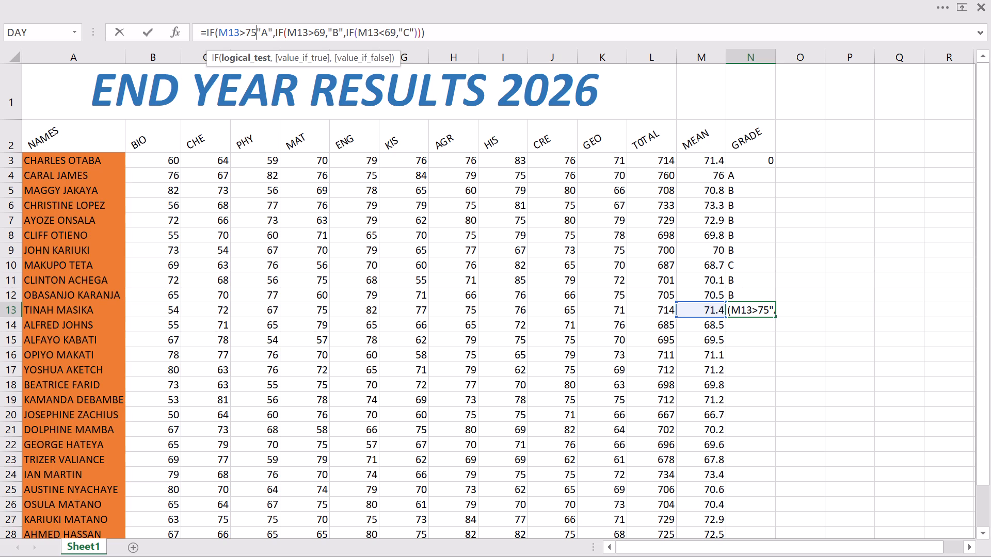
key(Return)
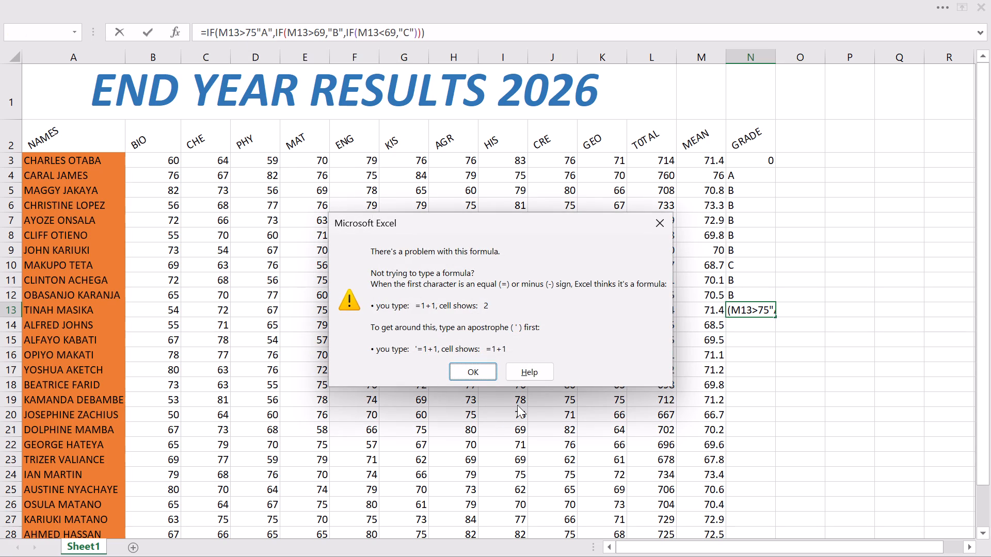
click(483, 376)
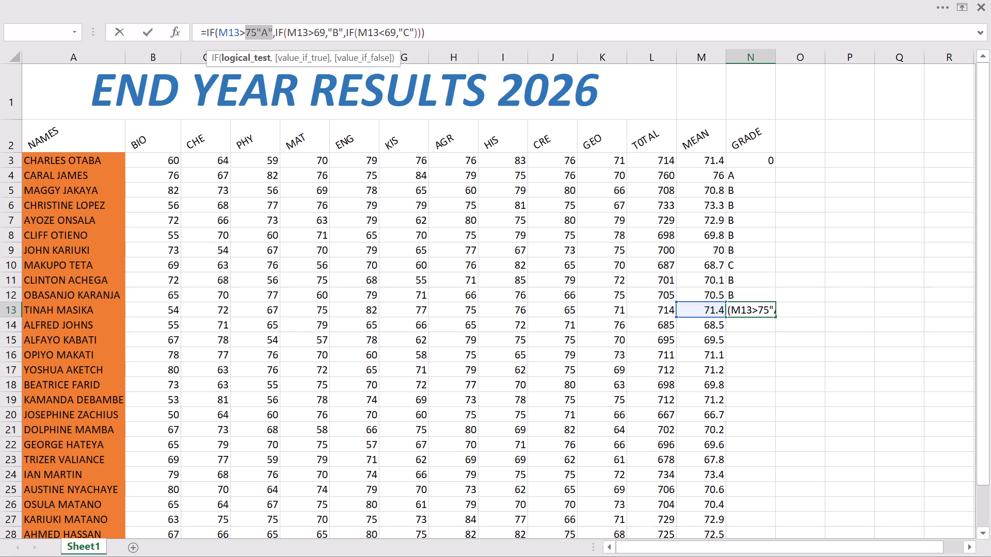
click(254, 35)
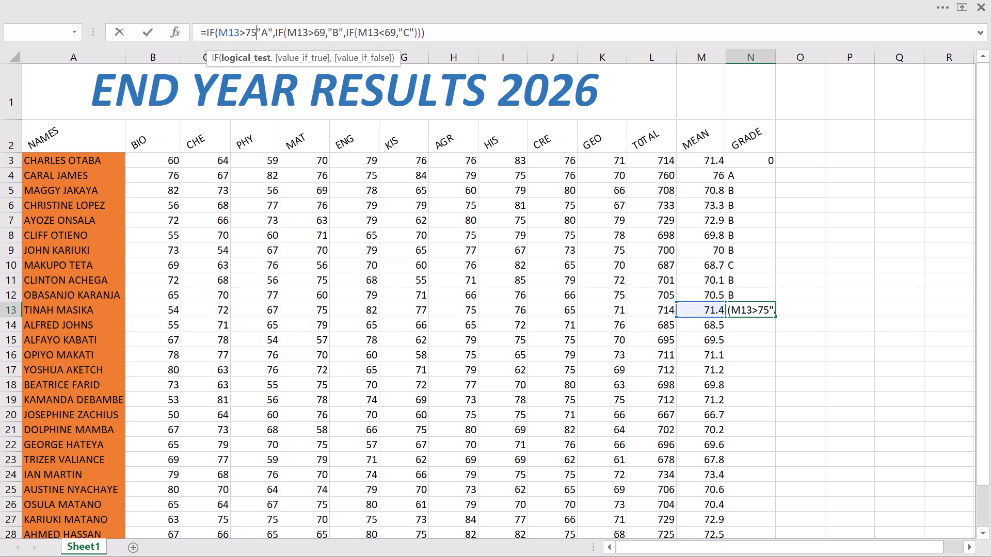
key(comma)
key(Return)
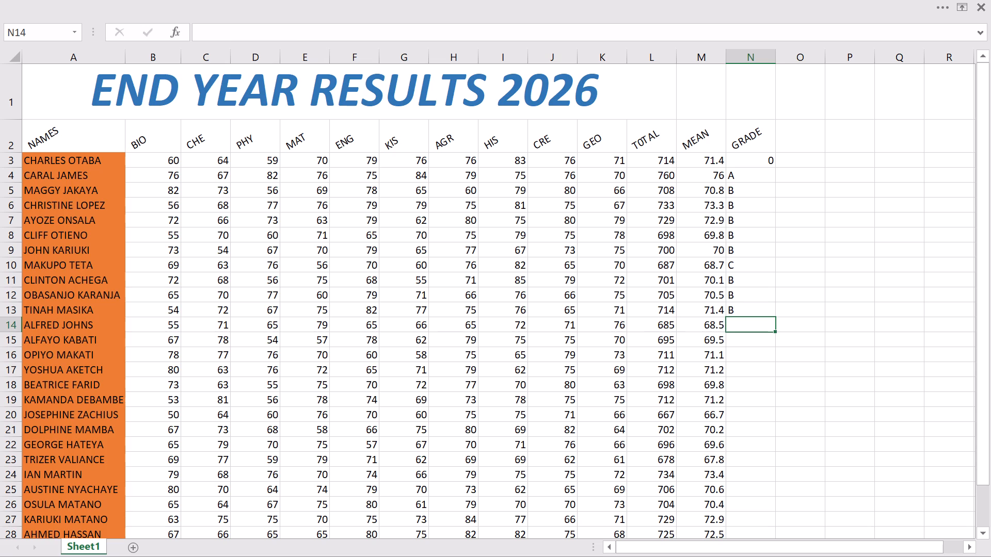
Start the N14 grade formula with an outer IF that returns "A" when M14>75.
key(equal)
key(i)
key(f)
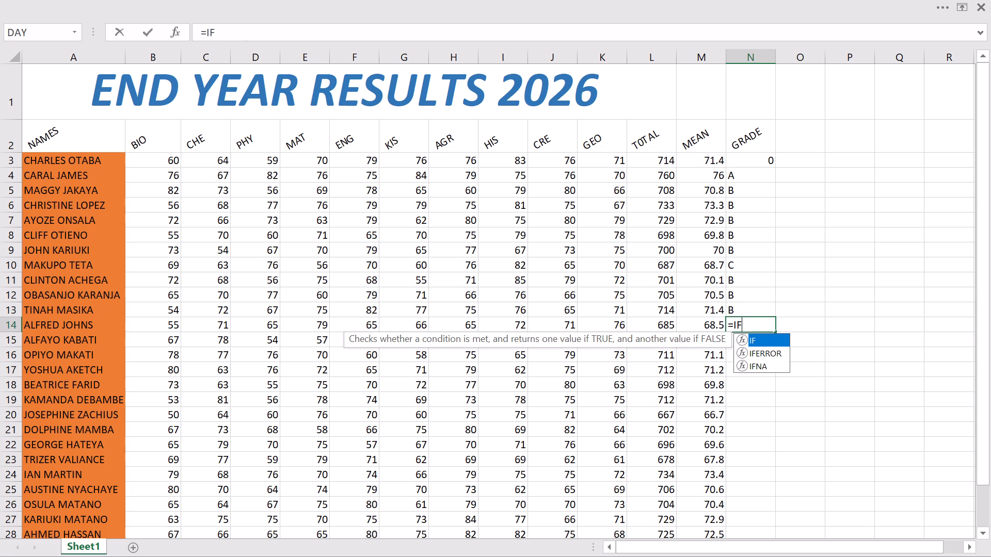
key(shift+parenleft)
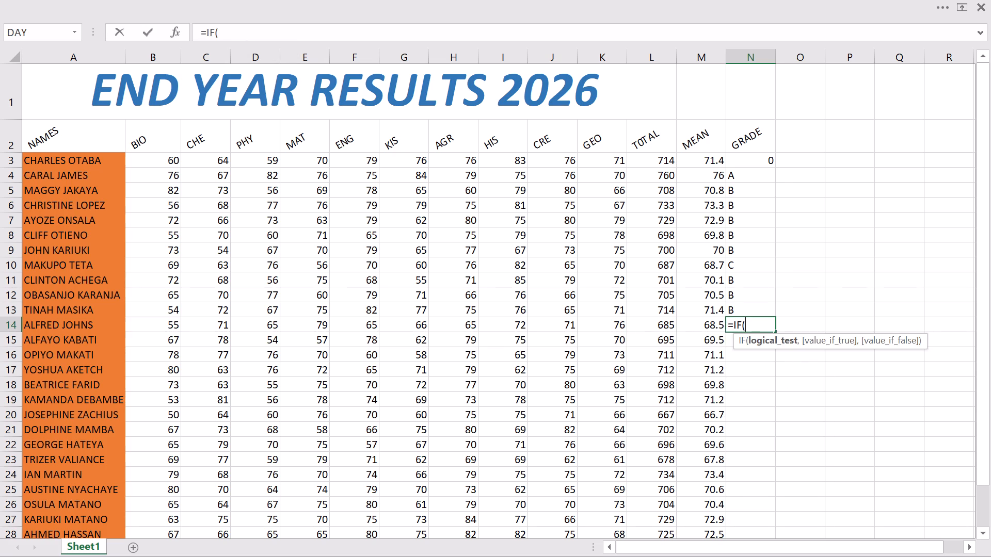
text(M1)
key(4)
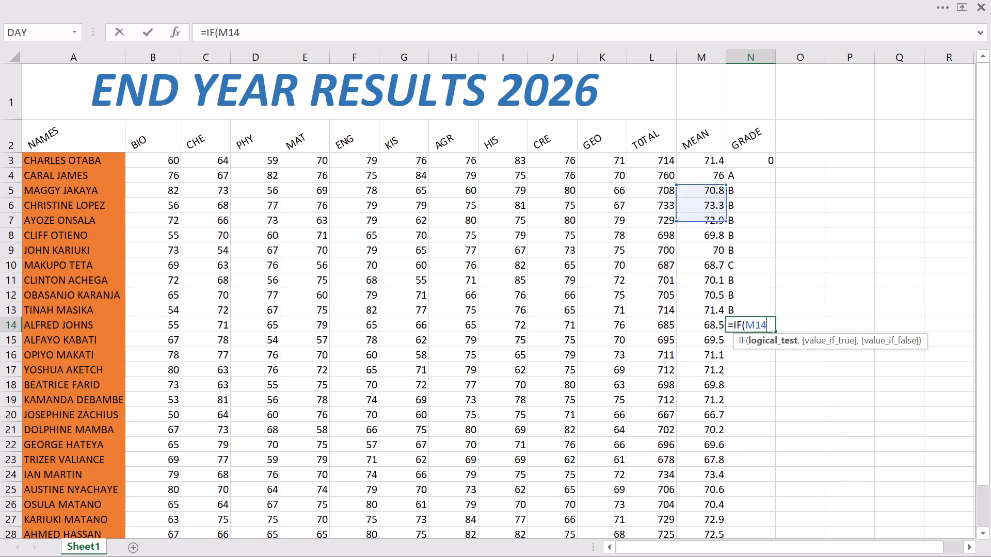
key(shift+greater)
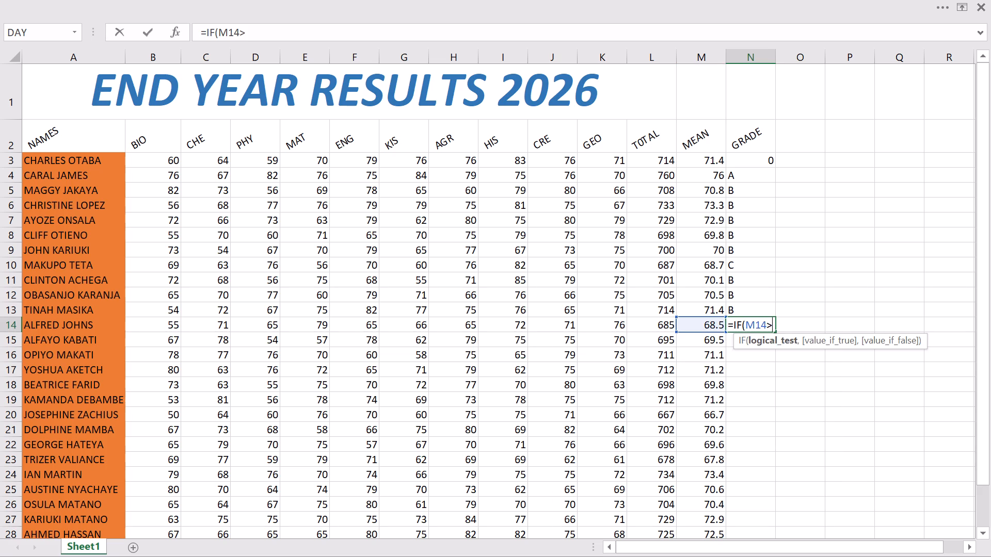
key(7)
key(5)
key(comma)
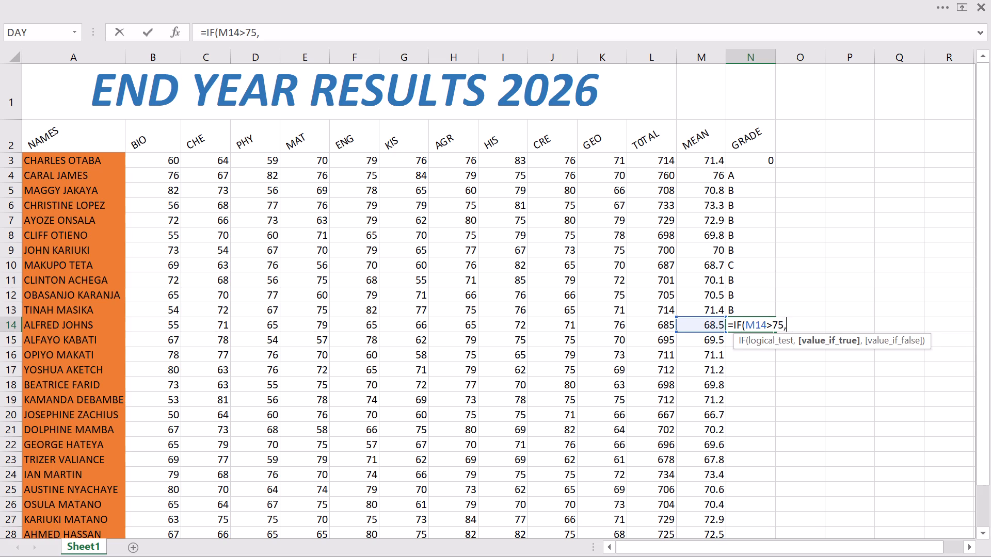
key(shift+quotedbl)
key(a)
key(shift+quotedbl)
Nest a second IF in the N14 formula that returns "B" when M14>69.
text(,IF)
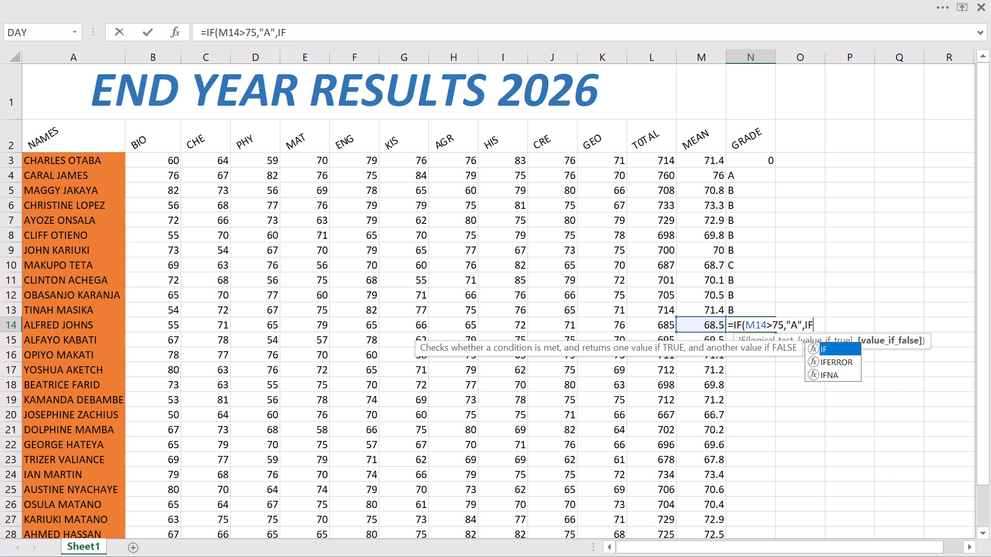
key(shift+parenleft)
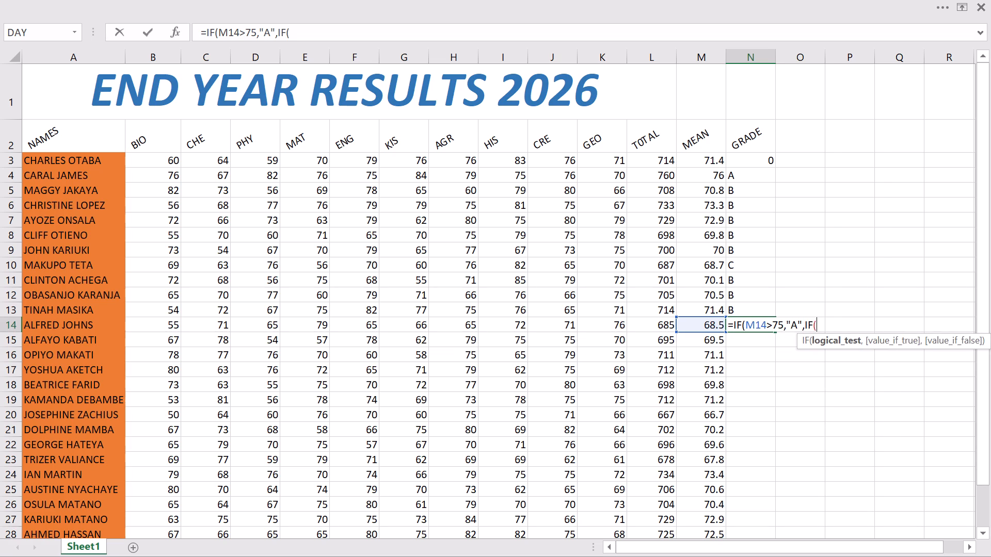
text(M14)
key(shift+greater)
key(6)
key(9)
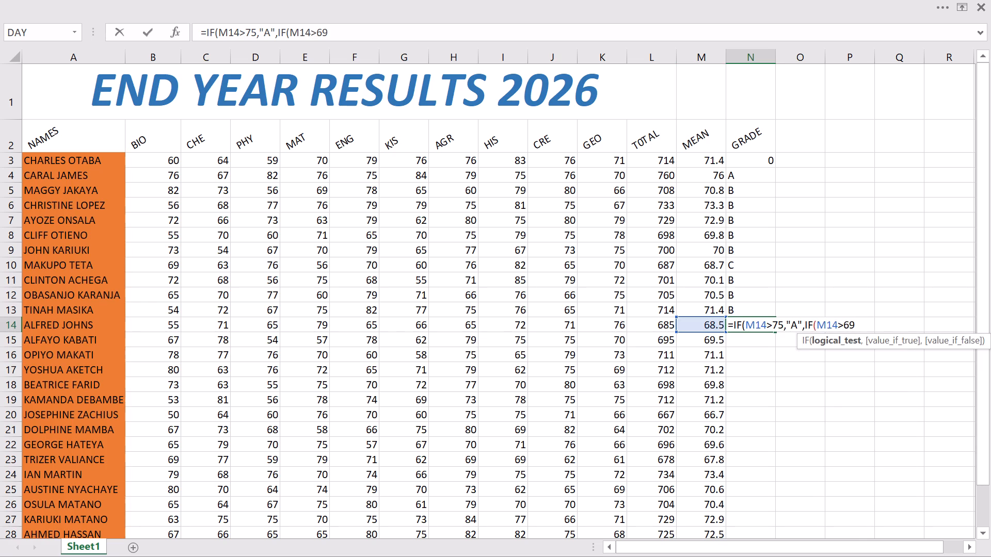
key(comma)
key(shift+quotedbl)
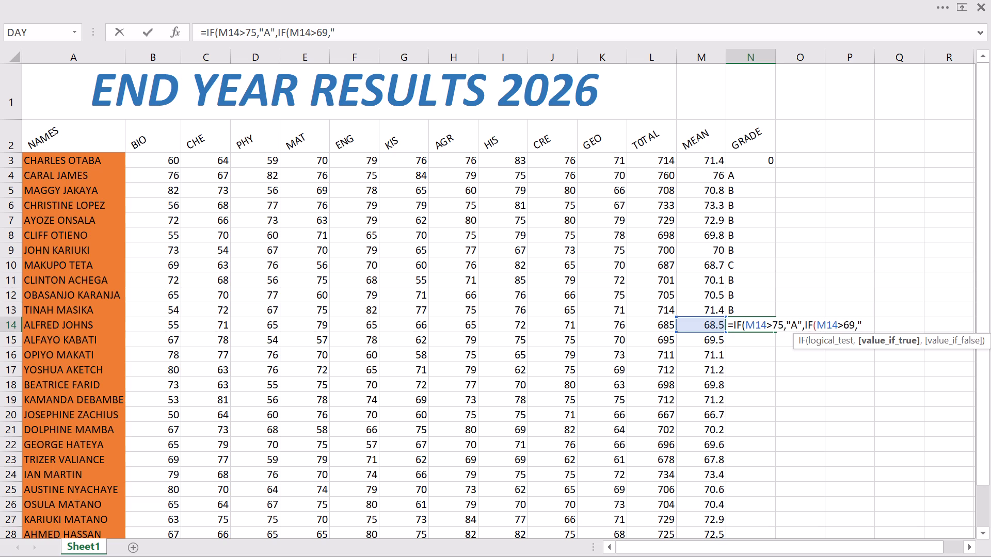
key(b)
key(shift+quotedbl)
Nest a third IF returning "C" when M14<69, close all three brackets and enter the N14 formula.
key(comma)
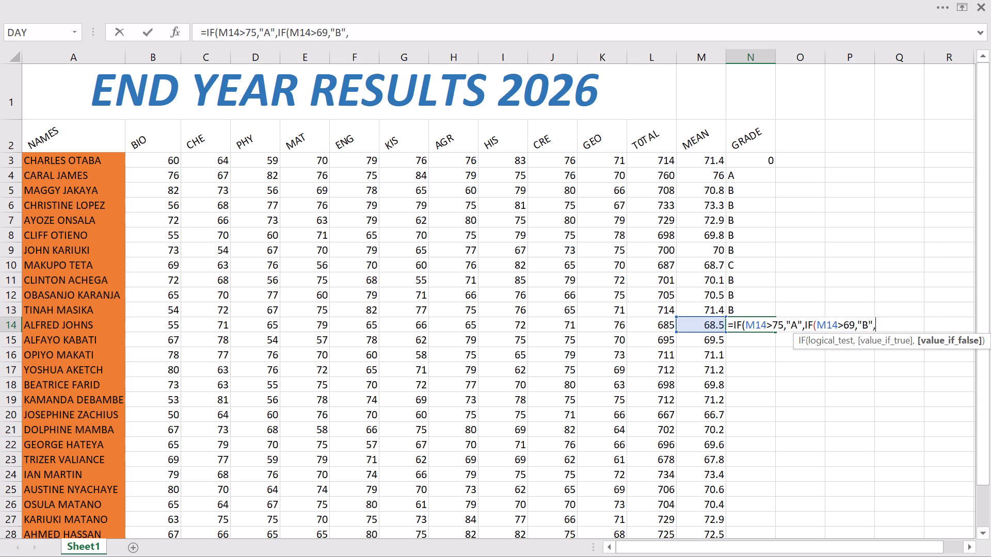
text(IF)
key(shift+parenleft)
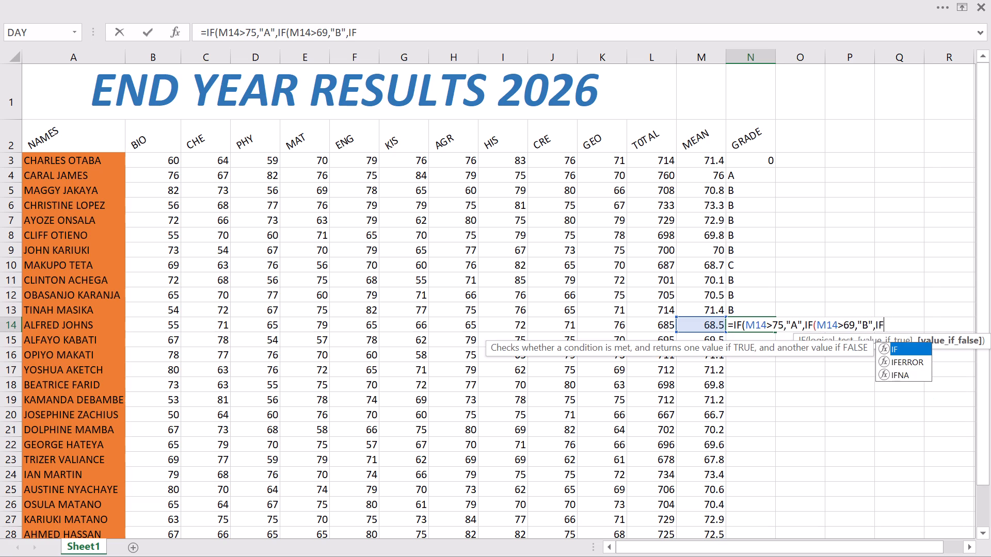
text(M14)
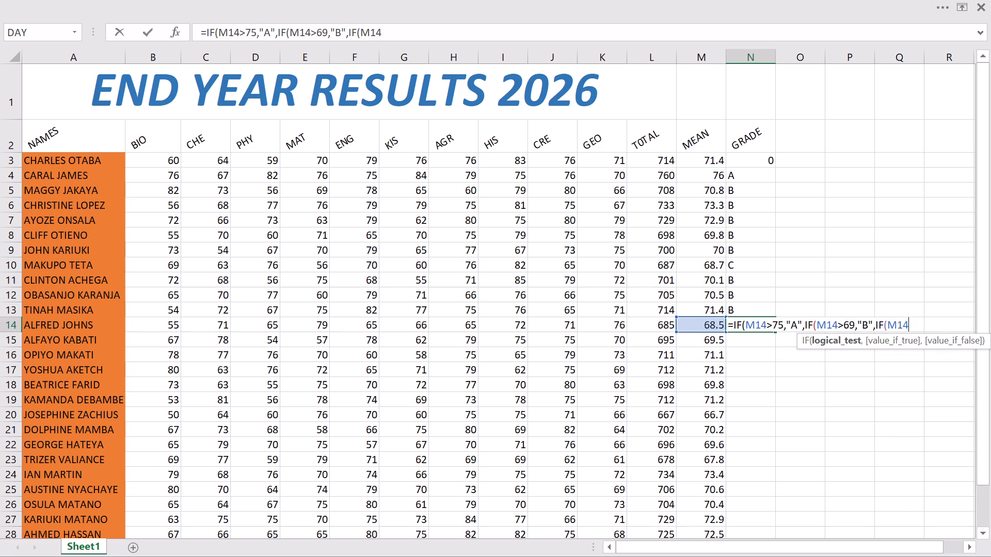
key(shift+less)
text(69)
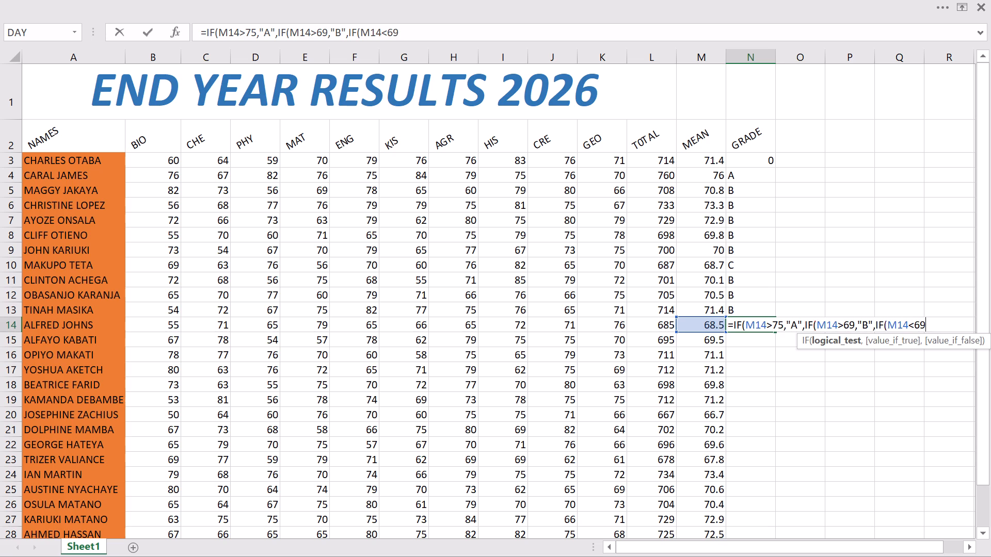
key(comma)
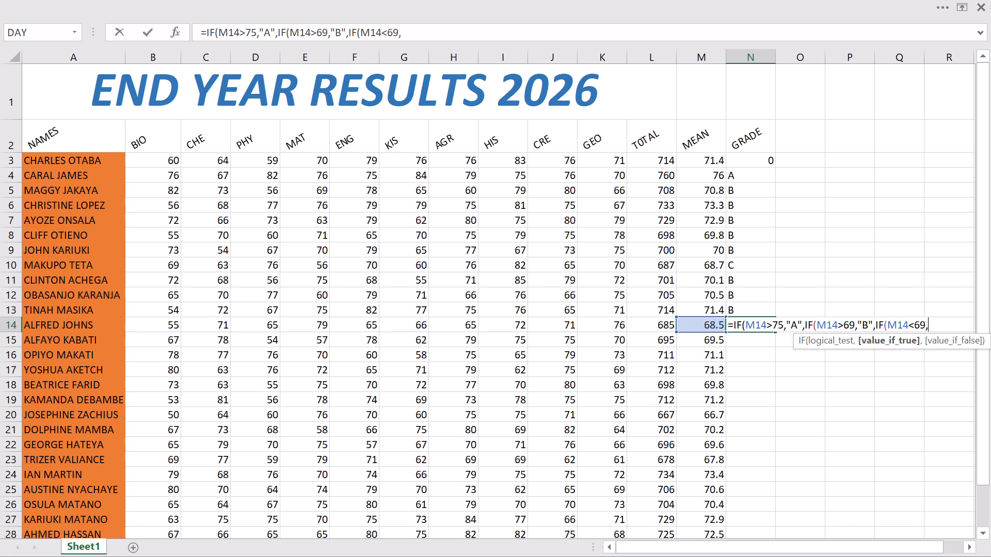
key(shift+quotedbl)
key(c)
key(shift+colon)
key(BackSpace)
key(shift+quotedbl)
text())))
key(Return)
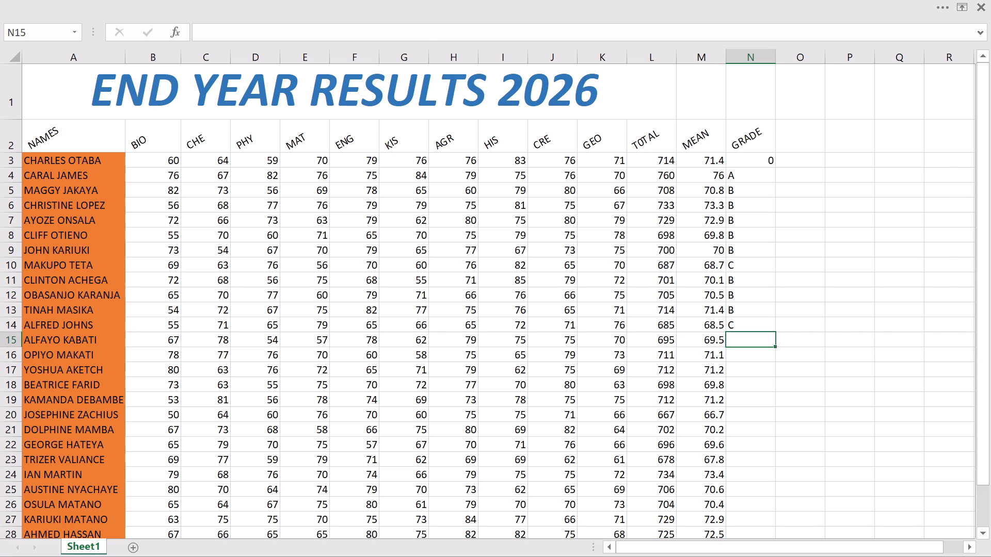
Start the N15 grade formula with an outer IF that returns "A" when M15>75.
key(equal)
text(IF)
key(shift+parenleft)
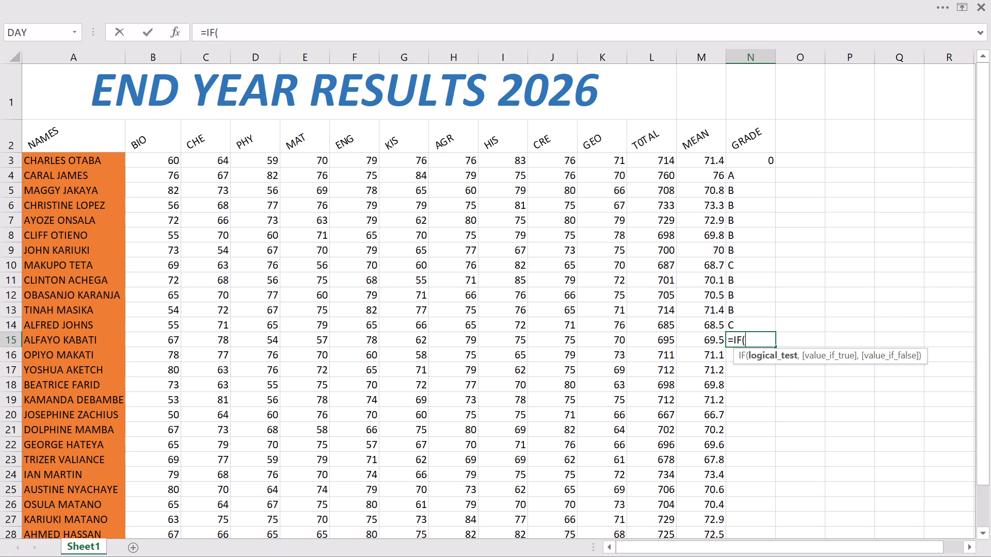
text(M15)
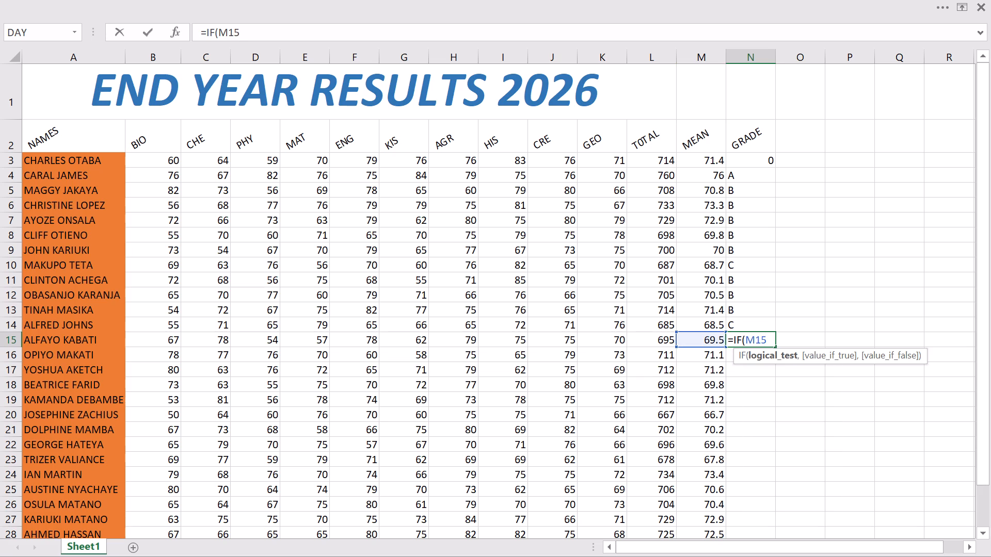
key(shift+greater)
text(75)
key(comma)
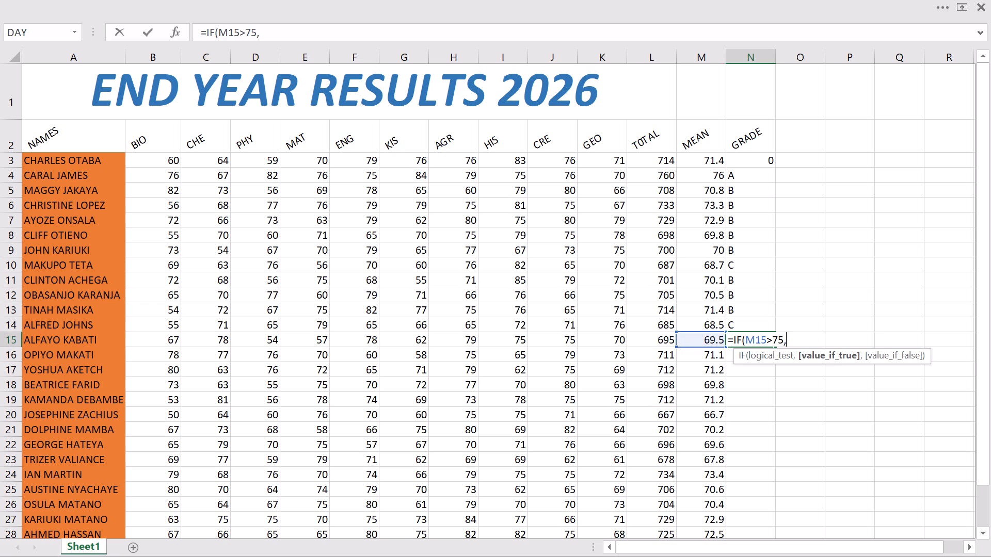
key(shift+quotedbl)
key(a)
key(shift+quotedbl)
Nest a second IF in the N15 formula that returns "B" when M15>69.
key(comma)
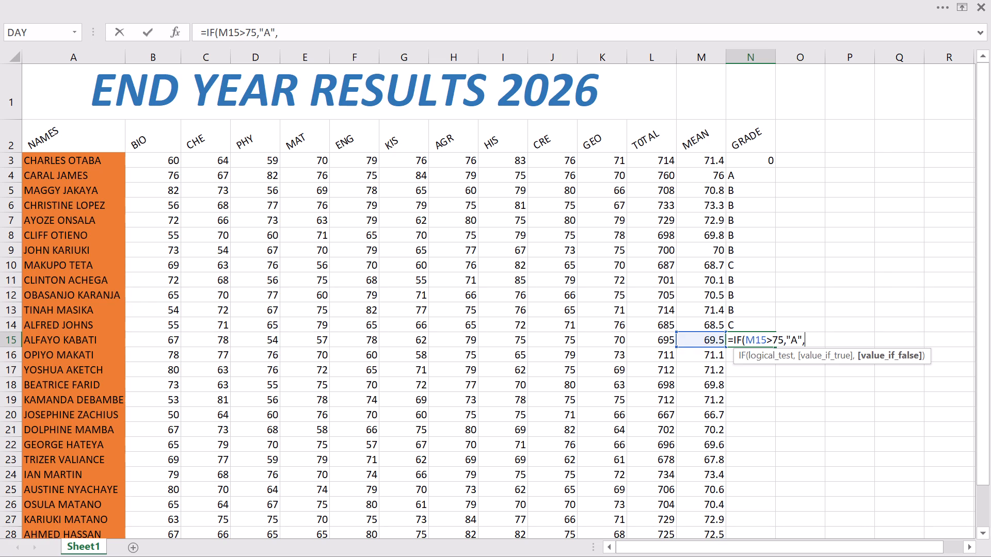
key(i)
key(f)
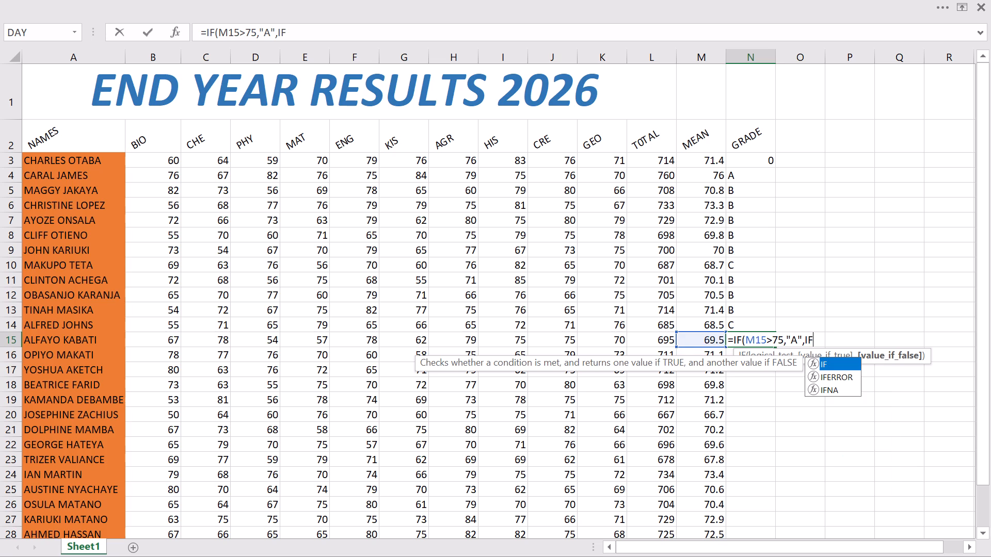
key(shift+parenleft)
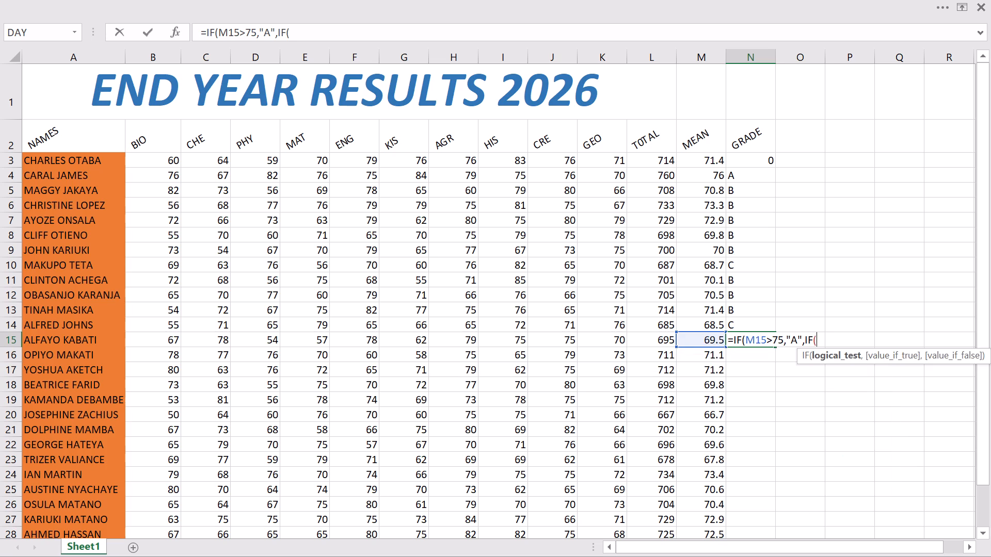
key(m)
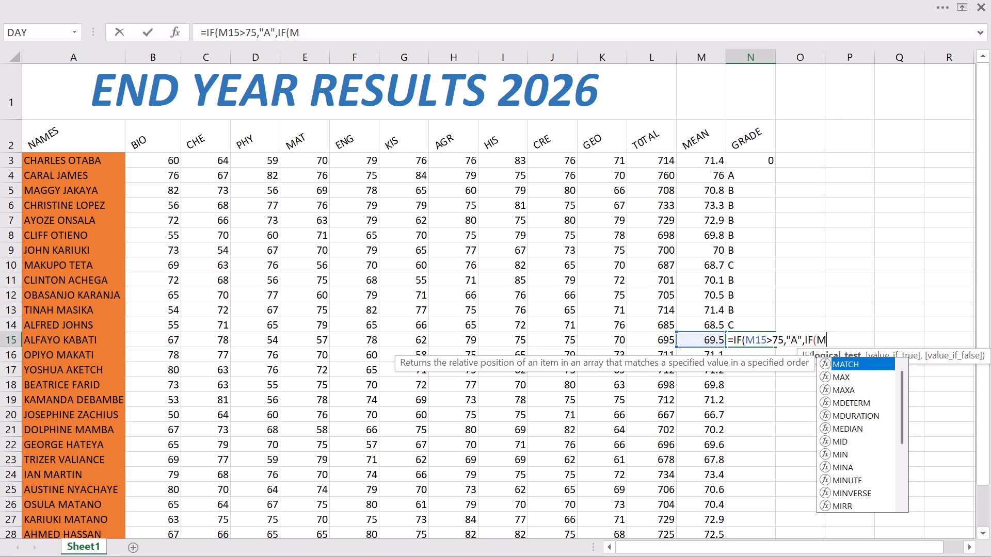
text(15)
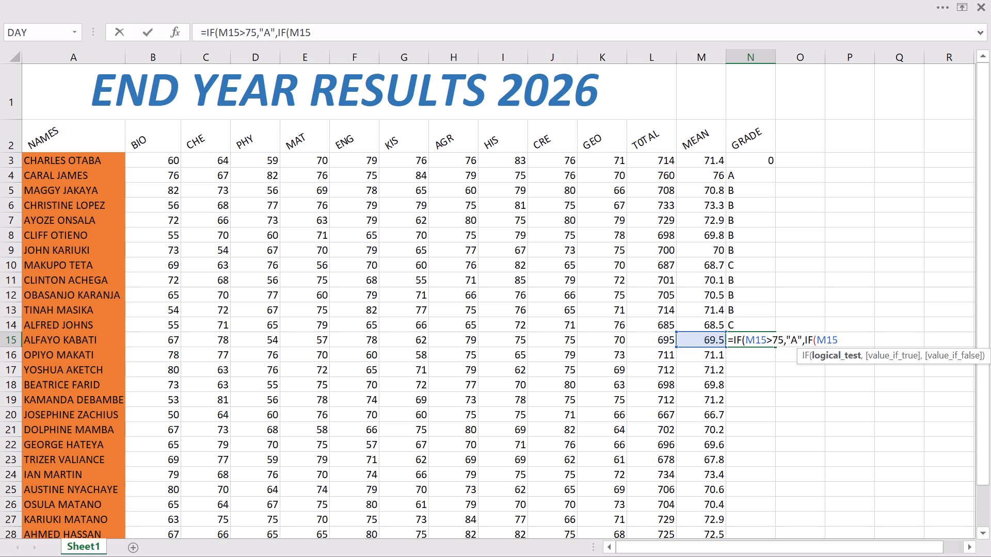
key(shift+greater)
text(69)
key(comma)
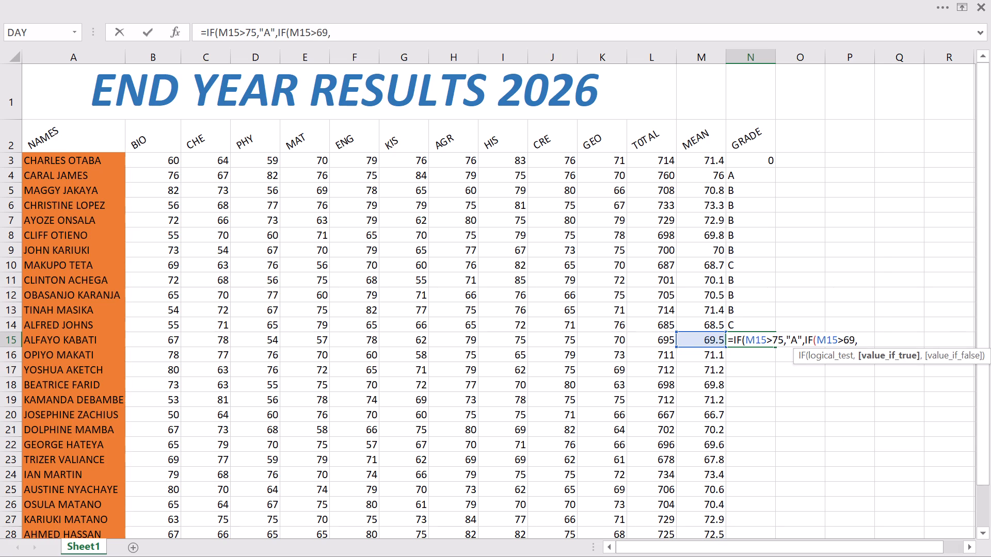
key(shift+quotedbl)
key(b)
key(shift+quotedbl)
Nest a third IF returning "C" when M15<69, close all three brackets and enter the N15 formula.
key(comma)
text(IF)
key(shift+parenleft)
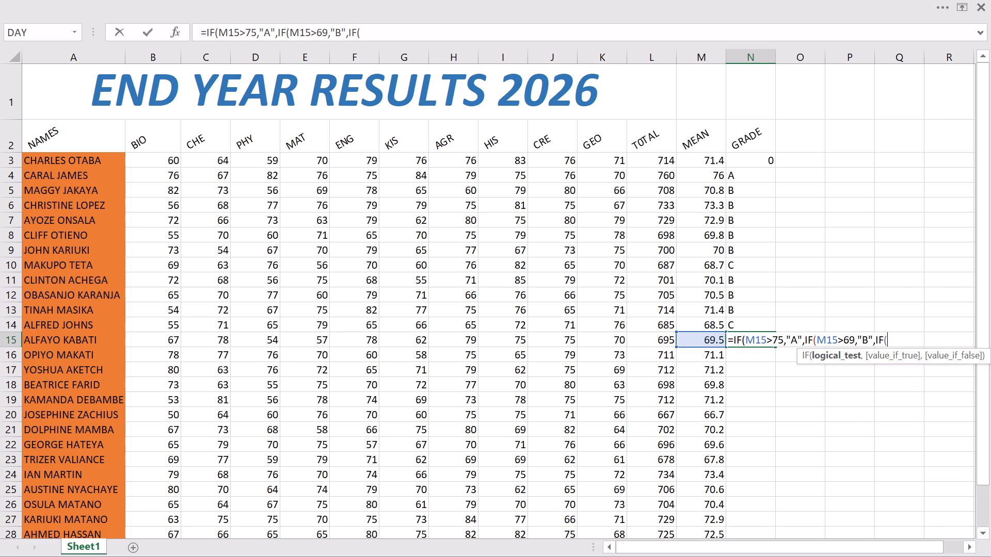
key(m)
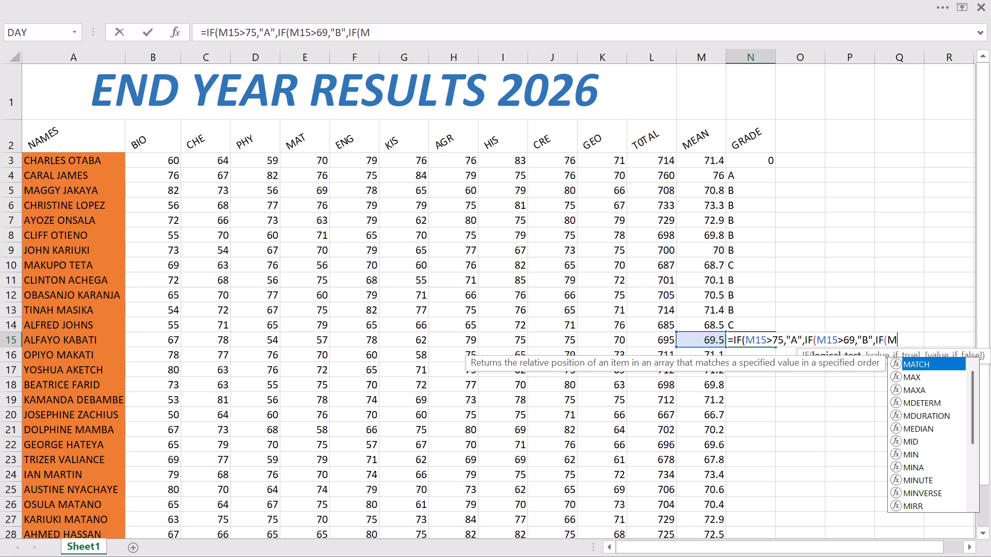
key(1)
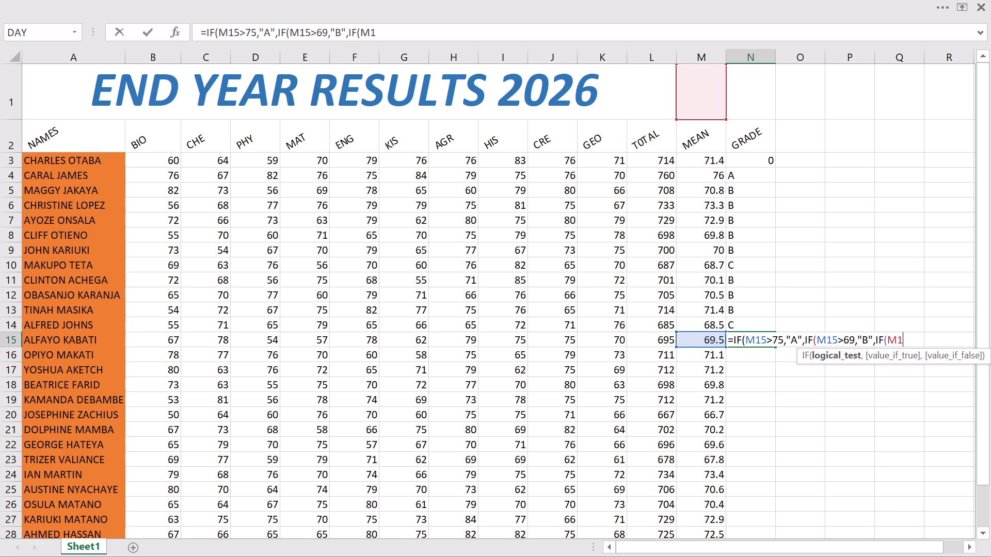
key(5)
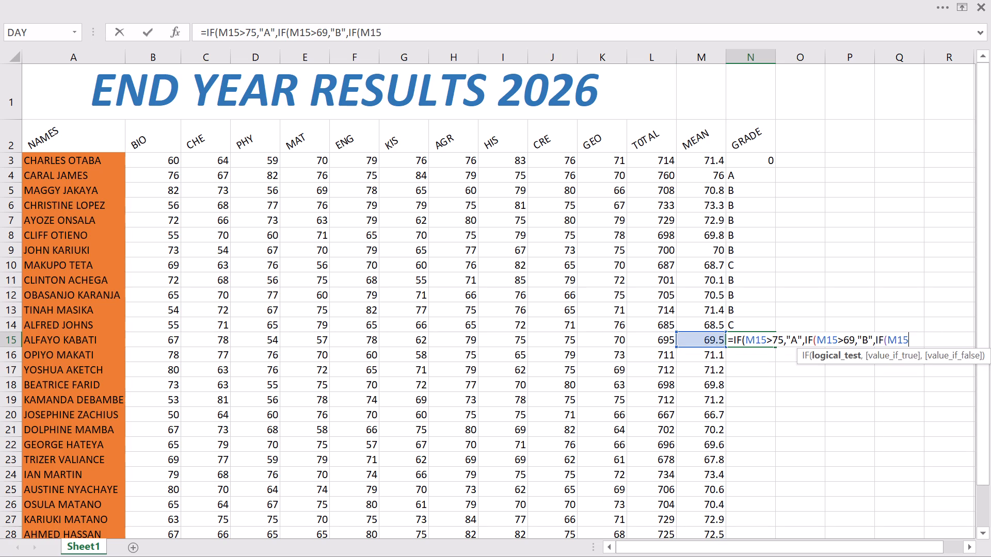
key(shift+less)
key(6)
key(9)
key(comma)
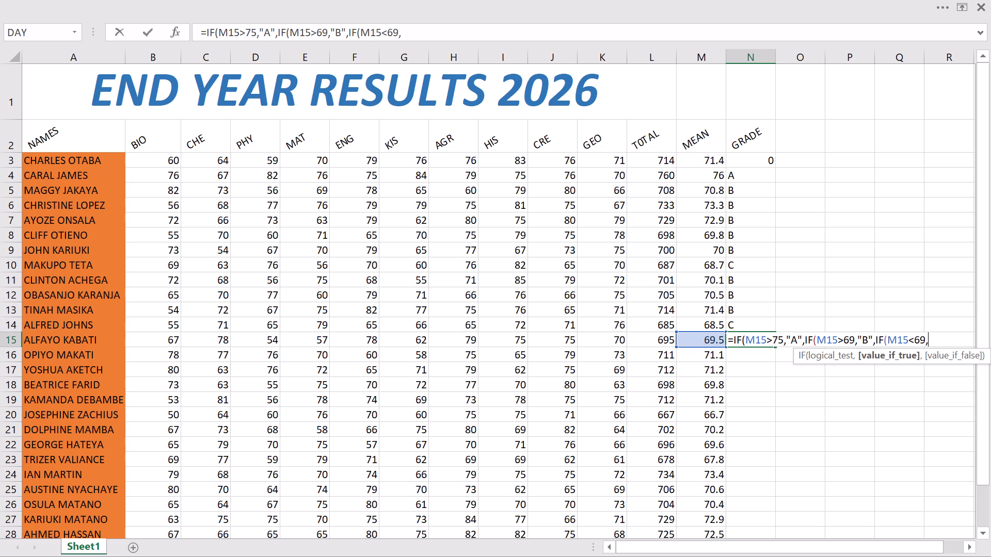
text("C)
key(shift+quotedbl)
text())))
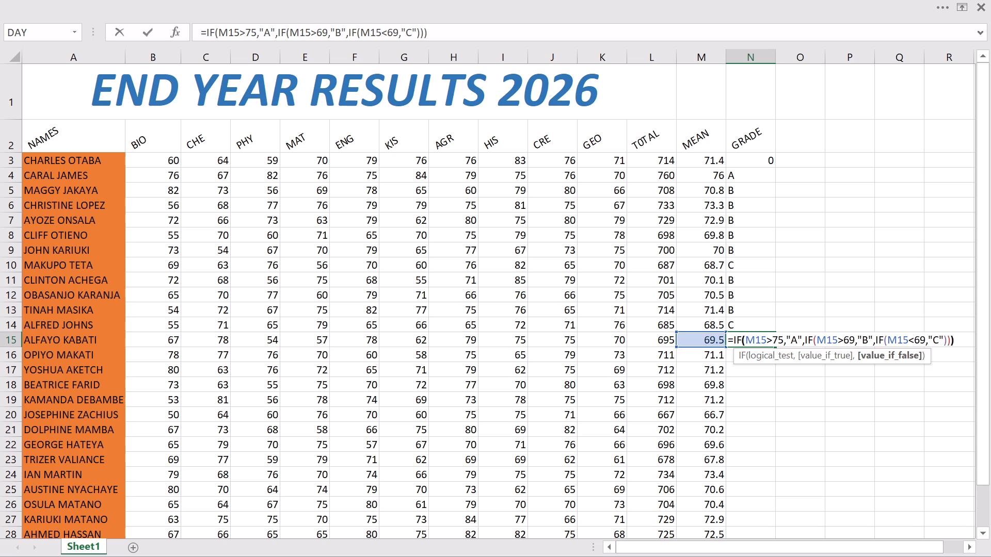
key(Return)
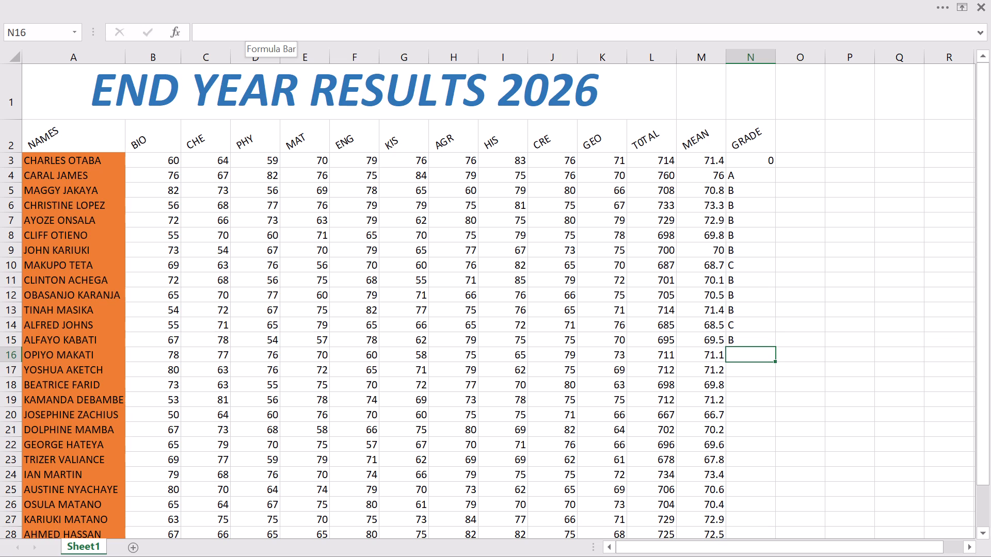
Start the N16 grade formula with an outer IF that returns "A" when M16>75.
key(equal)
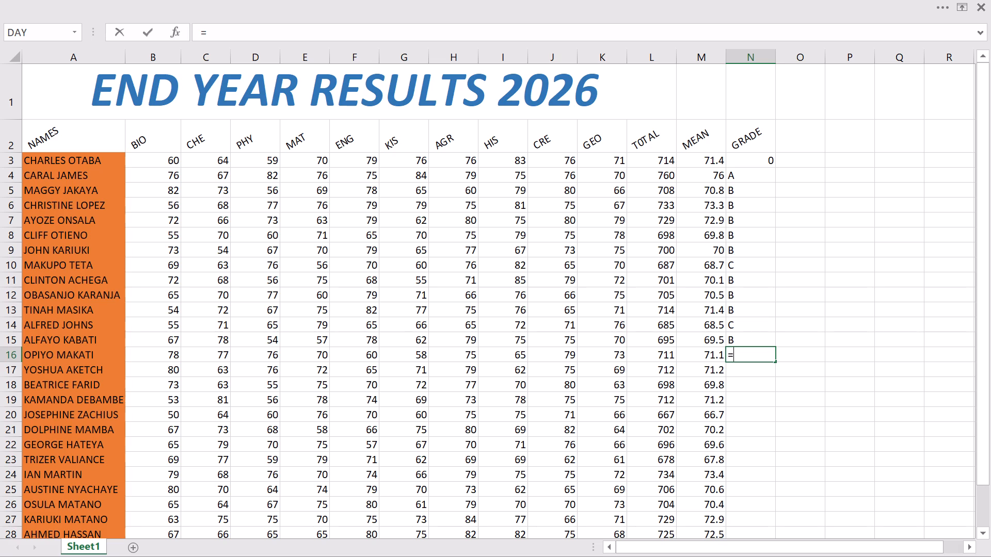
key(i)
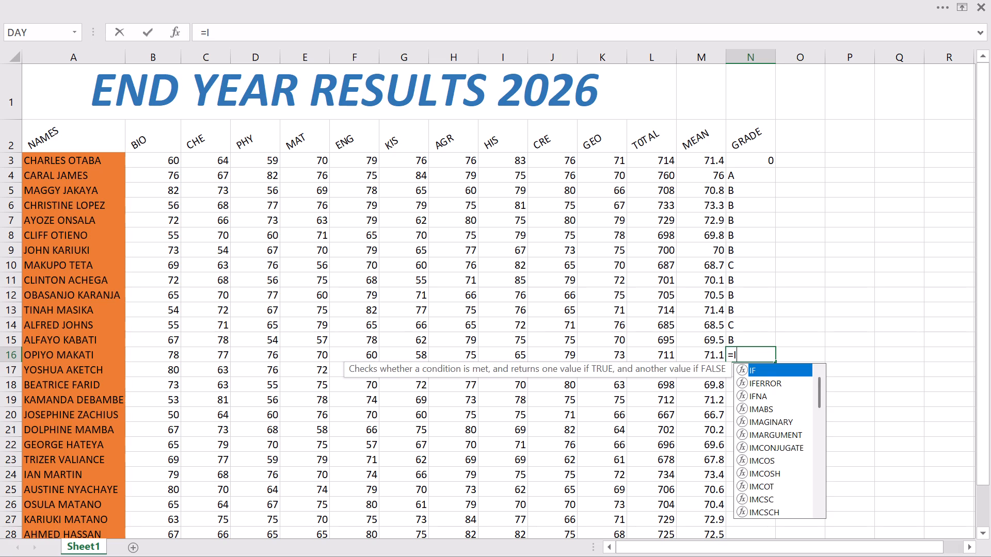
key(f)
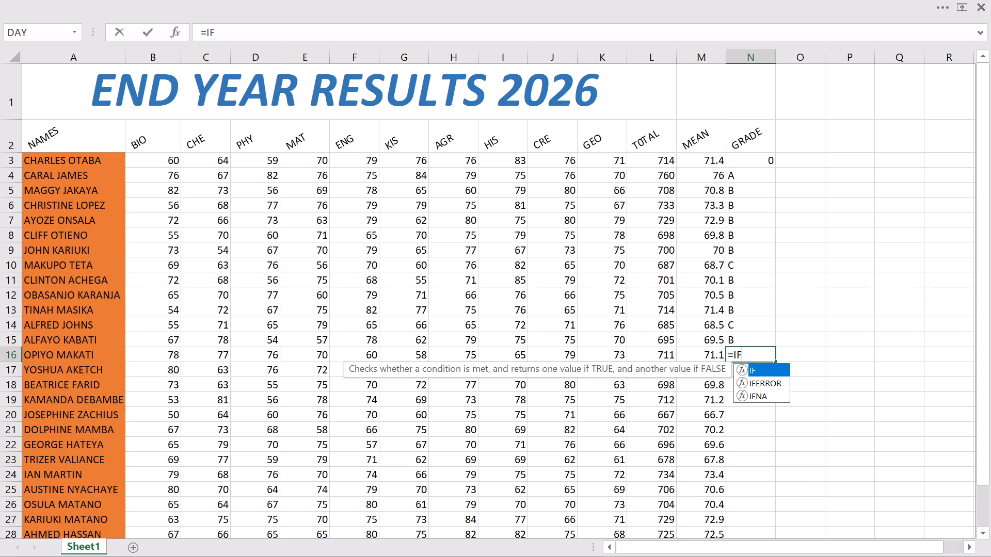
key(shift+parenleft)
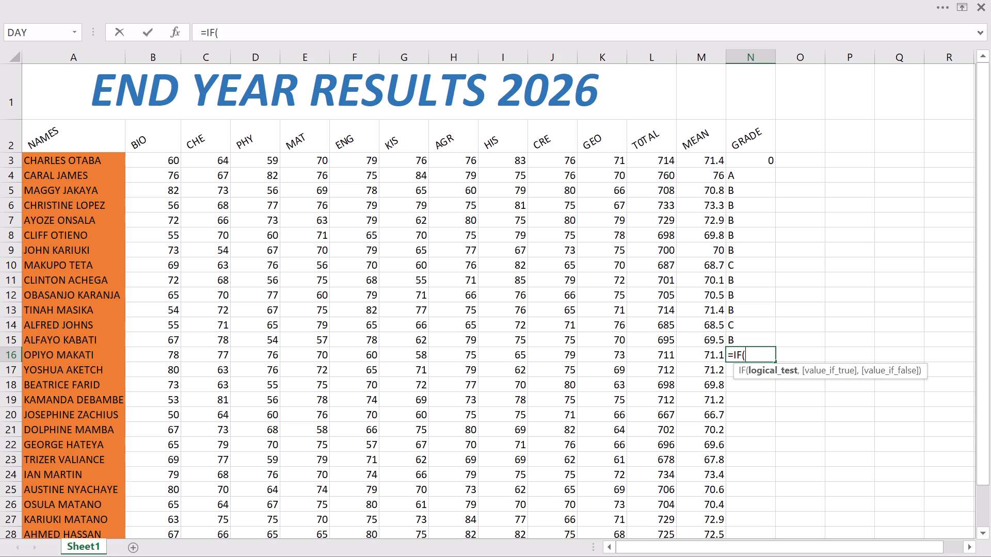
key(m)
key(1)
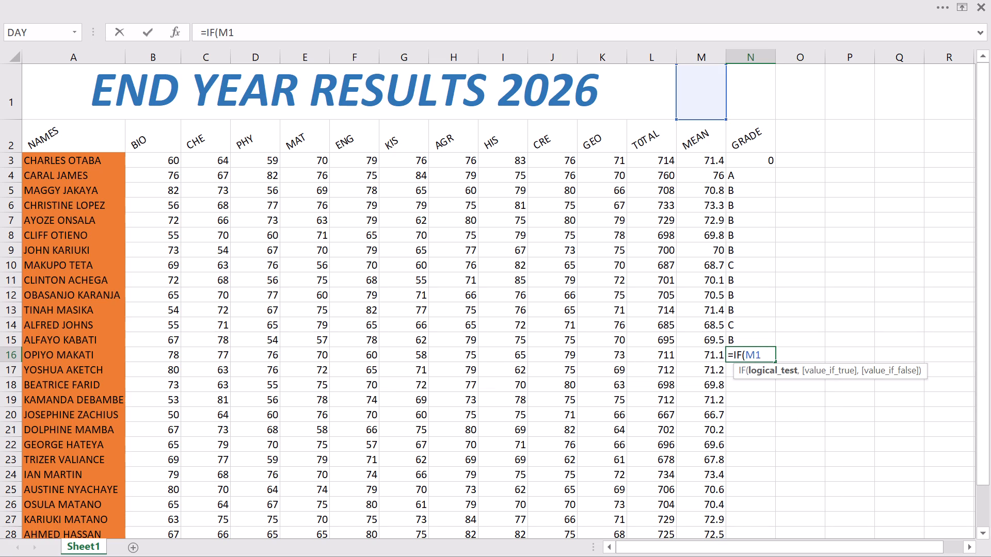
key(6)
key(shift+greater)
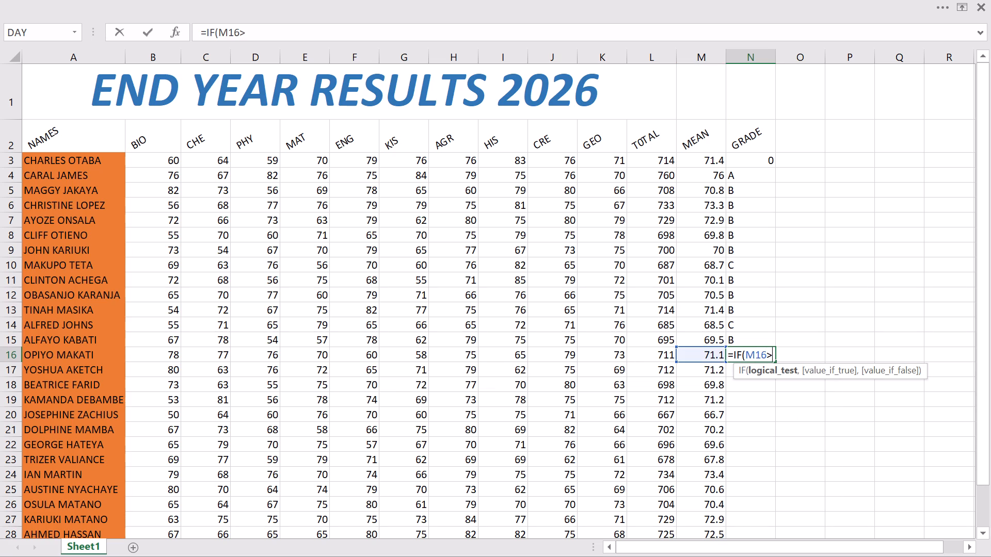
text(75)
key(comma)
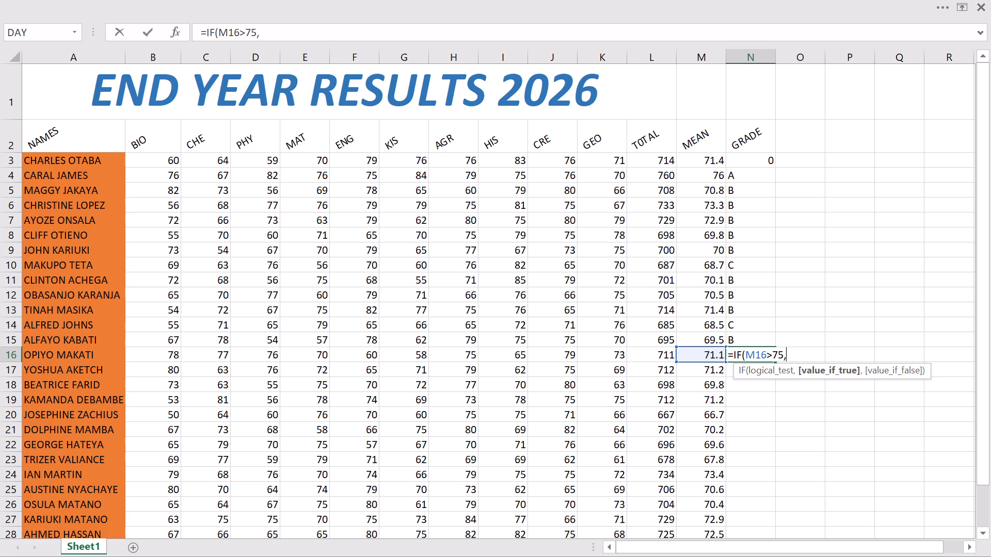
key(shift+quotedbl)
key(a)
key(shift+quotedbl)
Nest a second IF in the N16 formula that returns "B" when M16>69.
text(,IF)
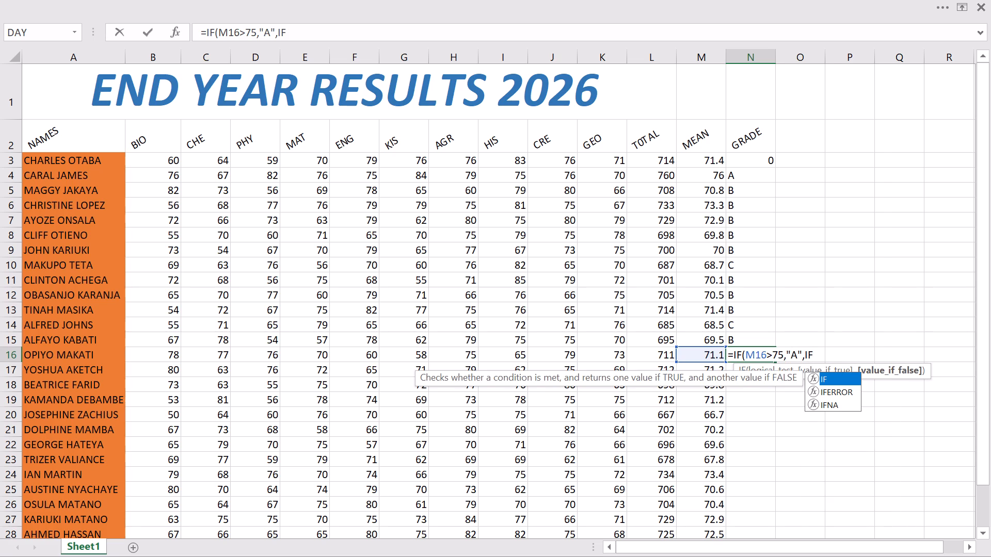
key(shift+parenleft)
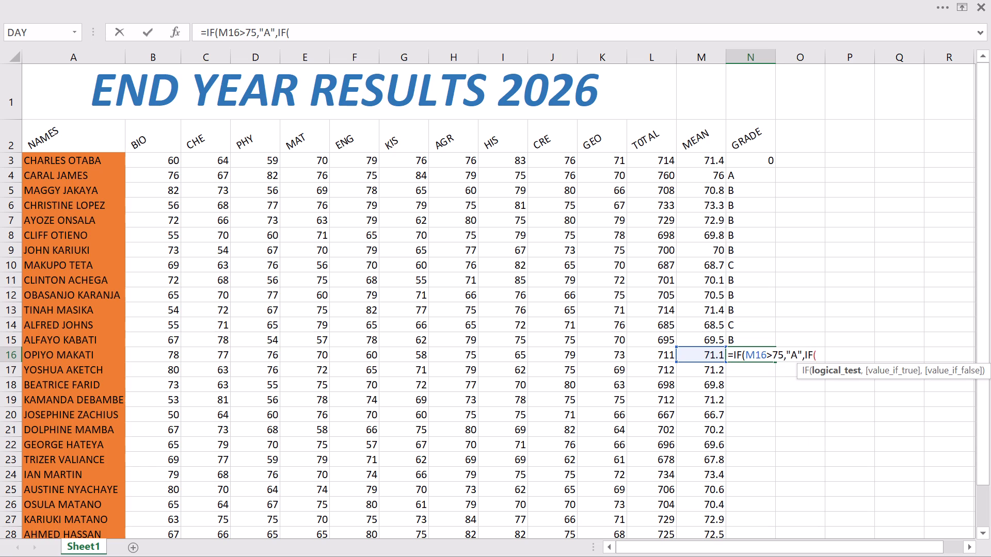
key(m)
key(1)
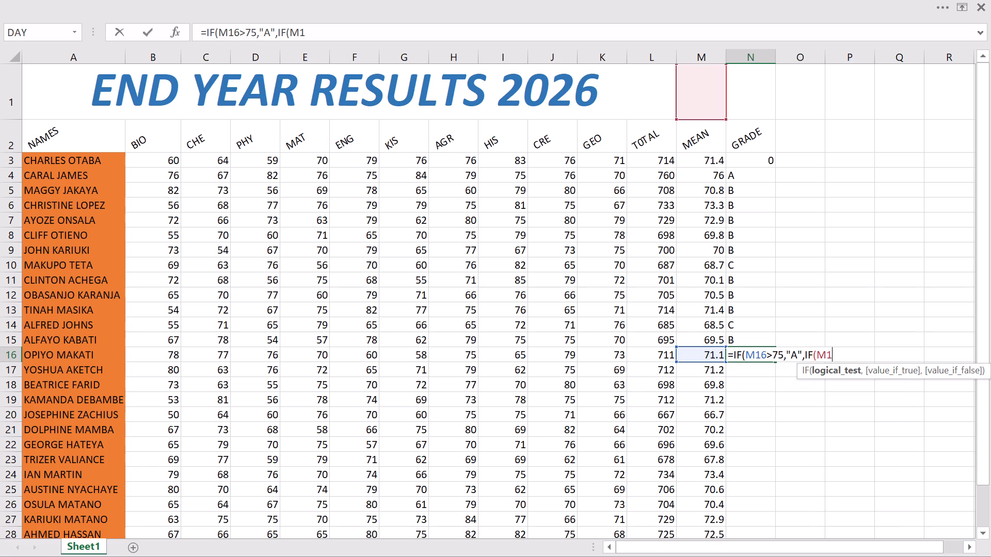
key(6)
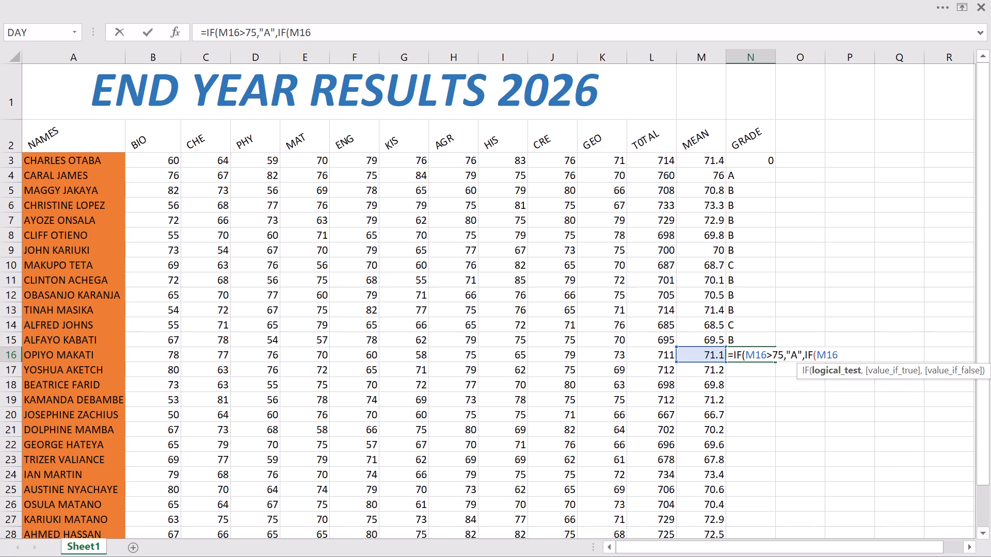
text(>69)
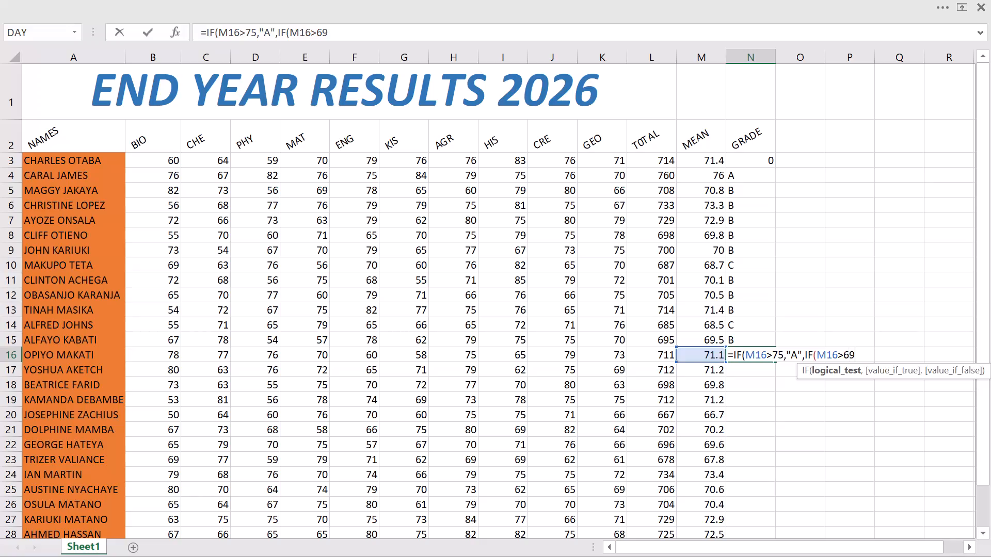
key(comma)
key(shift+quotedbl)
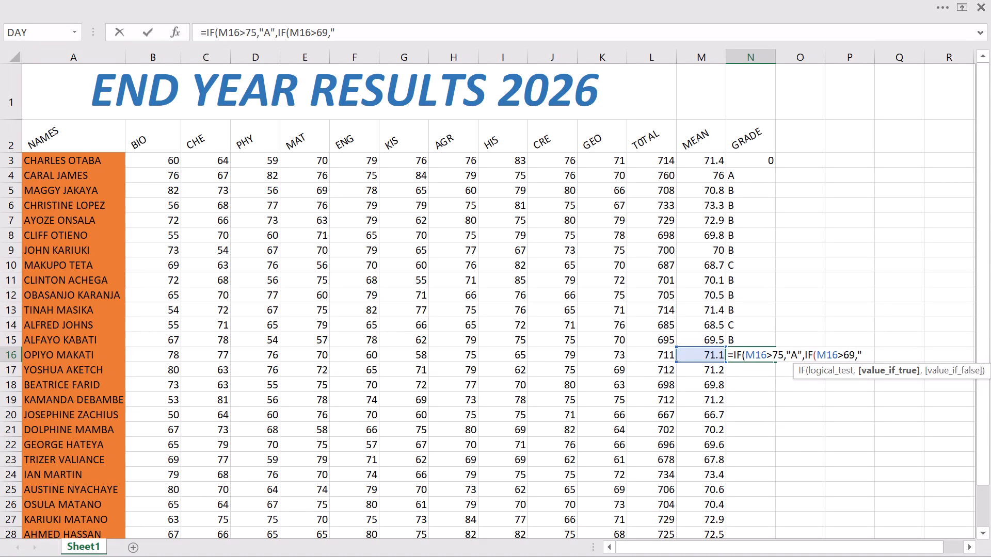
key(b)
key(shift+quotedbl)
Nest a third IF returning "C" when M16<69, close all three brackets and enter the N16 formula.
text(,IF)
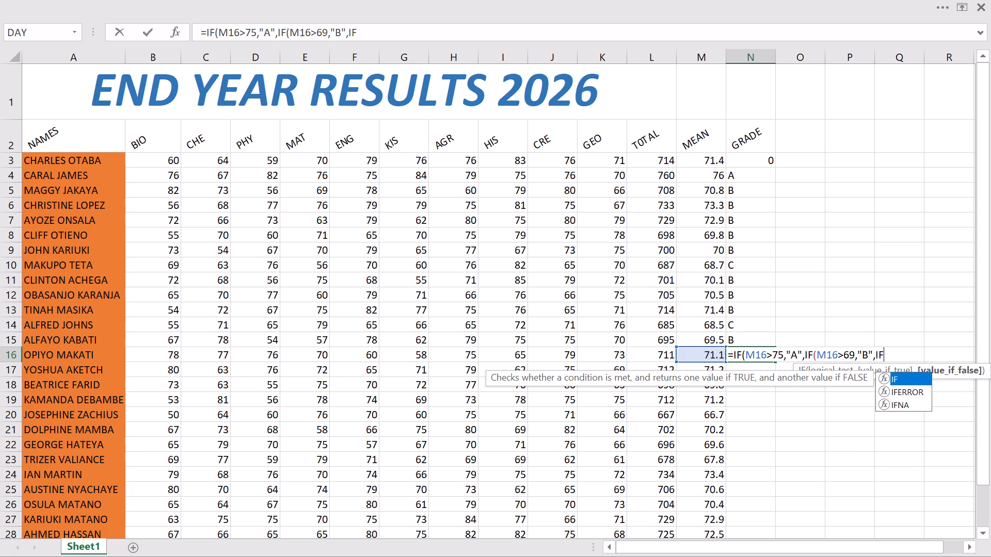
key(shift+parenleft)
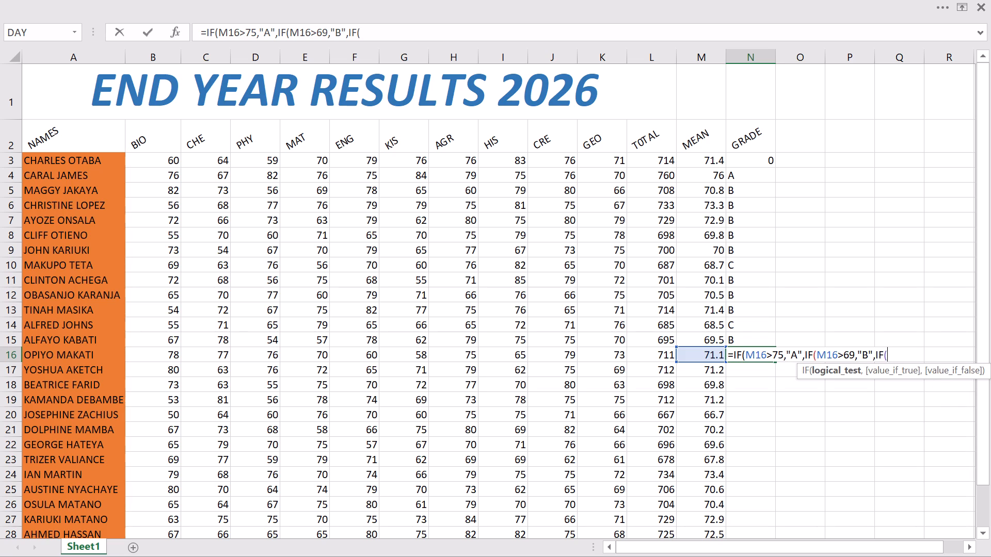
key(m)
text(16)
key(shift+less)
text(69)
key(comma)
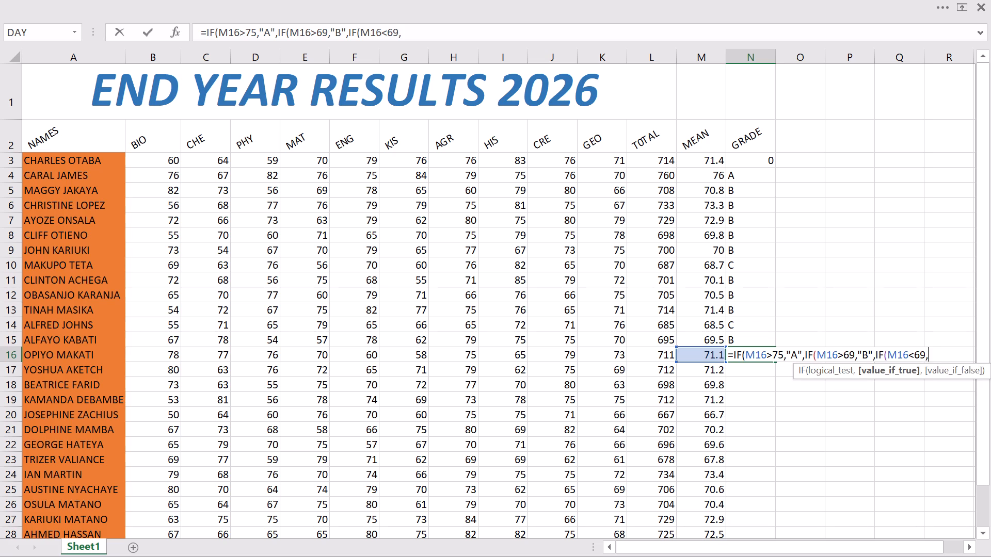
key(shift+quotedbl)
key(c)
key(shift+quotedbl)
text())))
key(Return)
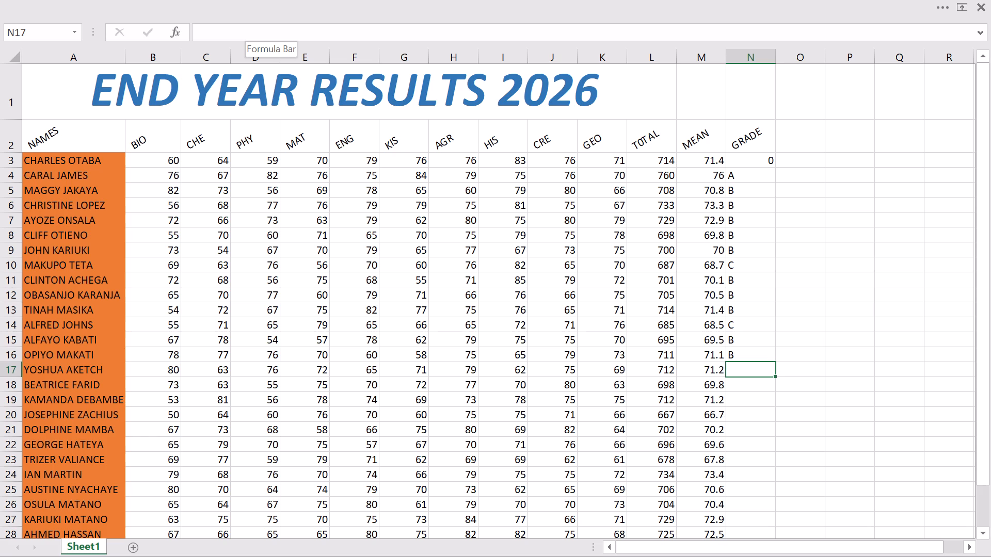
Start the N17 grade formula with the text =M17>75,"A" as its first condition and result.
key(equal)
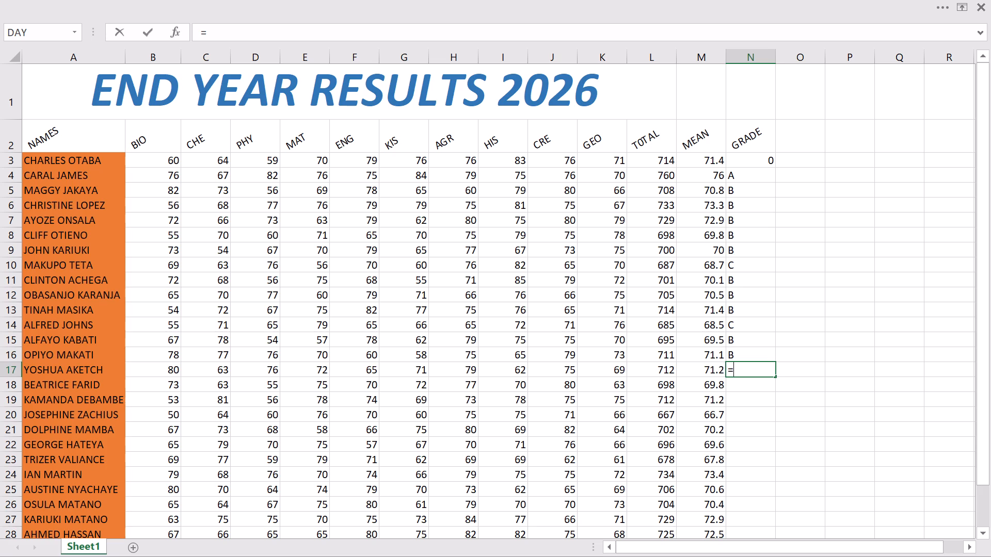
key(m)
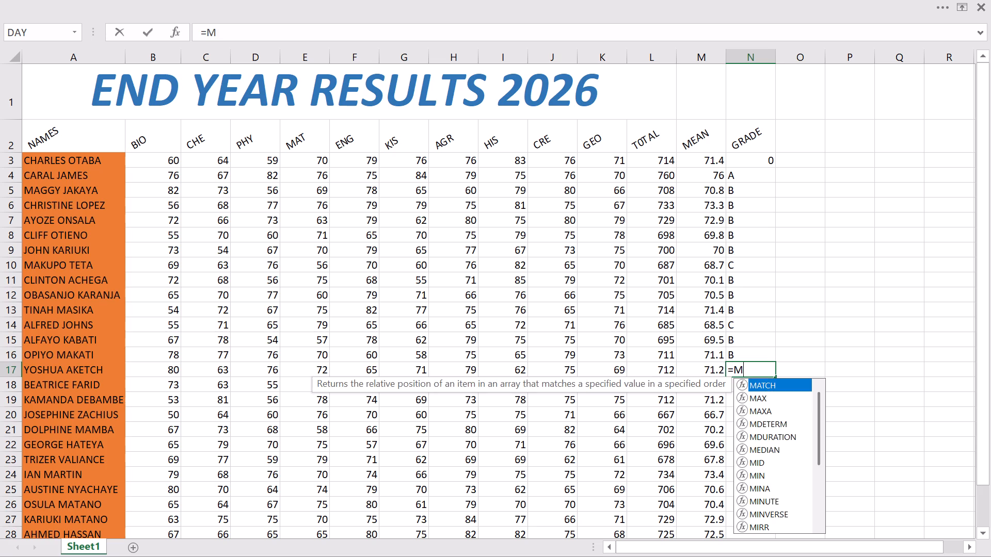
text(17)
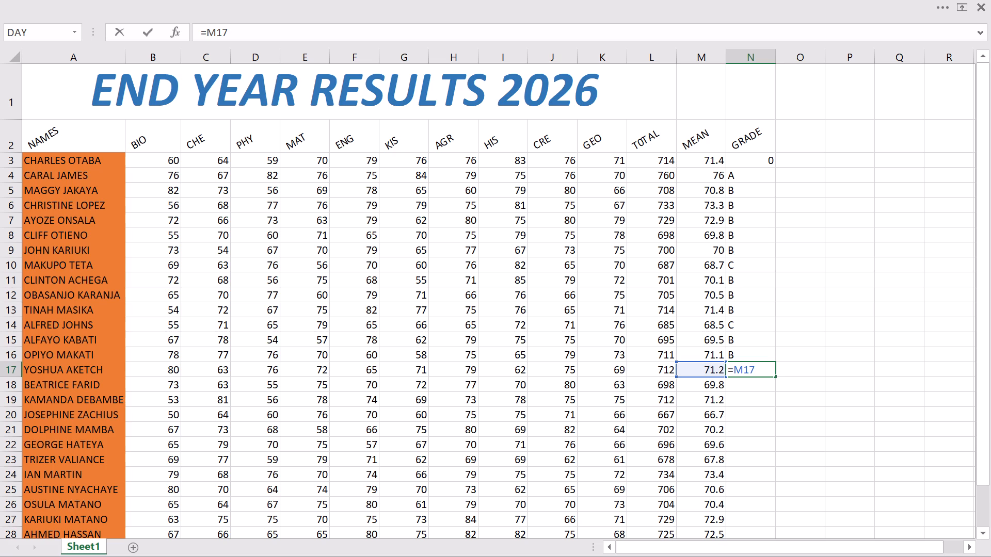
key(shift+greater)
text(75)
key(comma)
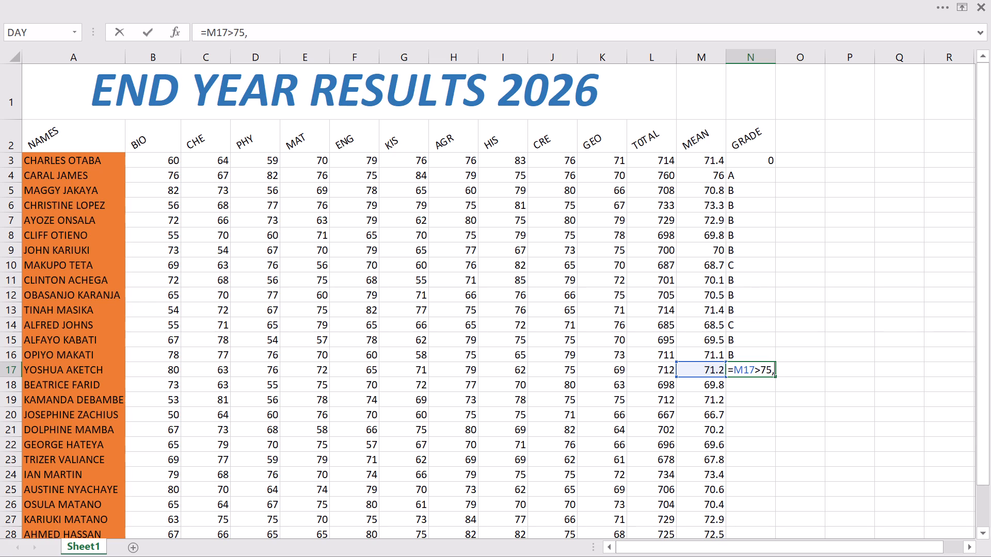
key(shift+quotedbl)
key(a)
key(shift+quotedbl)
Add an IF to the N17 formula that returns "B" when M17>69.
text(,IF)
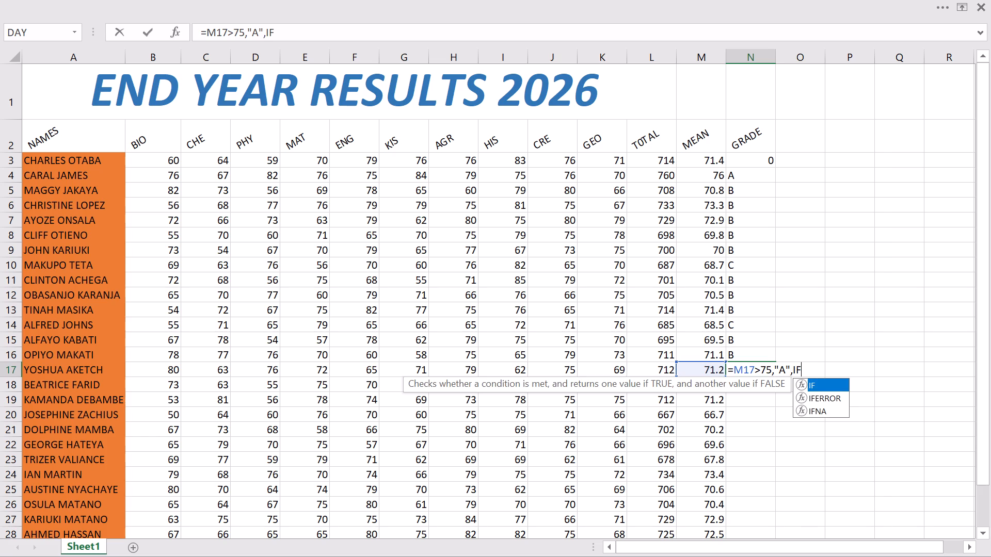
key(shift+parenleft)
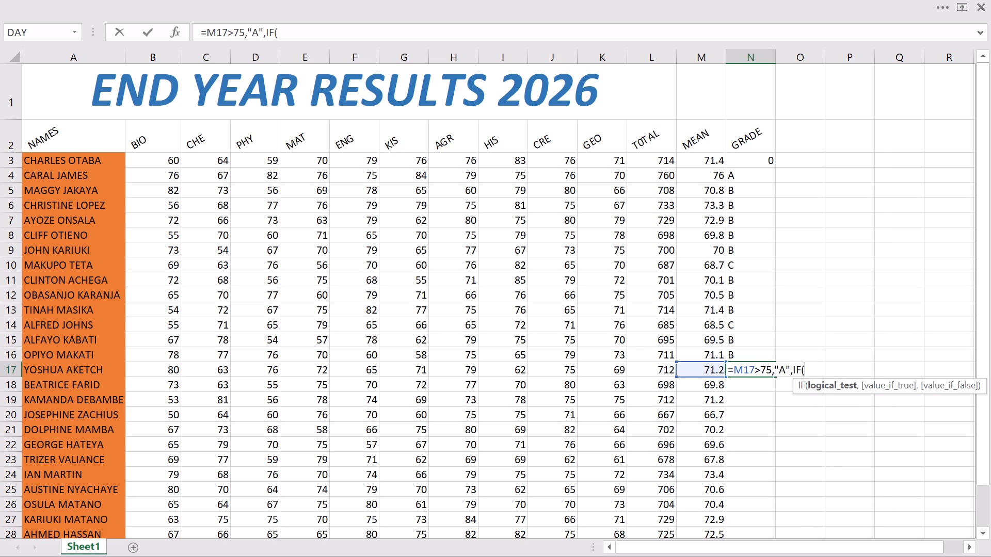
key(m)
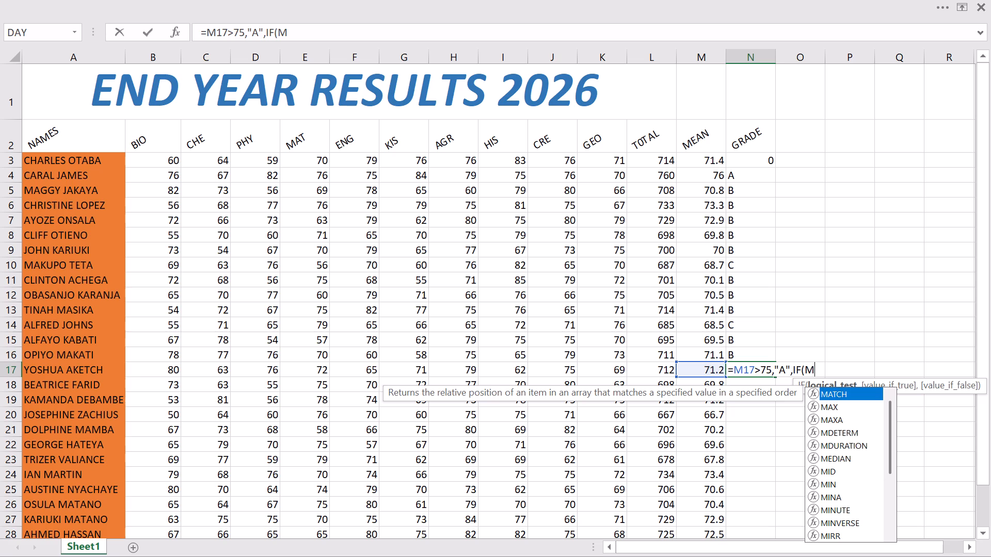
text(17)
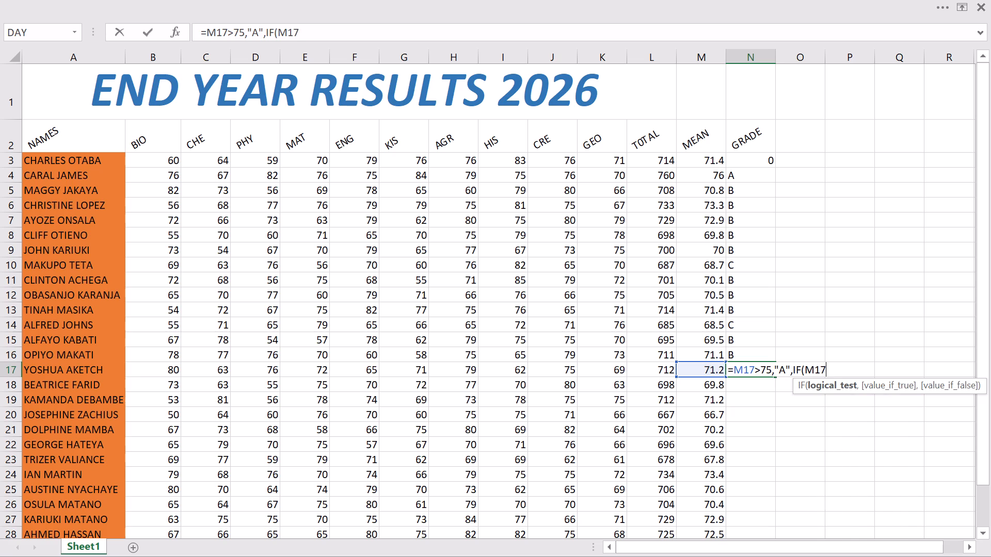
key(shift+greater)
text(69)
key(comma)
key(shift+quotedbl)
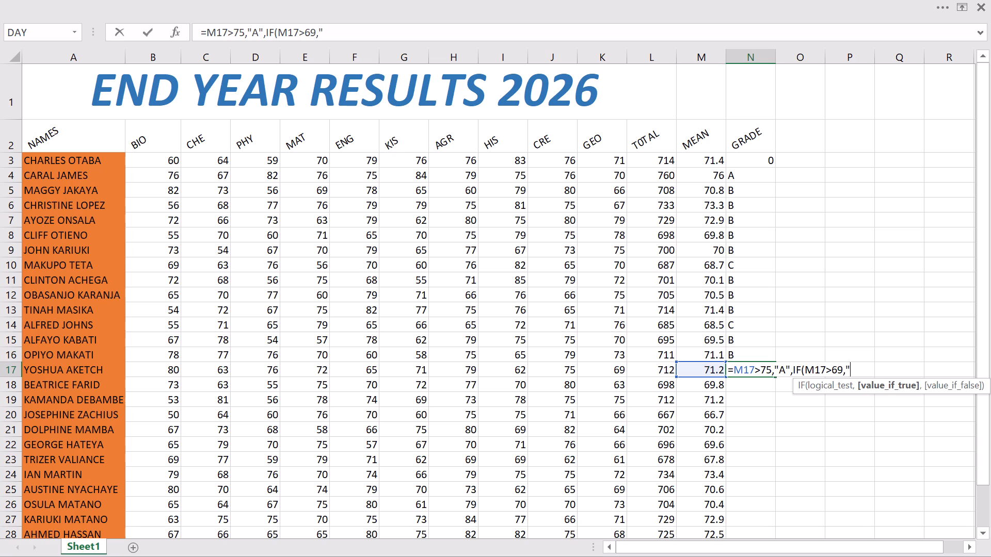
key(b)
key(shift+quotedbl)
Nest another IF returning "C" when M17<69, close with three brackets and try to enter the N17 formula.
text(,IF)
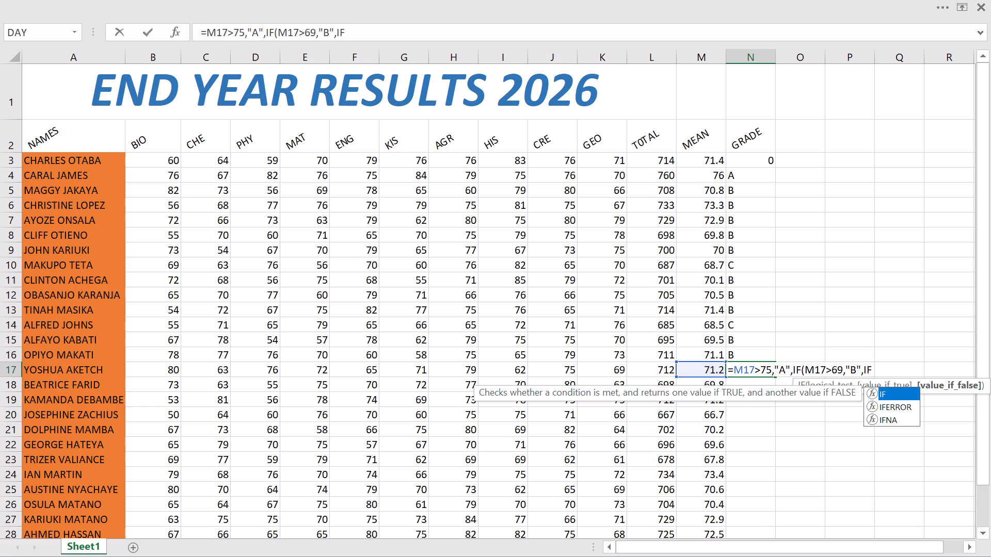
key(shift+parenleft)
key(m)
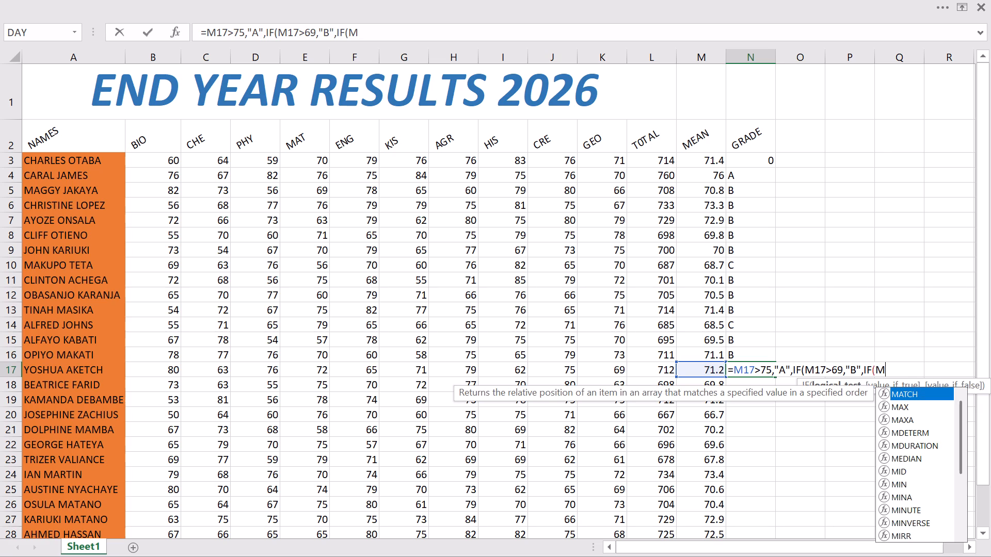
key(1)
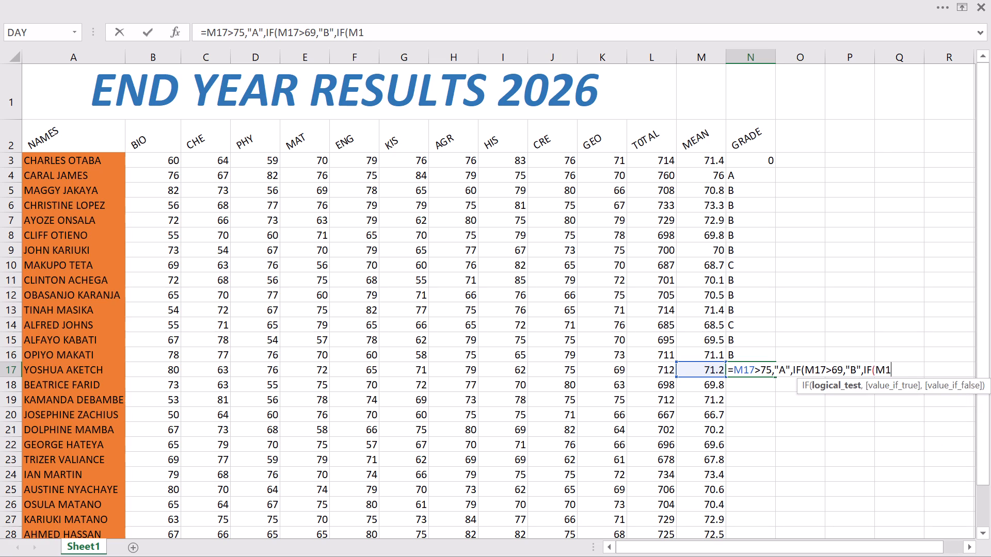
key(7)
key(shift+less)
text(69)
key(comma)
key(shift+quotedbl)
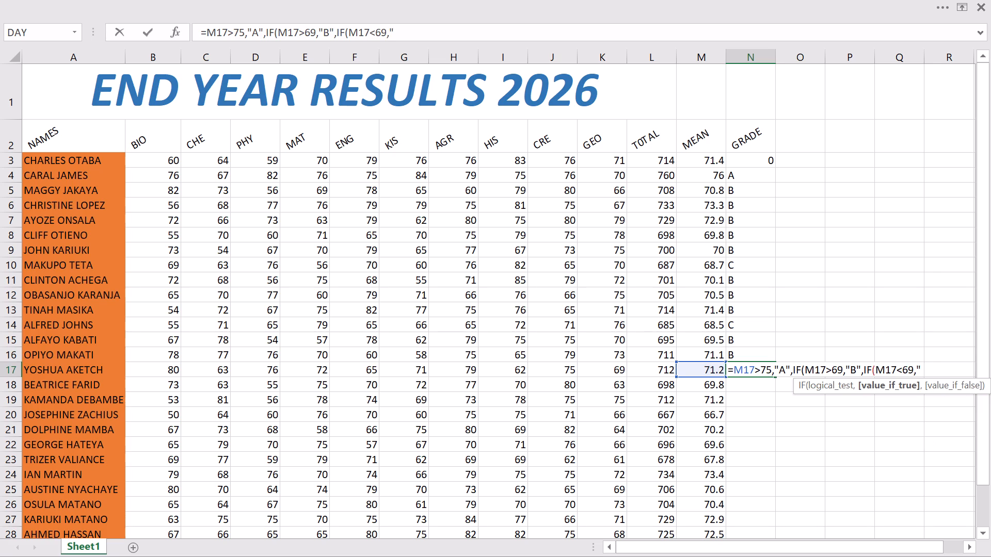
key(c)
key(shift+quotedbl)
key(shift+parenright)
text()))
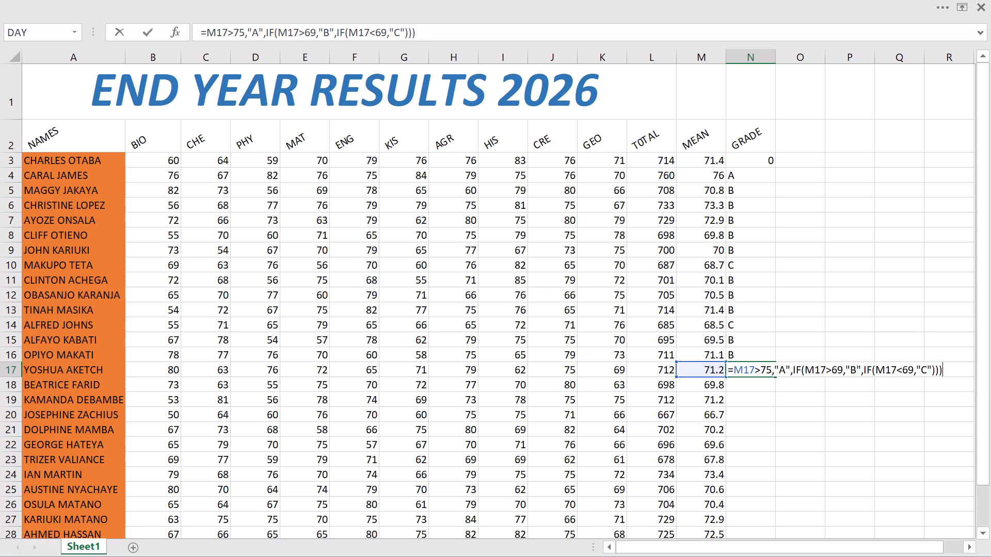
key(Return)
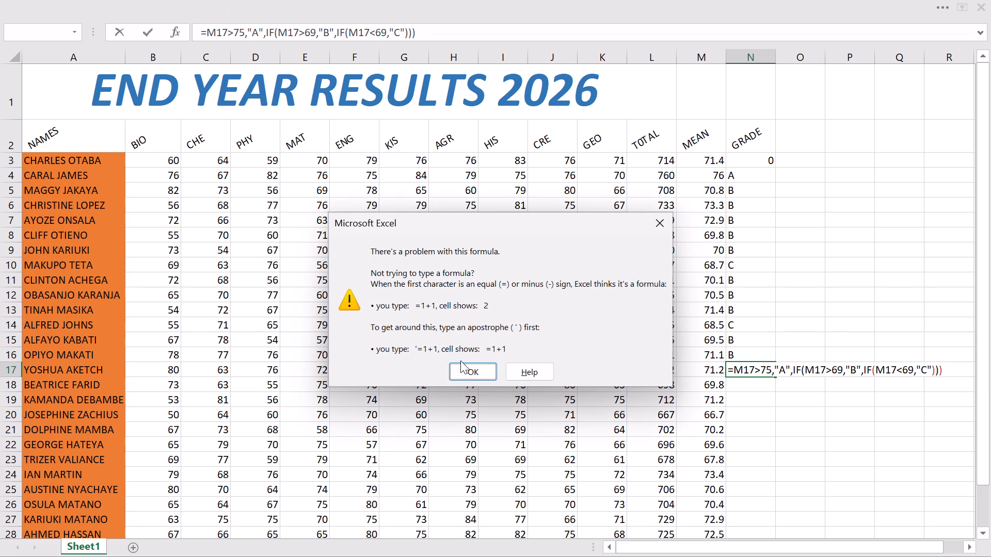
click(466, 373)
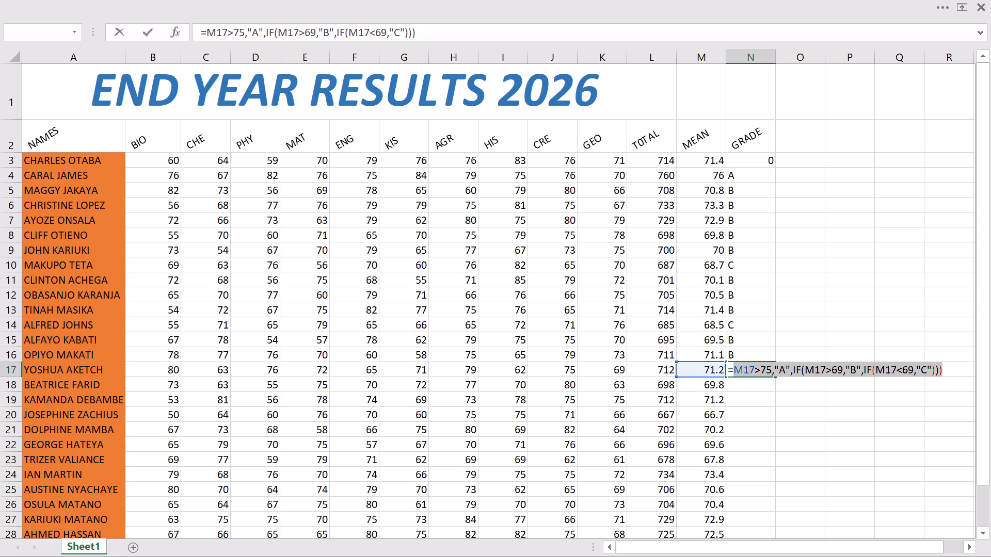
Insert the missing IF( right after the equals sign in the N17 formula and enter it.
drag(818, 376, 811, 376)
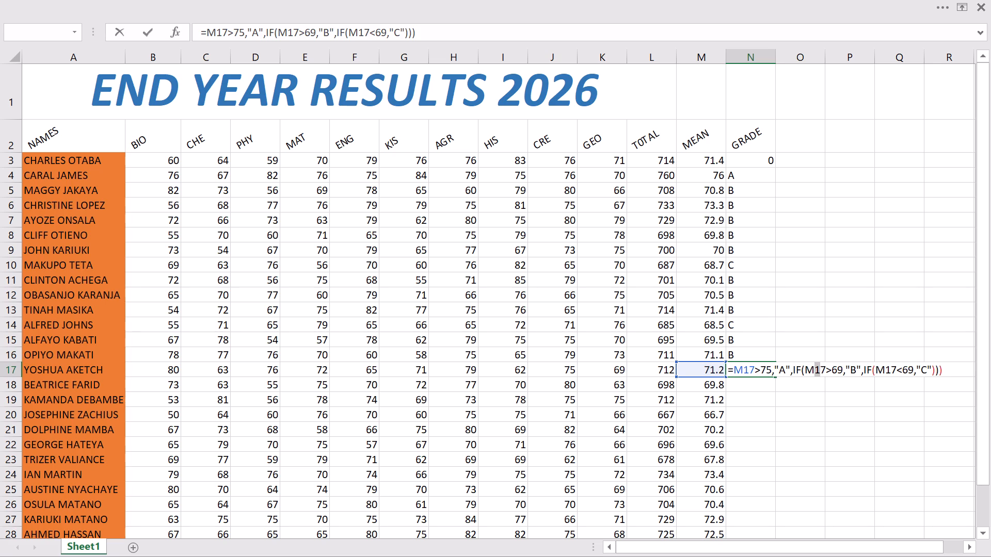
drag(811, 376, 794, 384)
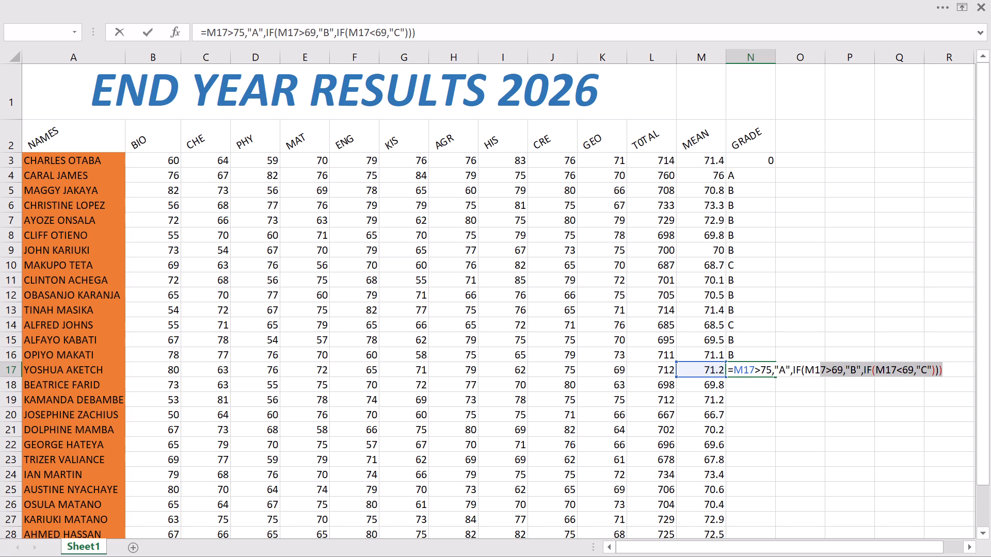
drag(794, 384, 814, 377)
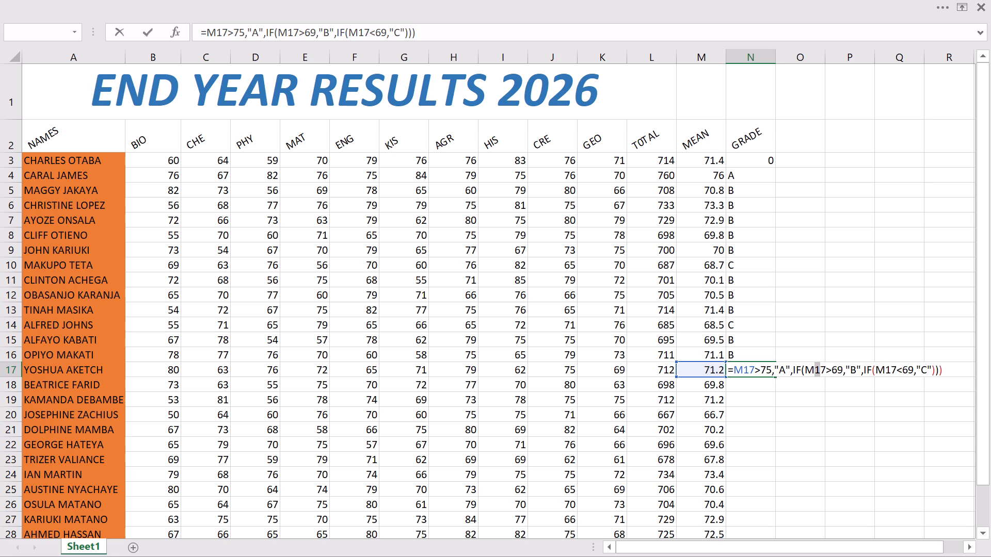
drag(814, 377, 834, 378)
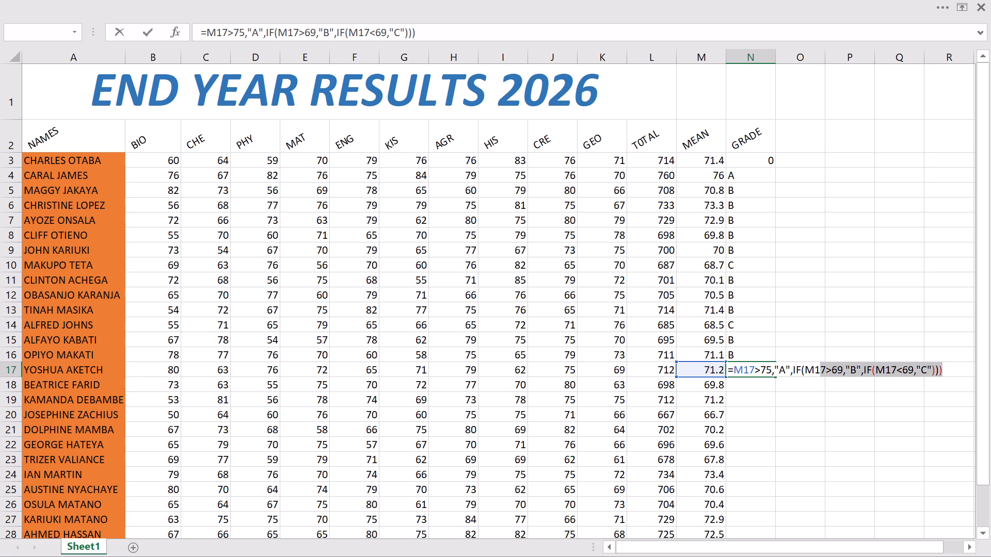
drag(834, 378, 872, 371)
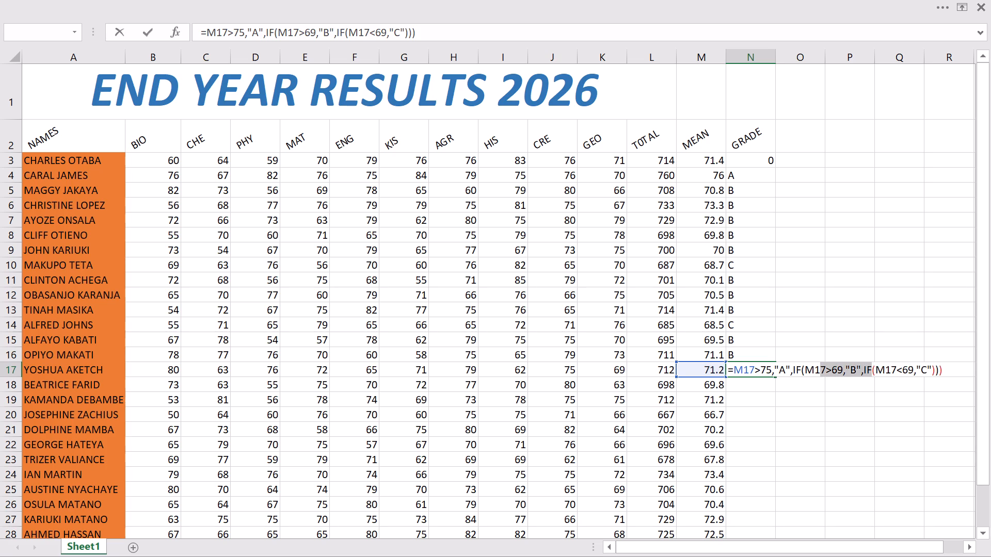
drag(872, 371, 810, 405)
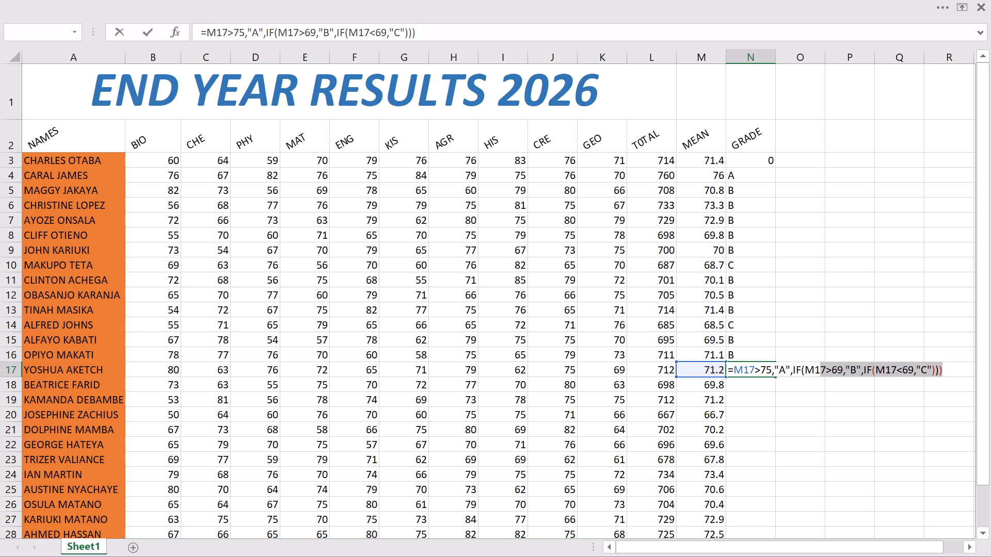
drag(810, 405, 969, 354)
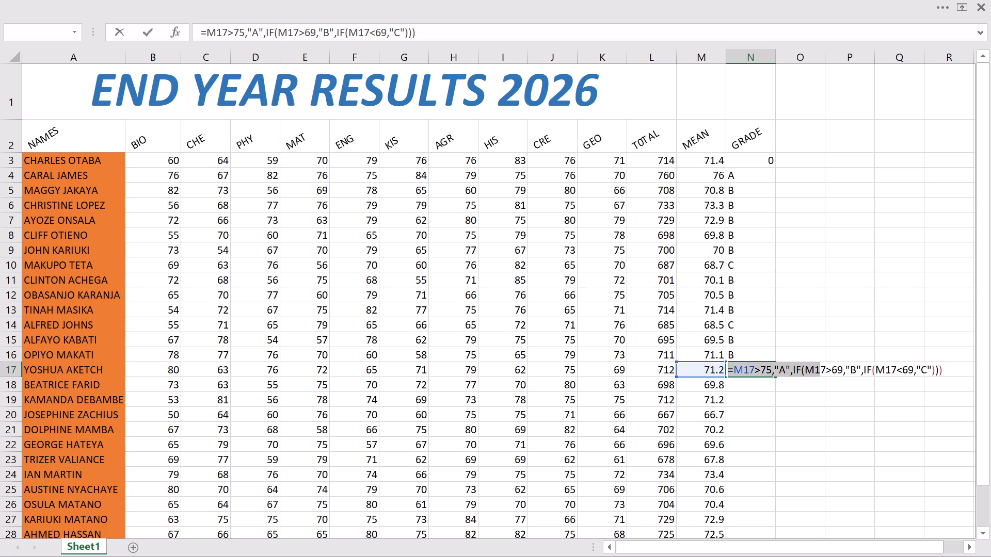
click(204, 31)
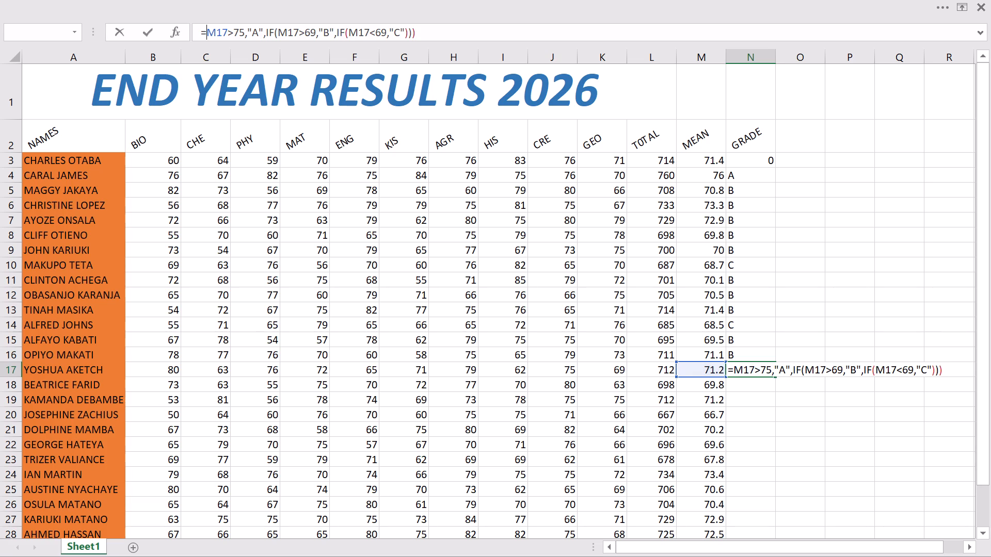
click(204, 32)
text(IF)
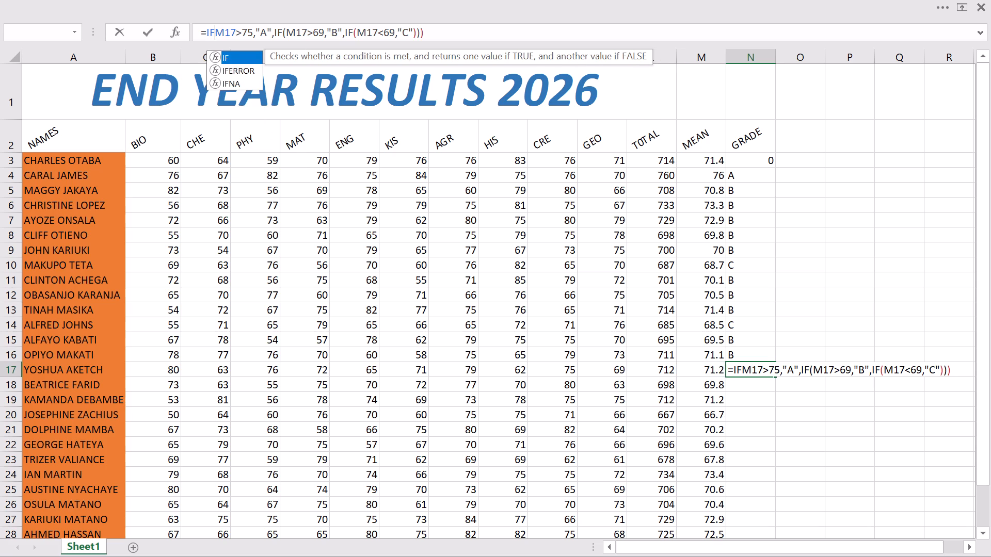
key(shift+parenleft)
key(Return)
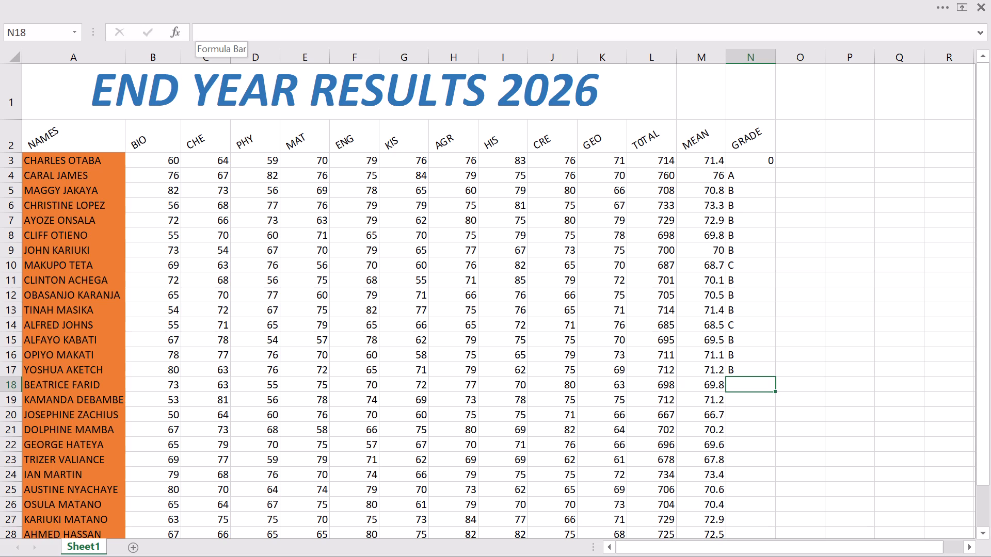
Start the N18 grade formula with an IF that returns "A" when M18>75.
key(equal)
text(IF)
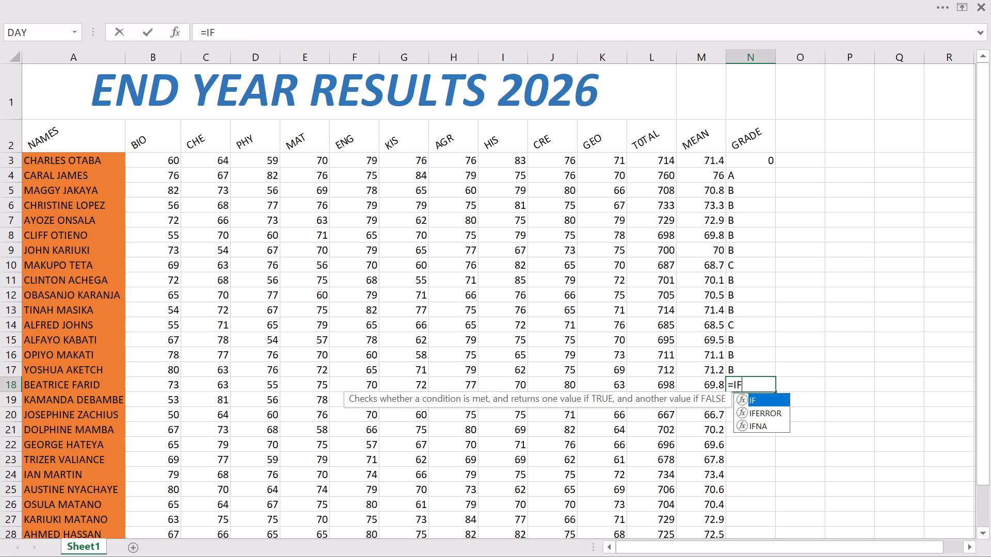
key(shift+parenleft)
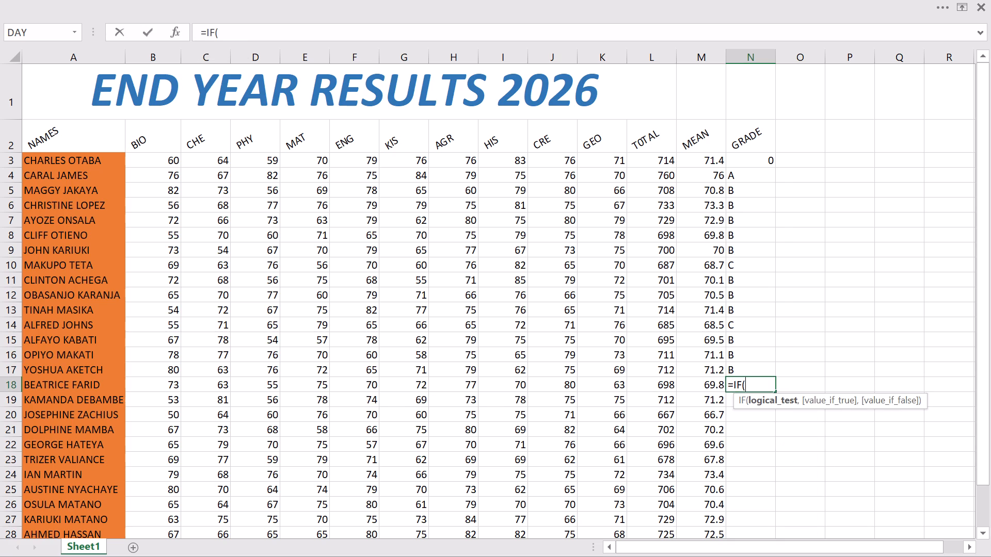
text(M18)
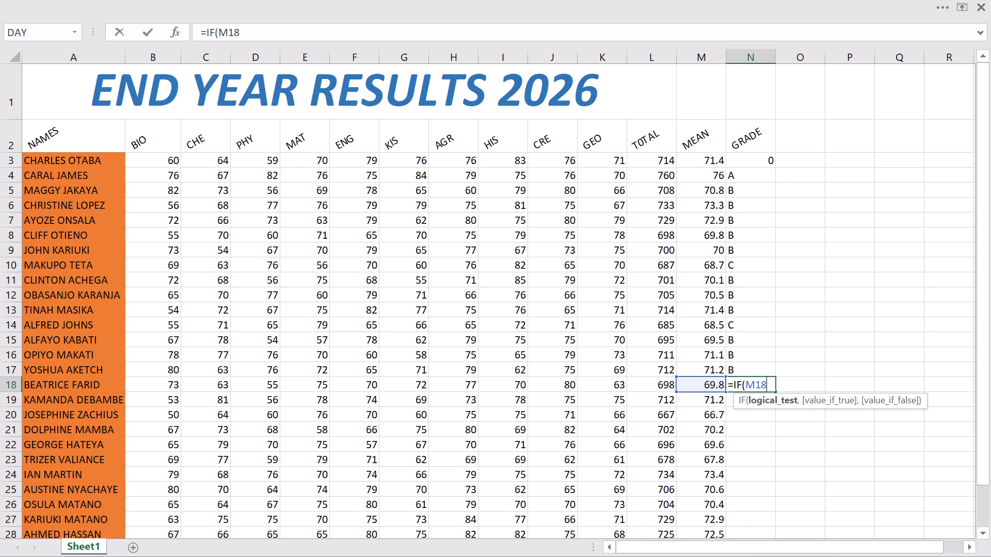
key(shift+greater)
text(75)
key(comma)
key(shift+quotedbl)
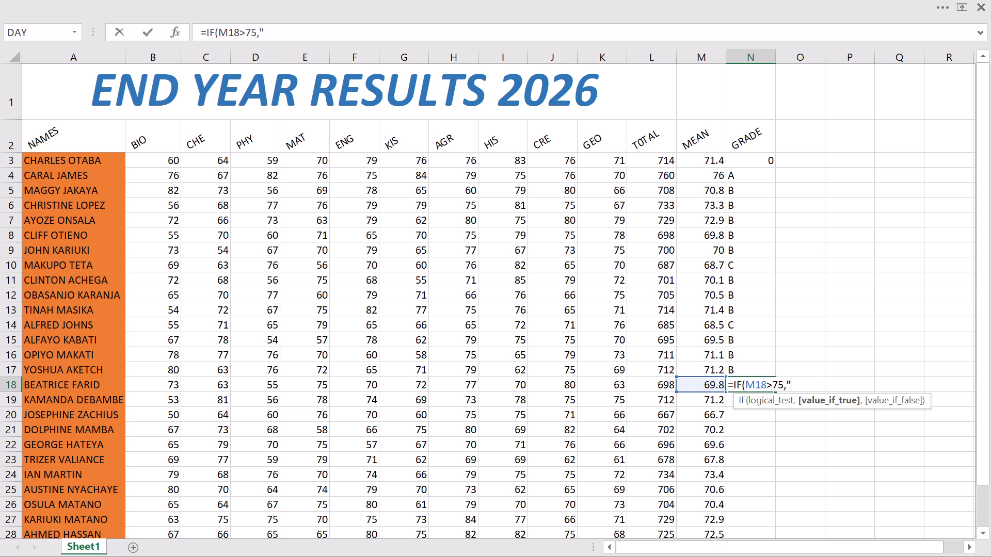
key(a)
key(shift+quotedbl)
Nest an IF in the N18 formula that returns "B" when M18>69.
text(,IF)
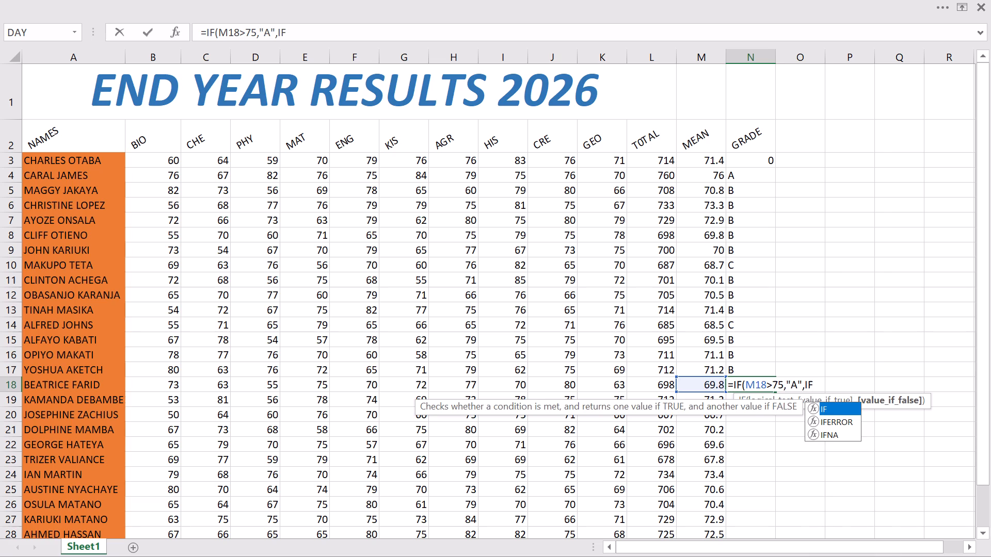
key(shift+parenleft)
key(m)
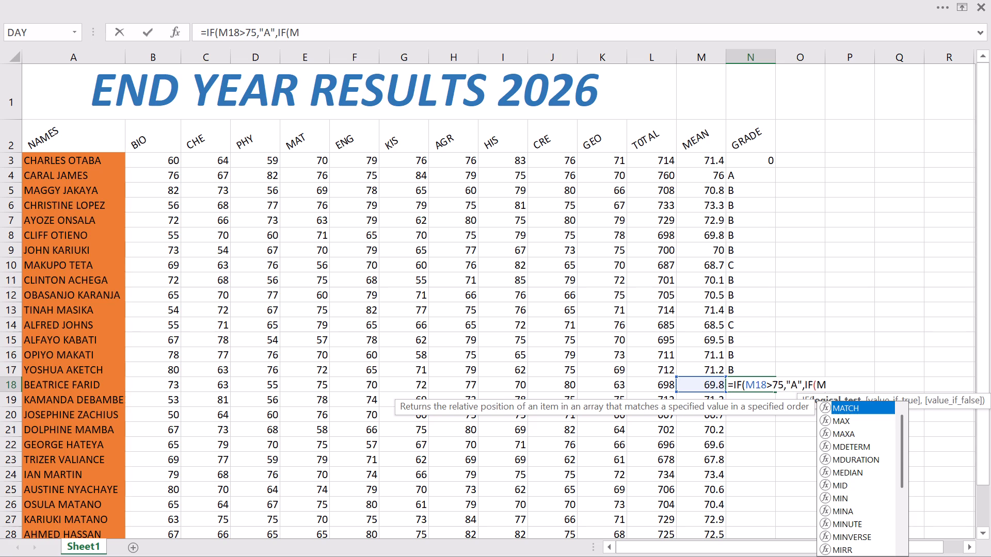
text(18)
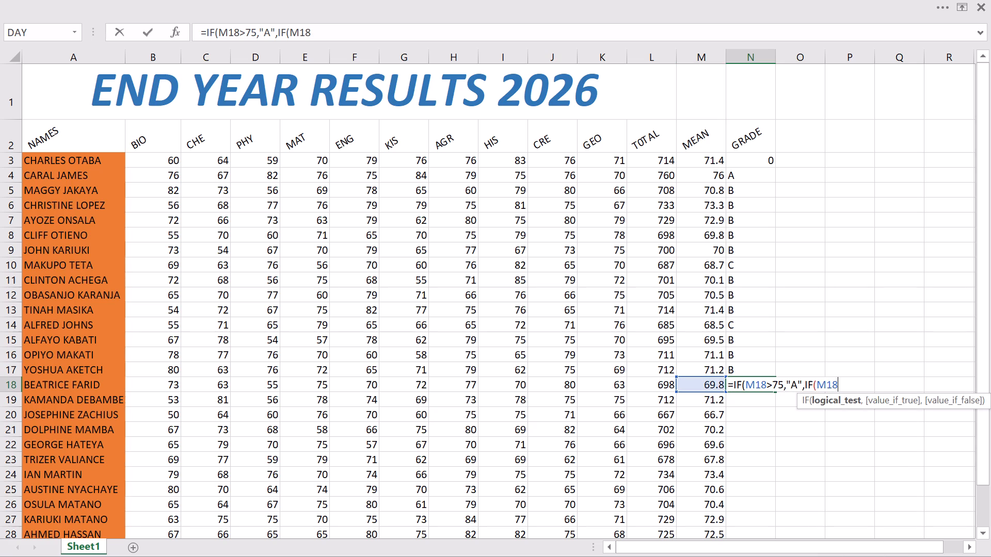
key(shift+greater)
text(69)
key(comma)
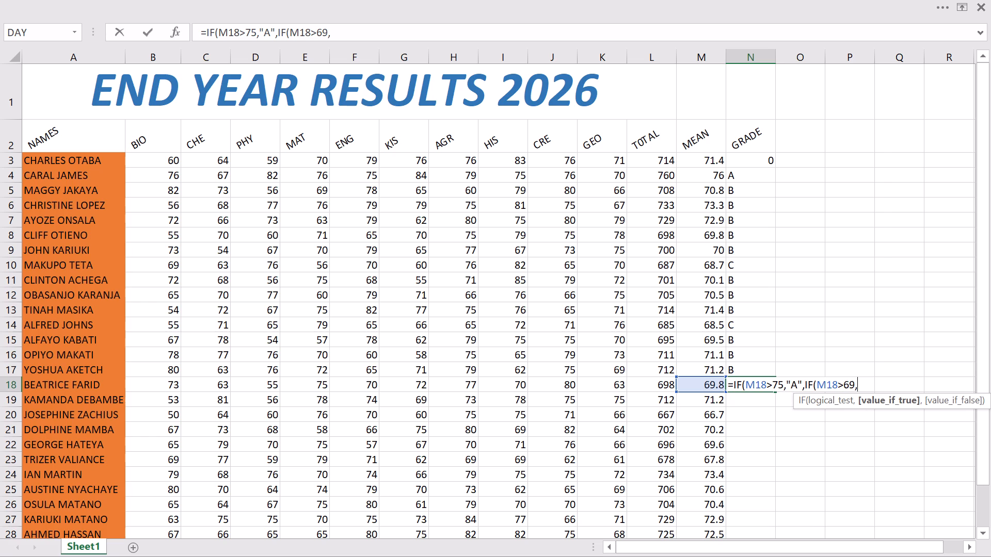
key(shift+quotedbl)
key(b)
key(shift+question)
key(BackSpace)
key(shift+quotedbl)
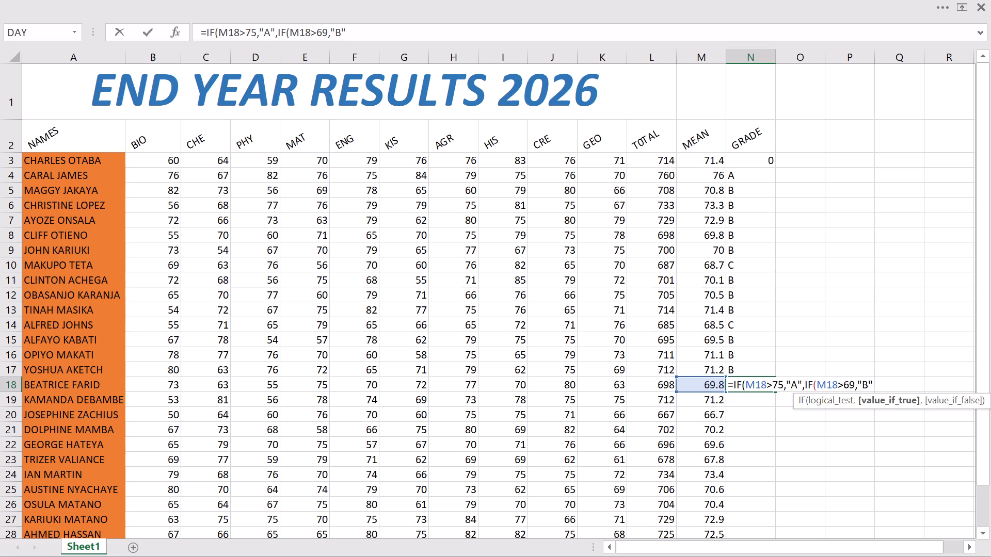
Nest another IF returning "C" when M18<69, close with three brackets and enter the N18 formula.
text(,IF)
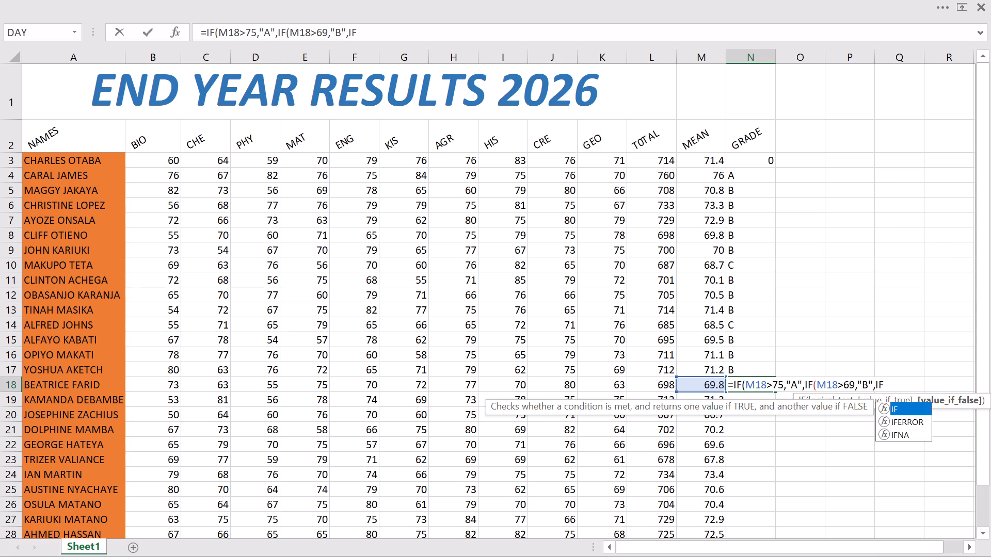
key(shift+parenleft)
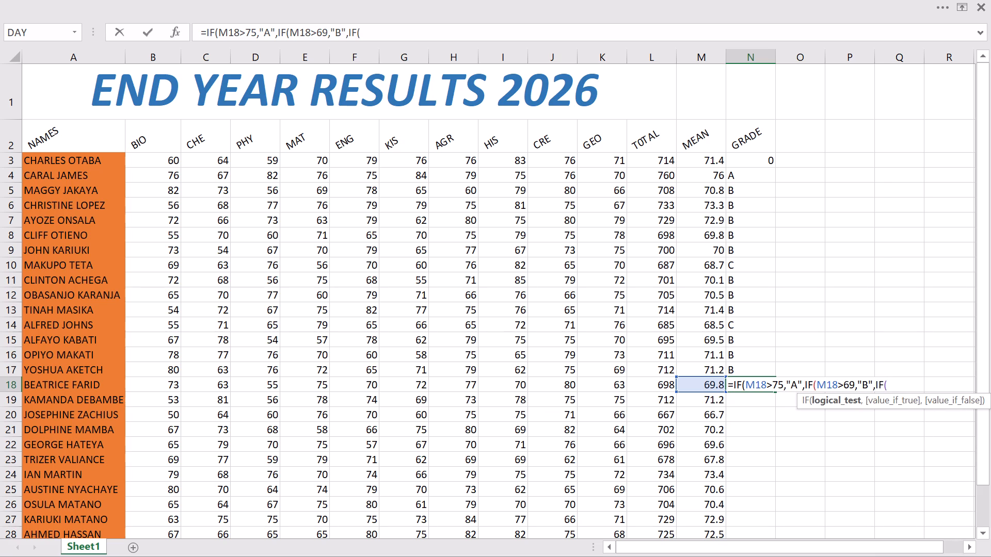
key(m)
text(18)
key(shift+less)
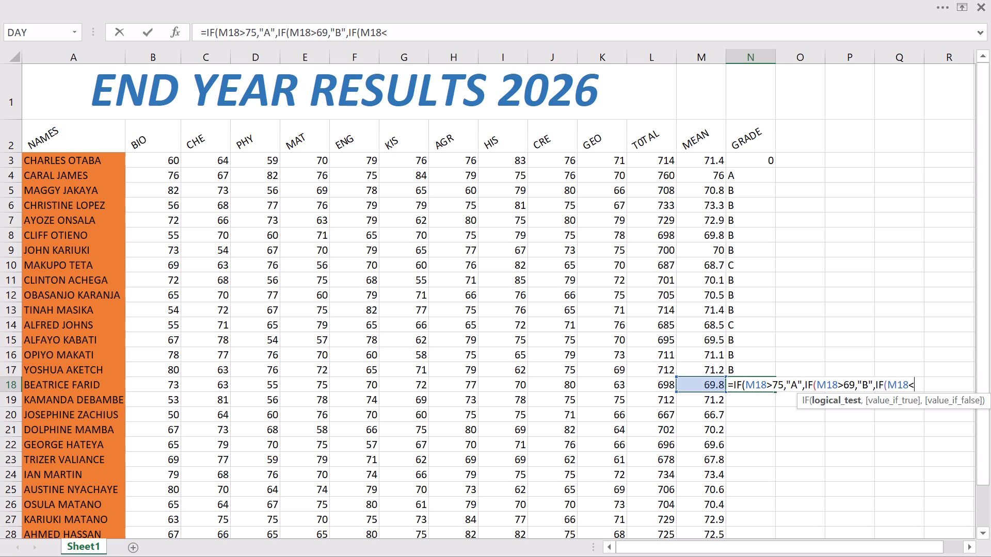
text(69)
key(comma)
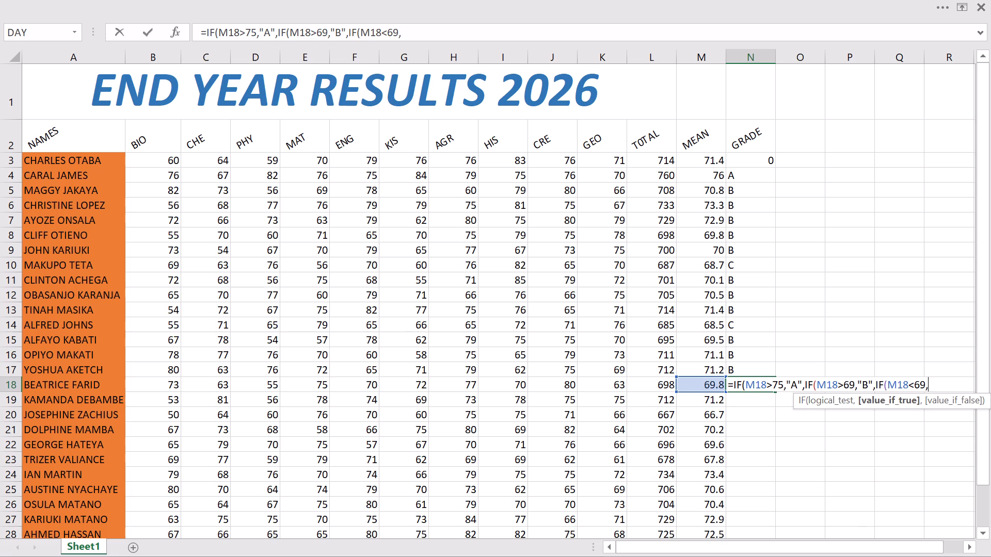
key(shift+quotedbl)
key(c)
key(shift+quotedbl)
text())))
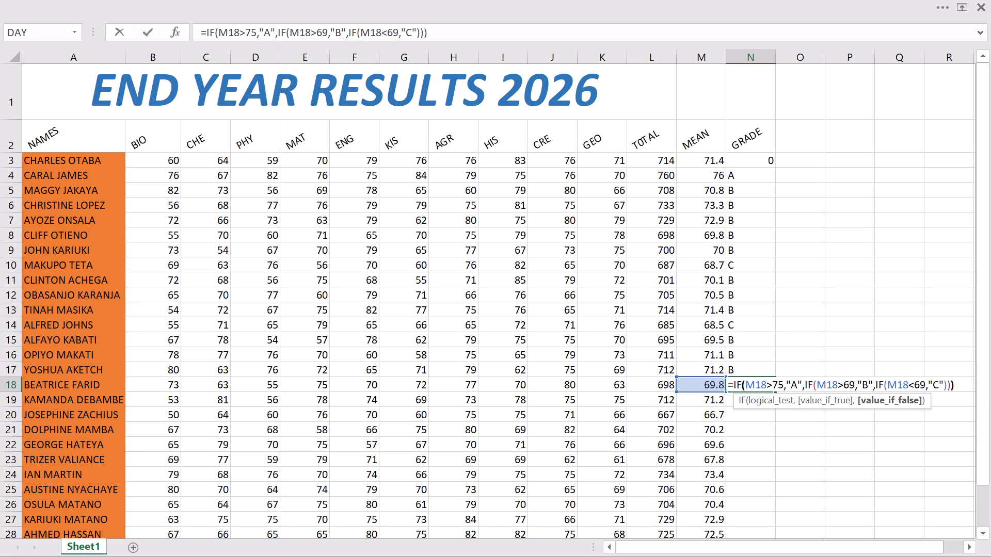
key(Return)
Start the N19 grade formula with an IF that returns "A" when M19>75.
key(equal)
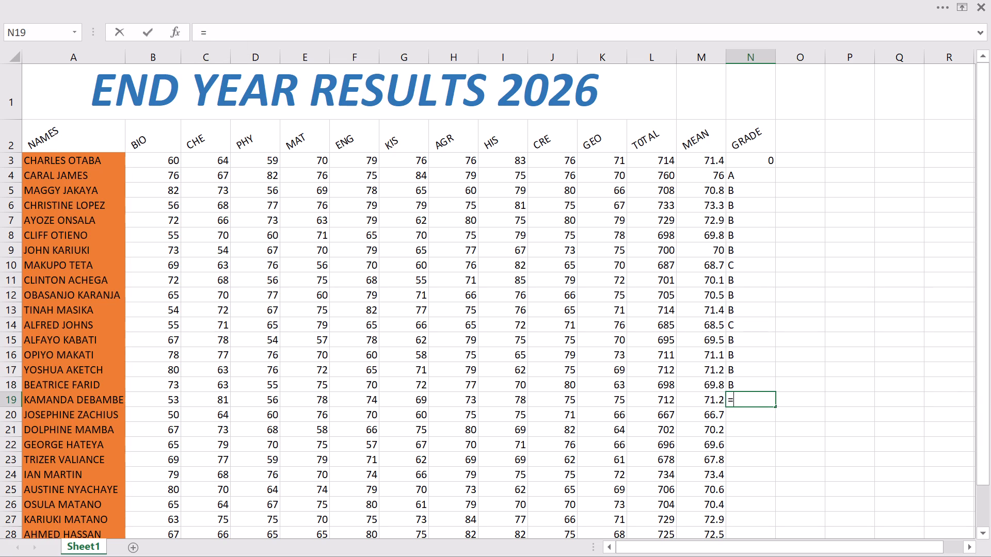
text(IF)
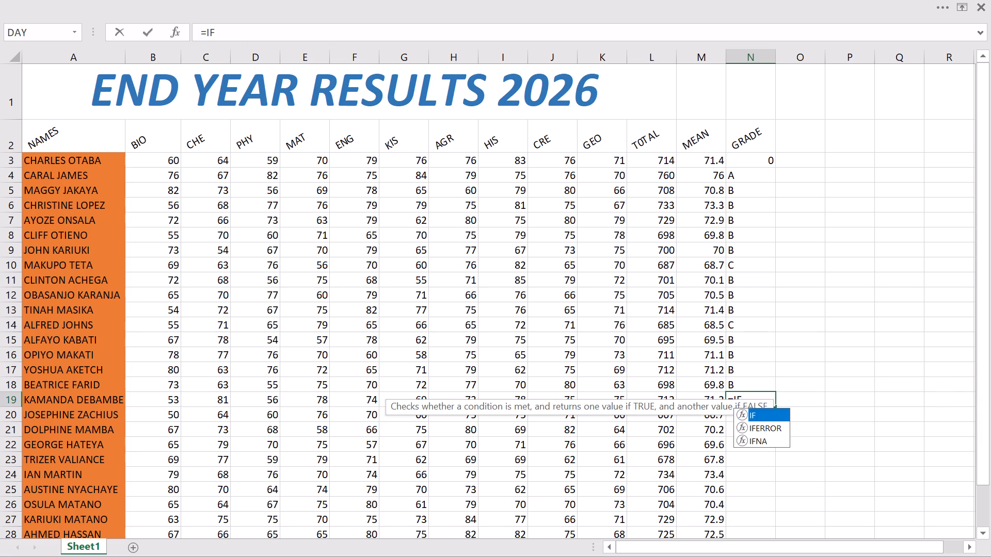
key(shift+parenleft)
text(M19)
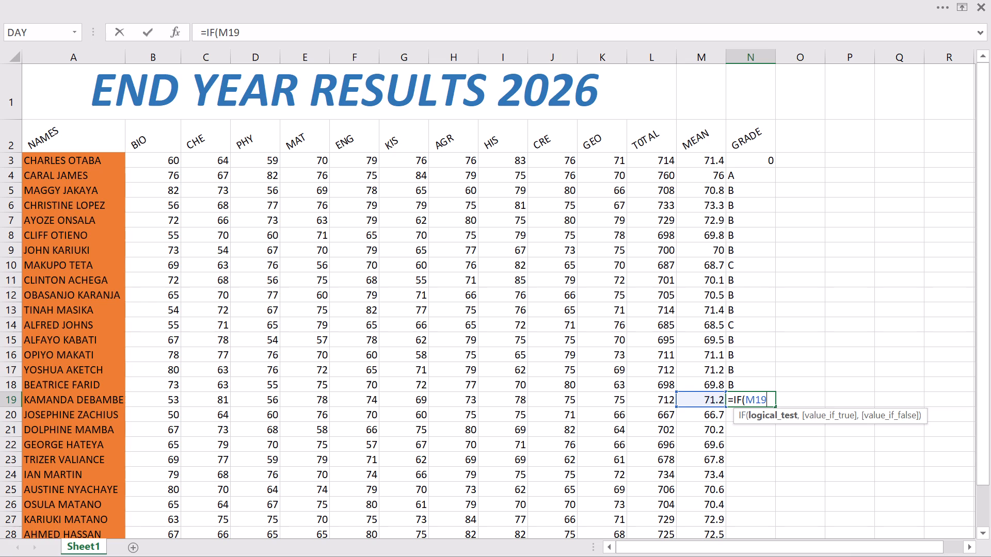
key(shift+greater)
key(7)
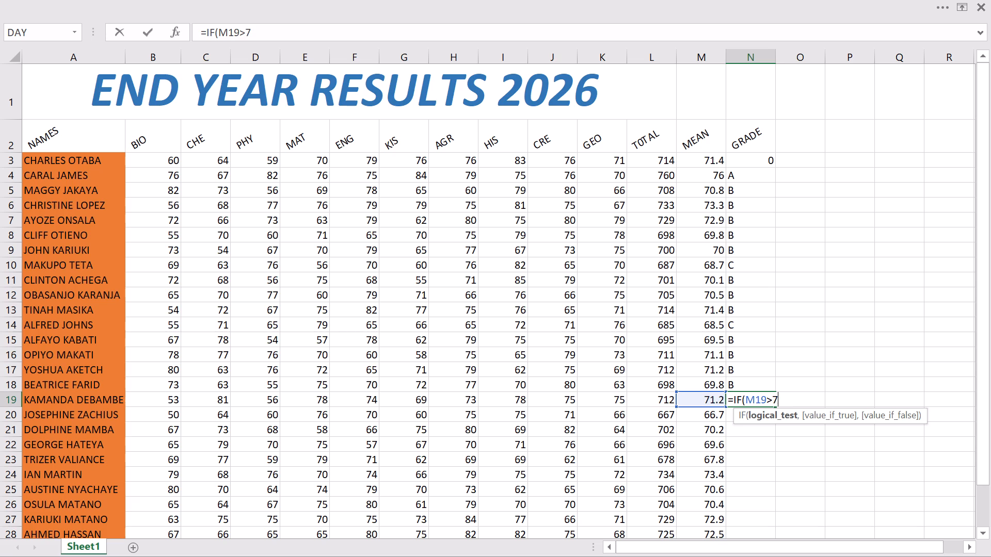
key(5)
key(comma)
key(shift+quotedbl)
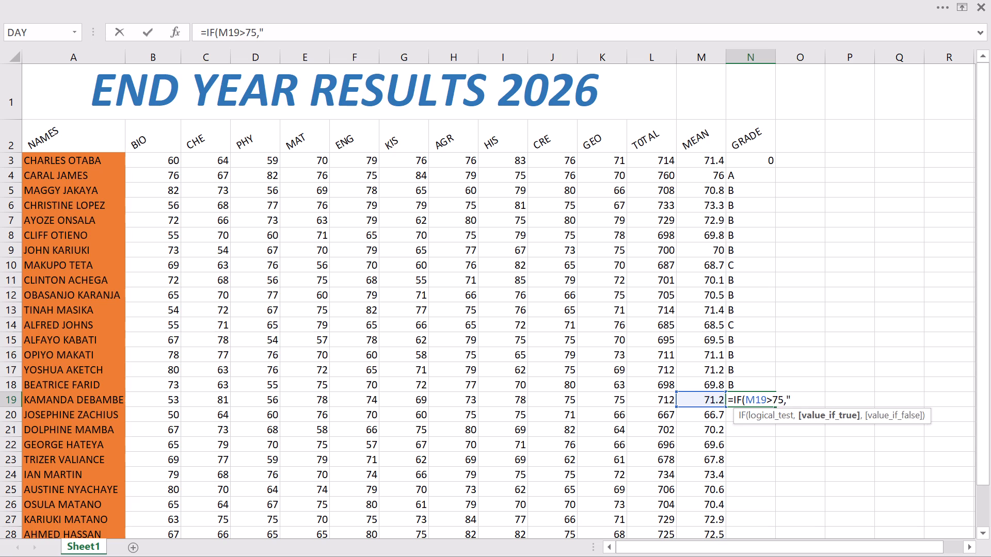
key(a)
key(shift+quotedbl)
Nest an IF in the N19 formula that returns "B" when M19>69.
text(,IF)
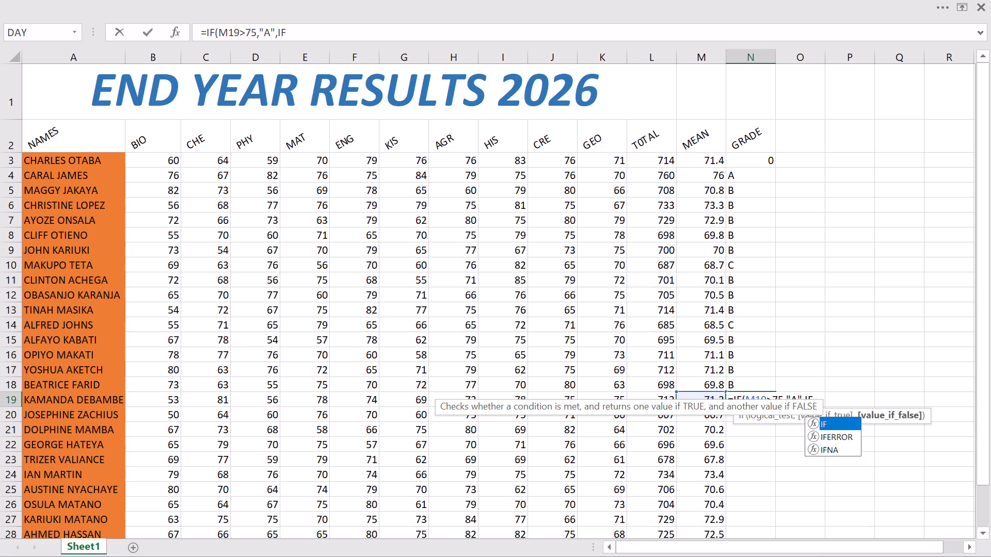
key(shift+parenleft)
key(m)
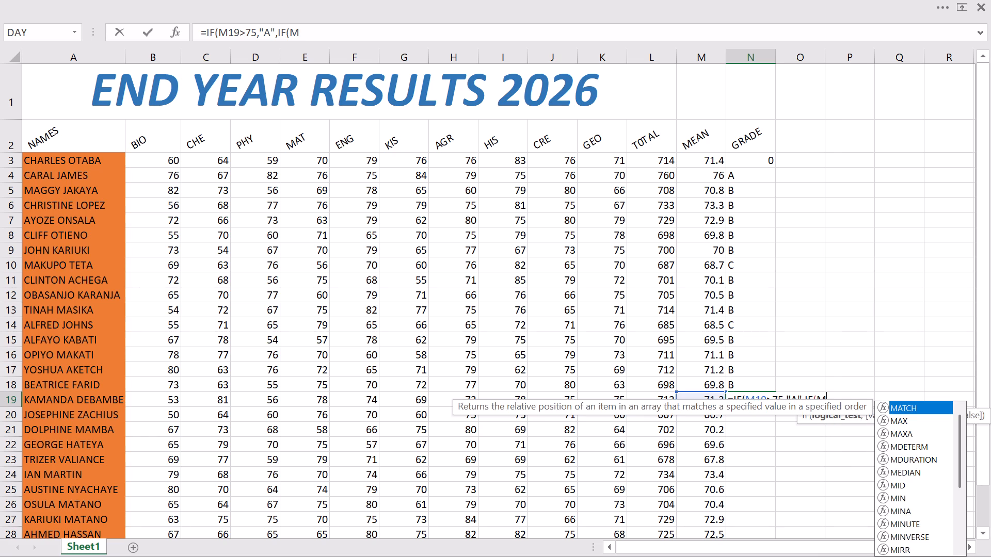
text(19)
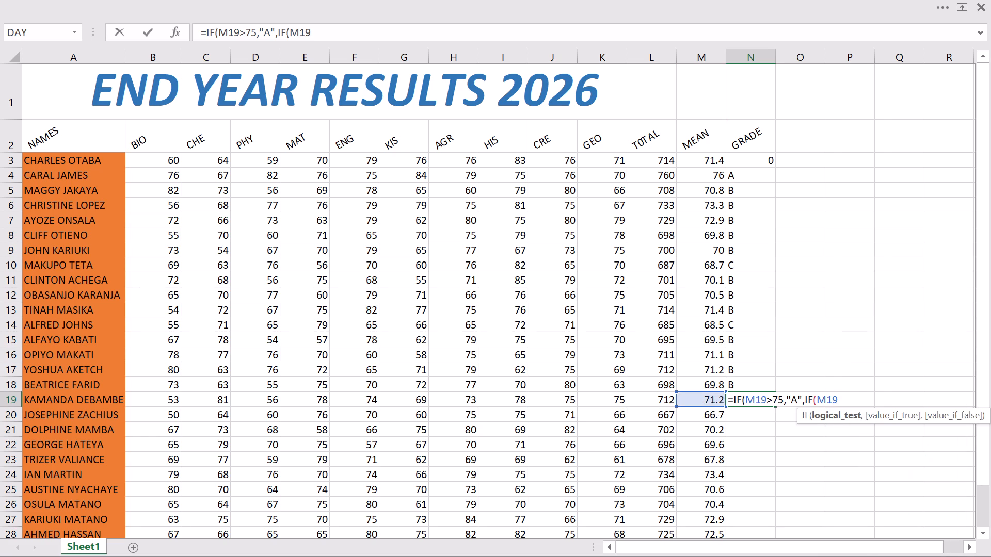
key(shift+greater)
text(69)
key(comma)
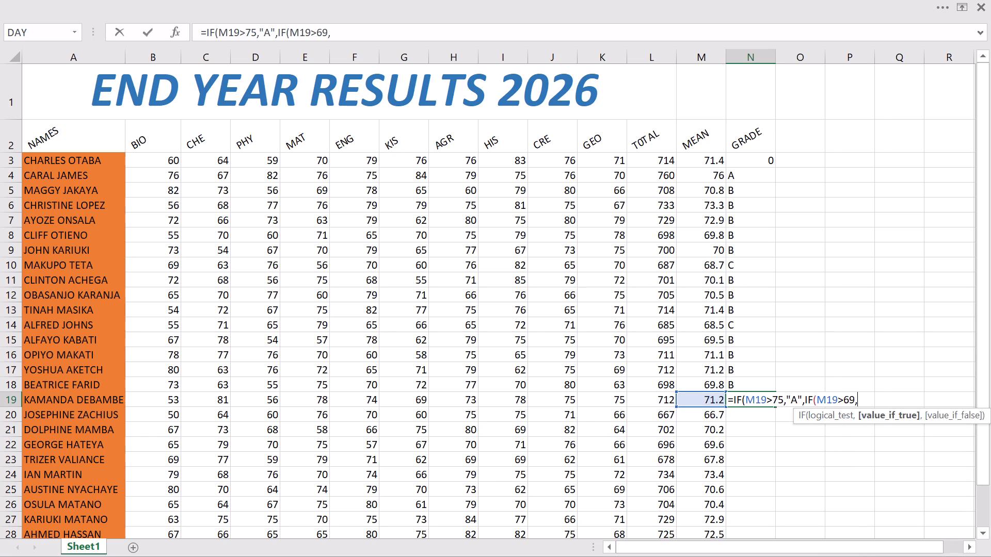
text("B)
text(",)
Nest another IF returning "C" when M19<69, close with three brackets and enter the N19 formula.
text(IF)
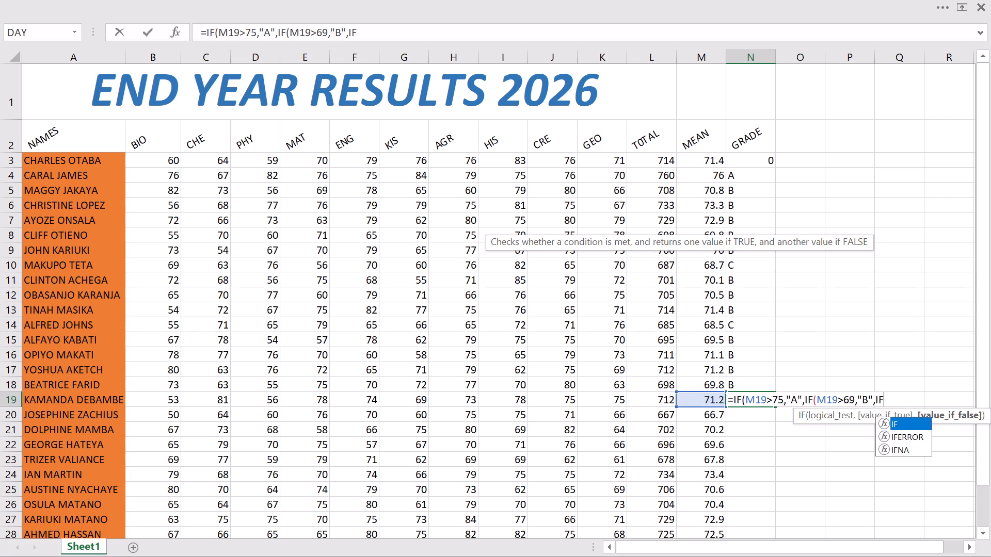
key(shift+parenleft)
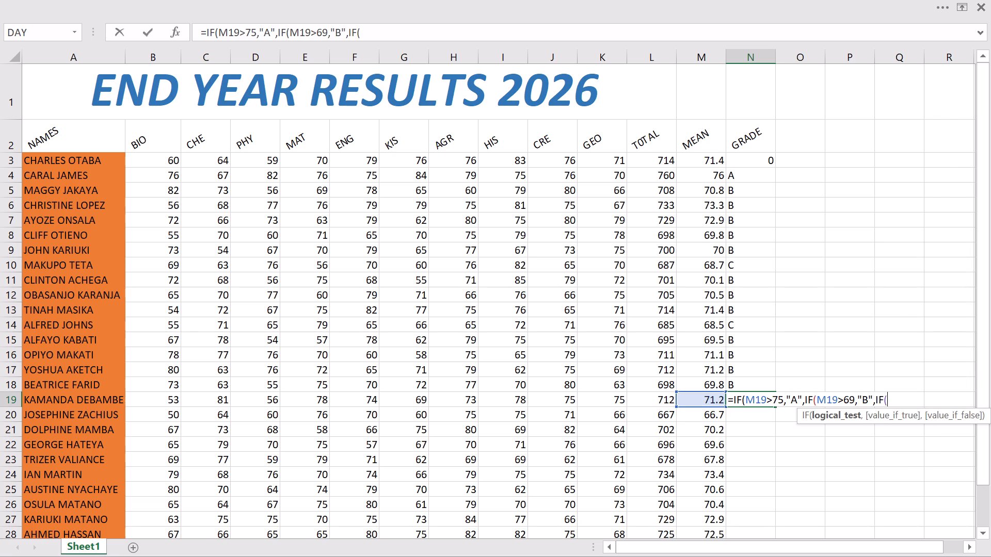
text(M19)
key(shift+less)
text(69)
key(comma)
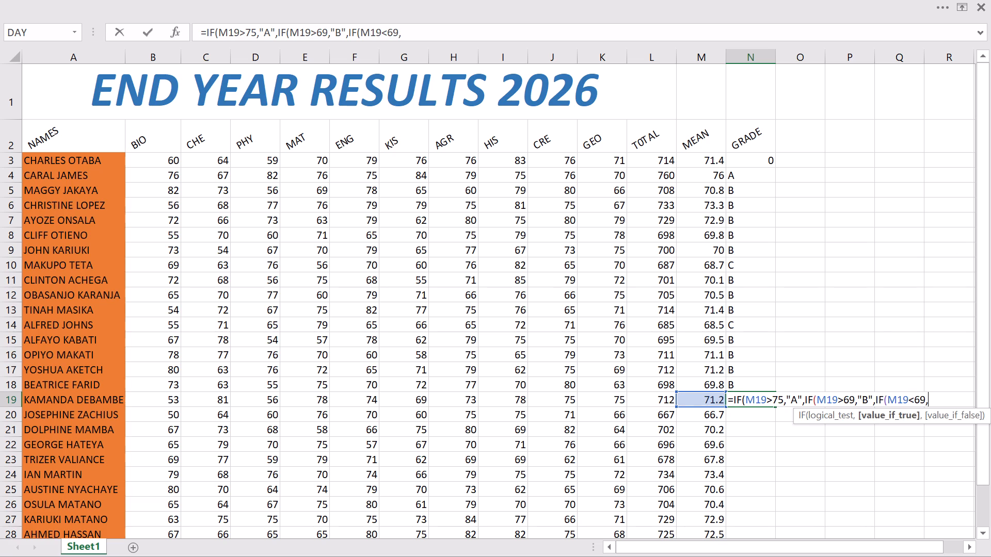
key(shift+quotedbl)
key(c)
key(shift+quotedbl)
text())))
key(Return)
Start the N20 grade formula with an IF that returns "A" when M20>75.
key(equal)
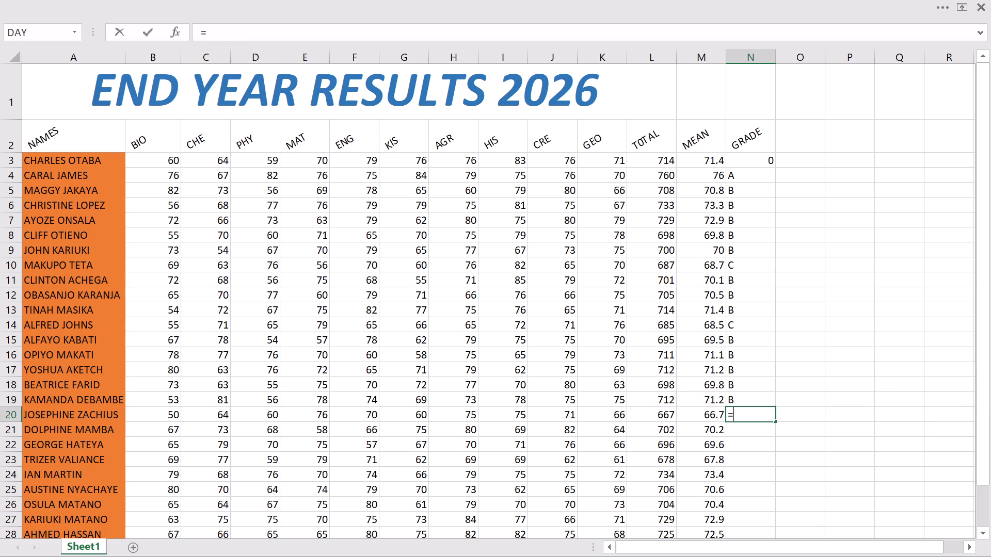
text(IF)
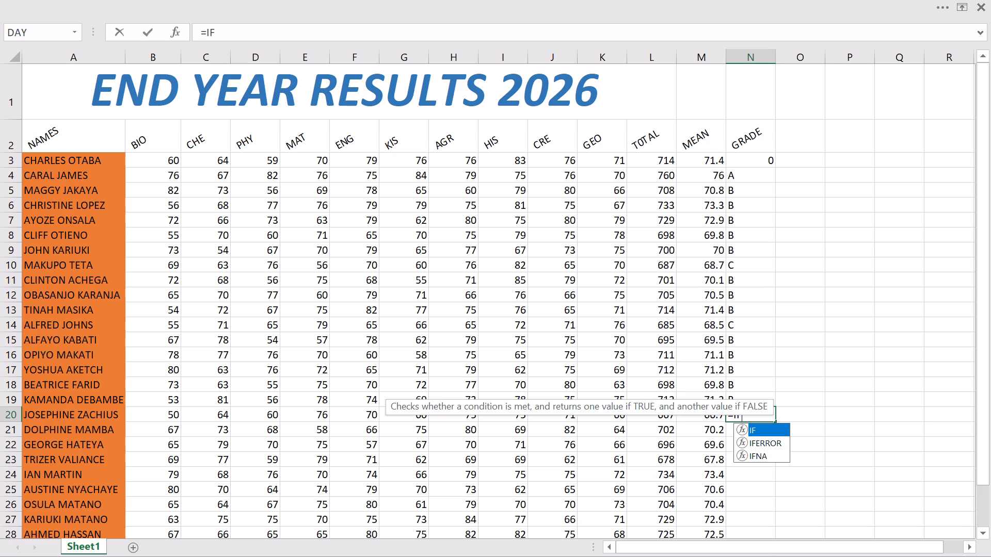
key(shift+parenleft)
key(m)
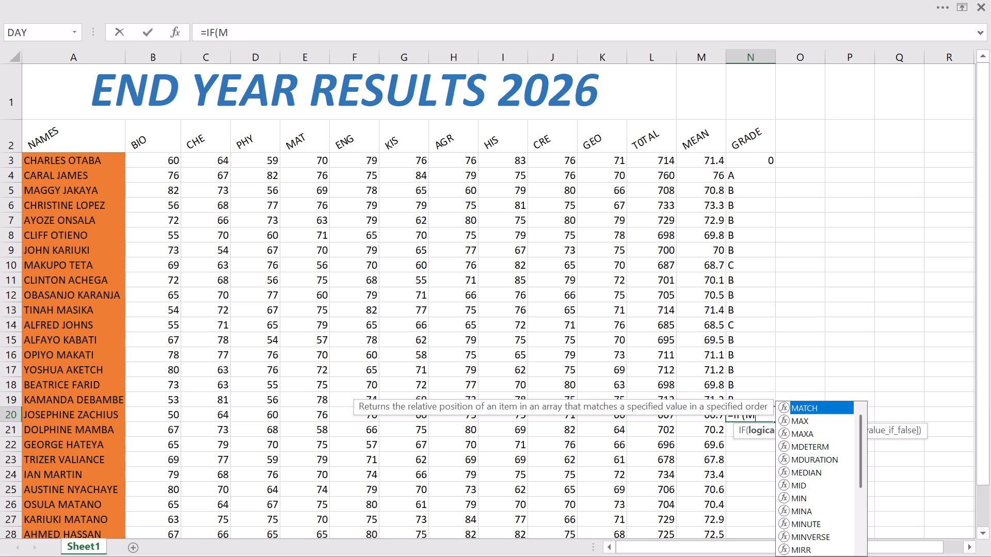
text(20)
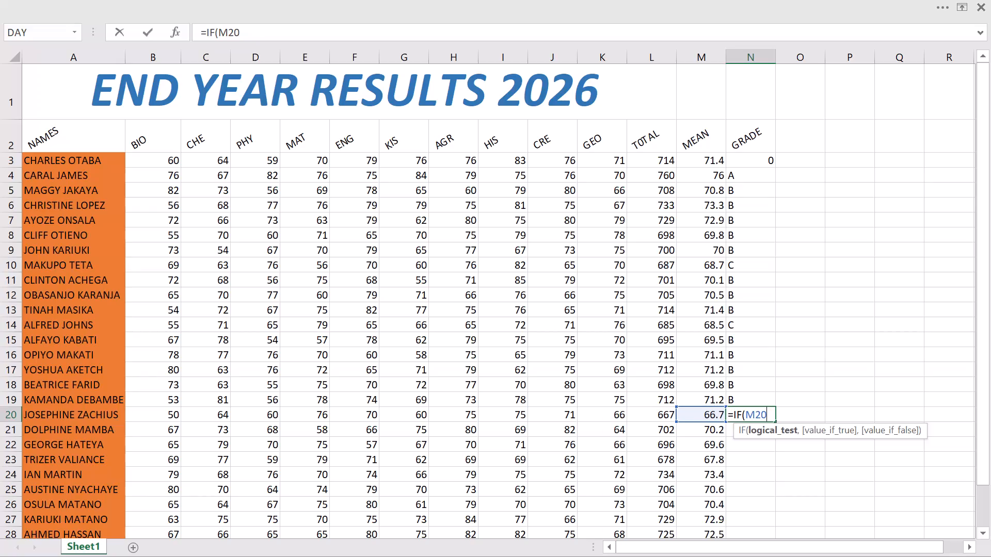
key(shift+greater)
text(75)
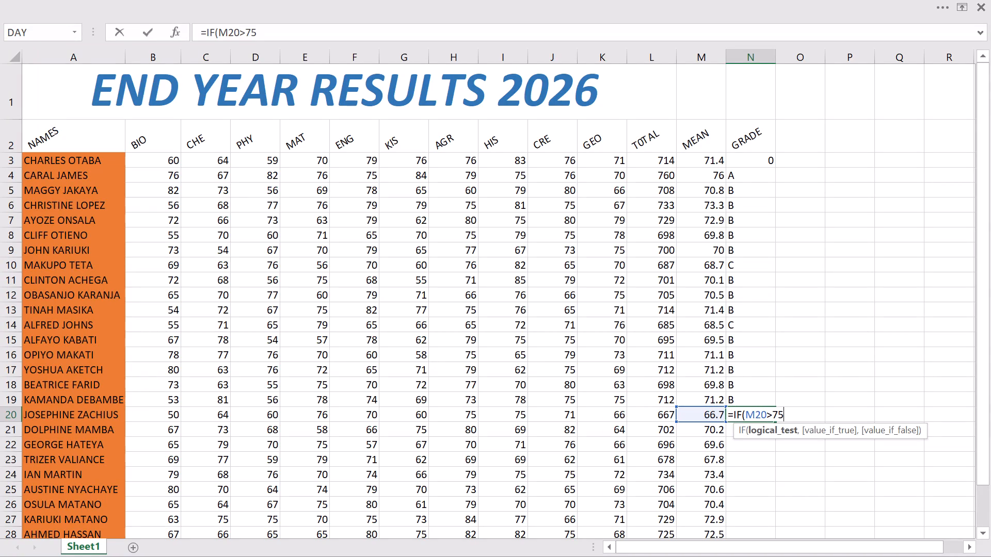
key(comma)
key(shift+quotedbl)
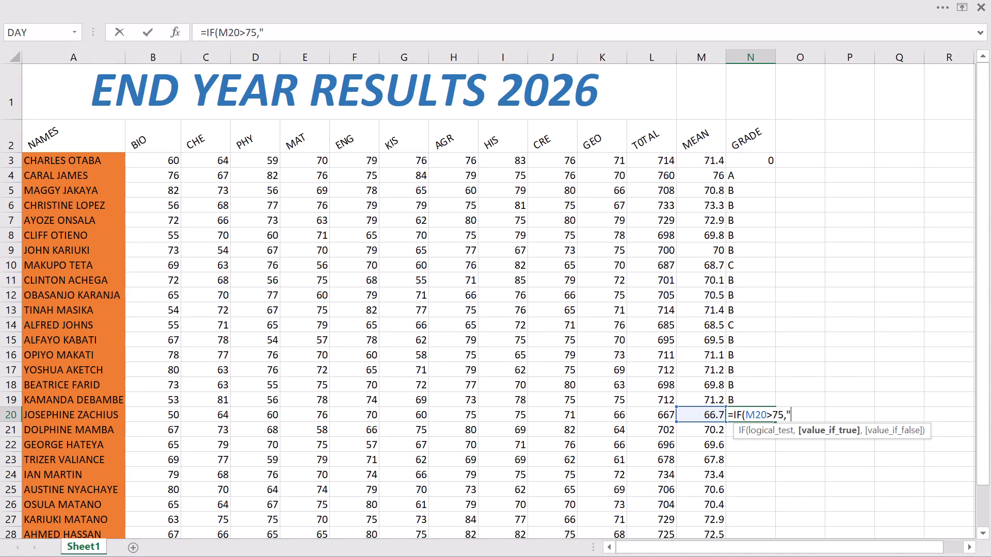
key(a)
key(shift+quotedbl)
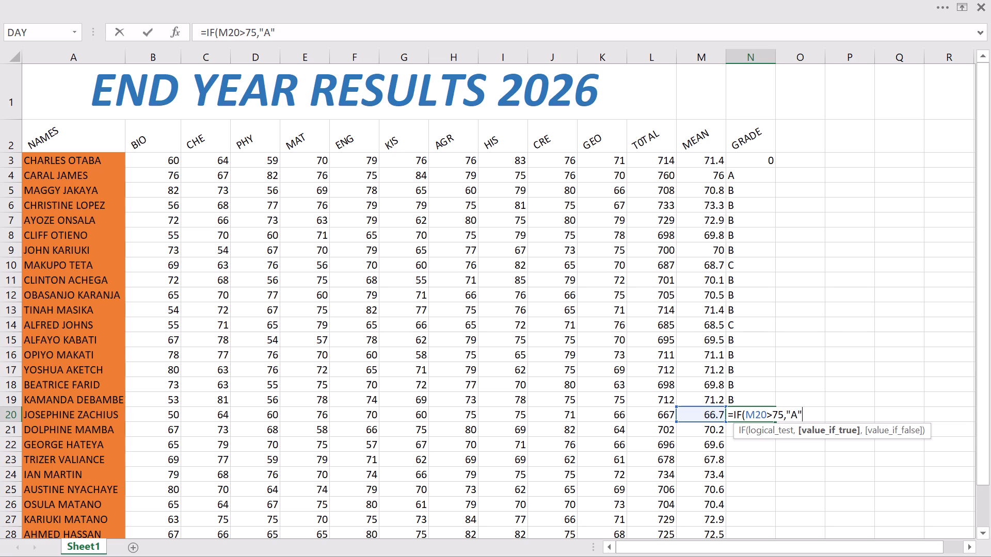
Nest an IF in the N20 formula that returns "B" when M20>69.
text(,IF)
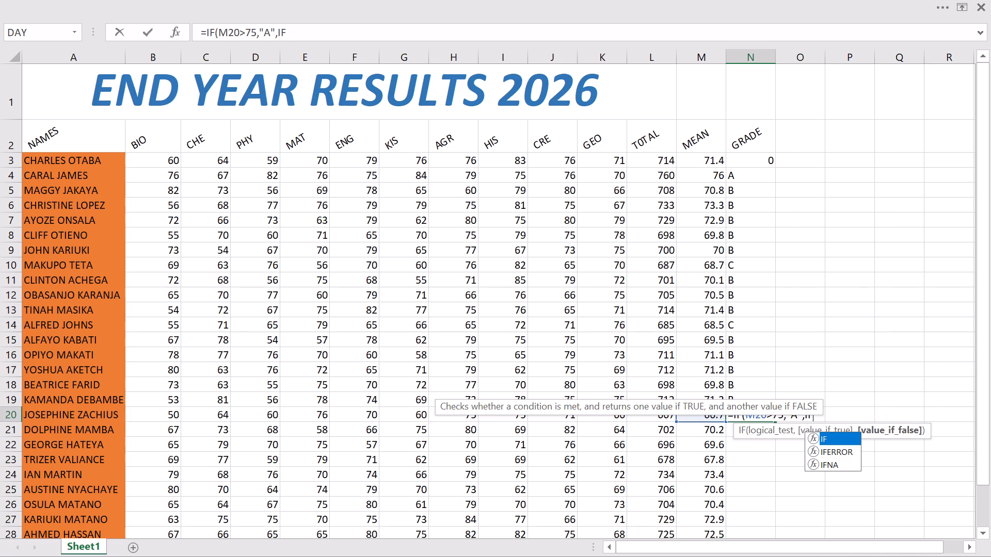
key(shift+parenleft)
text(M20)
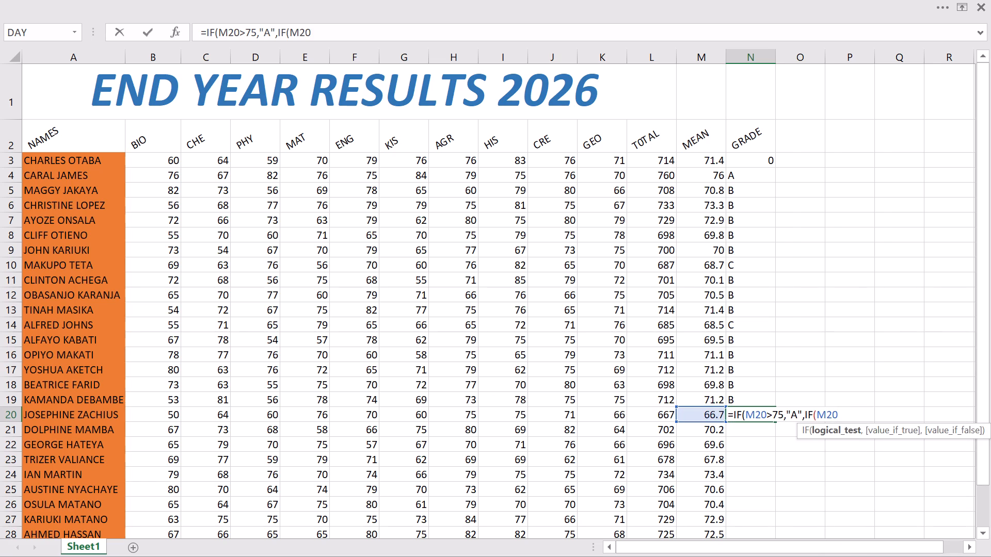
key(shift+greater)
text(69)
text(,")
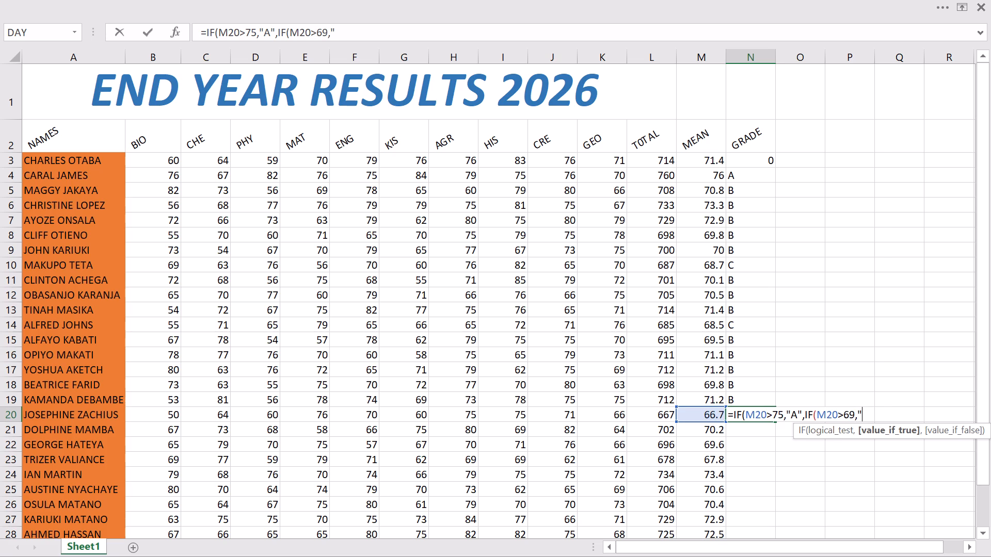
key(b)
key(shift+quotedbl)
Nest another IF returning "C" when M20<69, close with three brackets and enter the N20 formula.
text(,IF)
text((M)
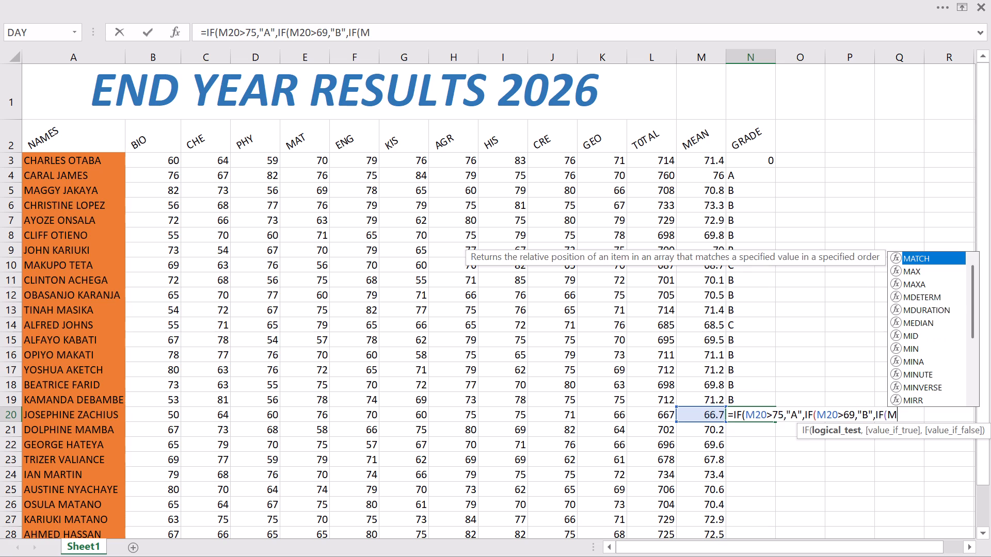
text(20)
key(shift+less)
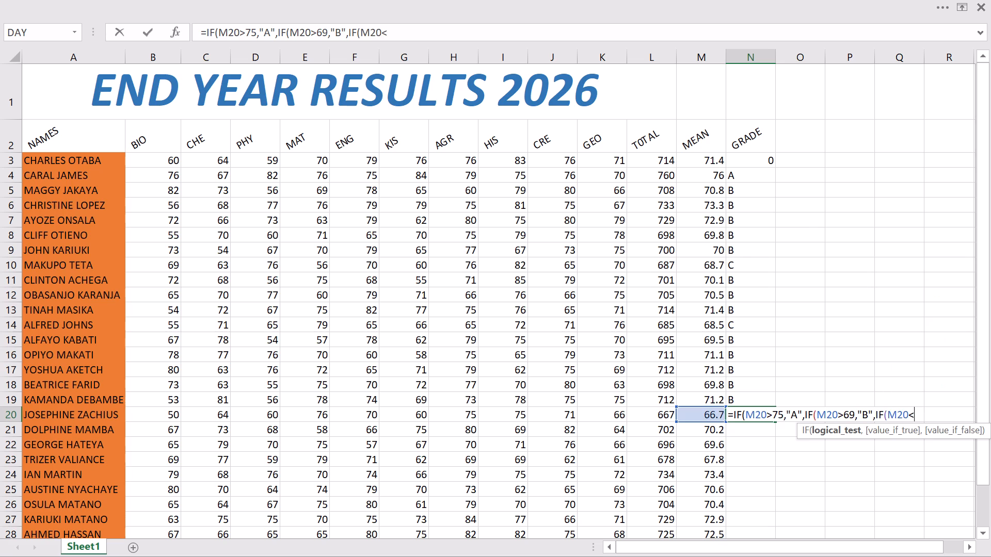
key(6)
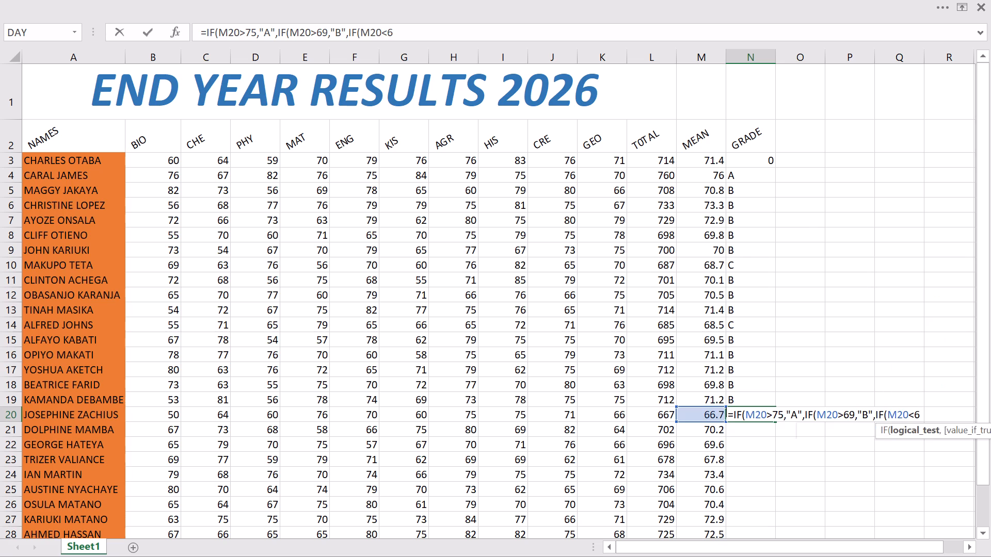
key(9)
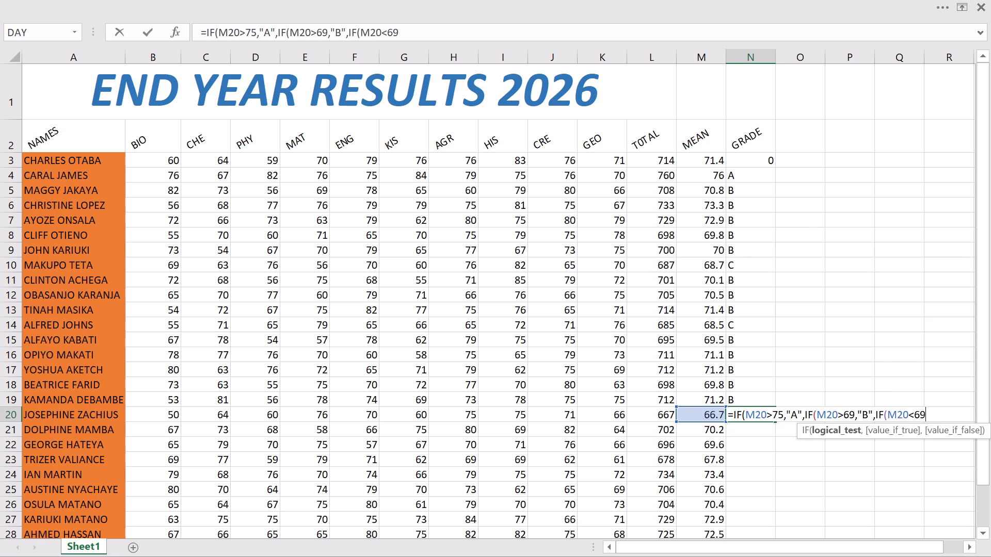
key(comma)
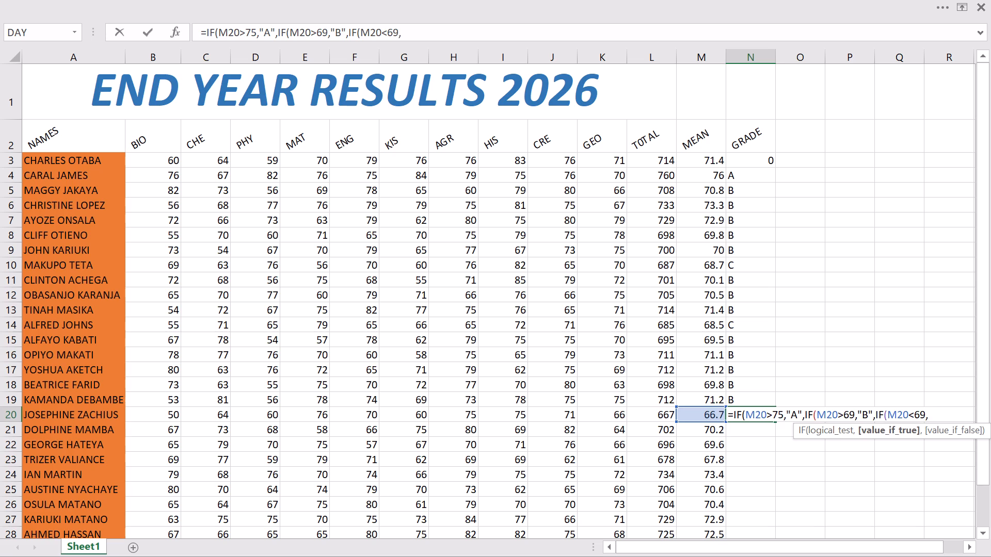
key(shift+quotedbl)
key(c)
key(shift+quotedbl)
text()))
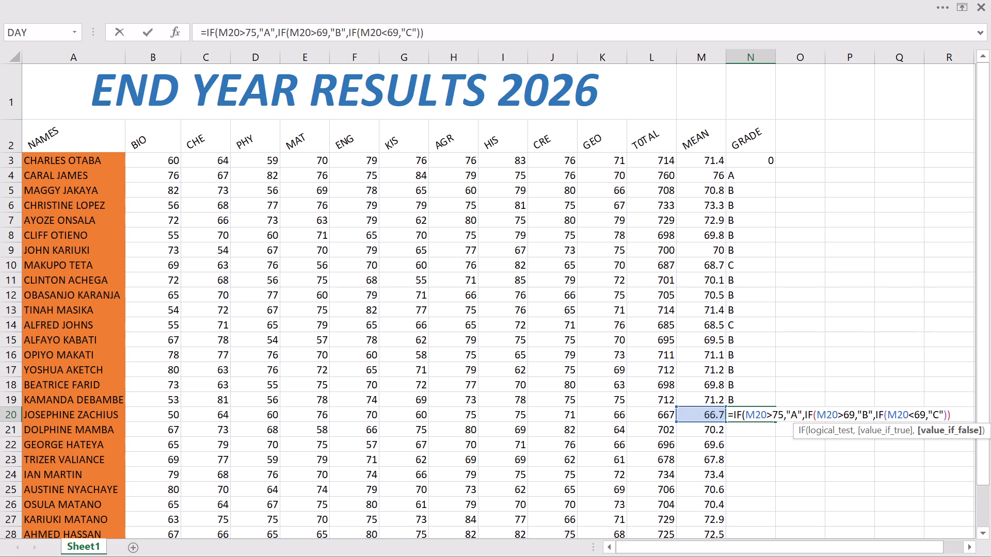
key(minus)
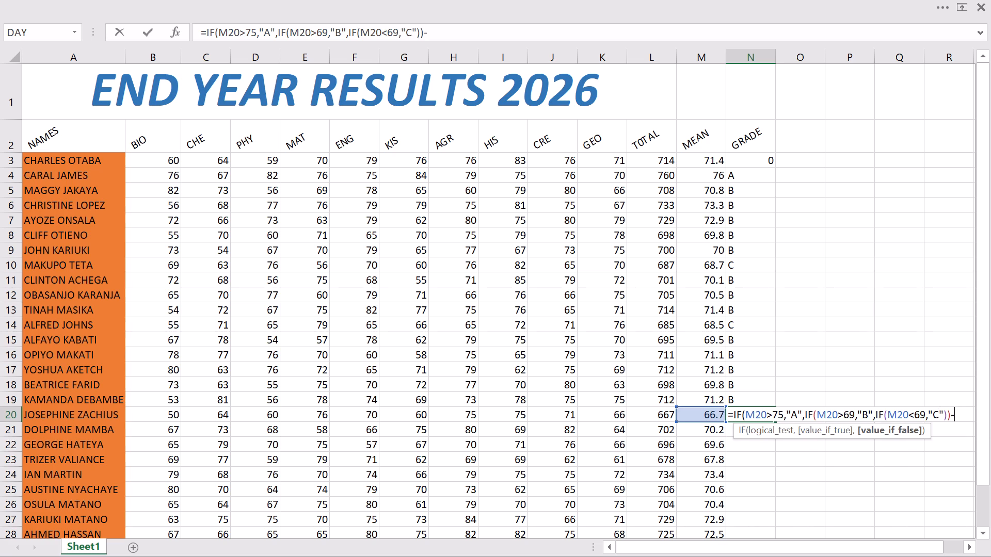
key(BackSpace)
key(0)
key(BackSpace)
key(shift+parenright)
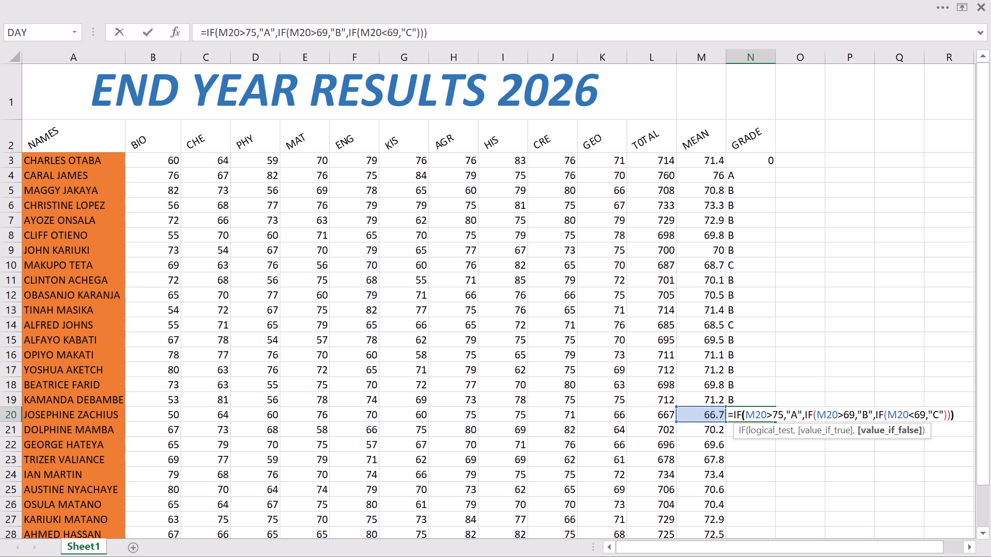
key(Return)
key(Return)
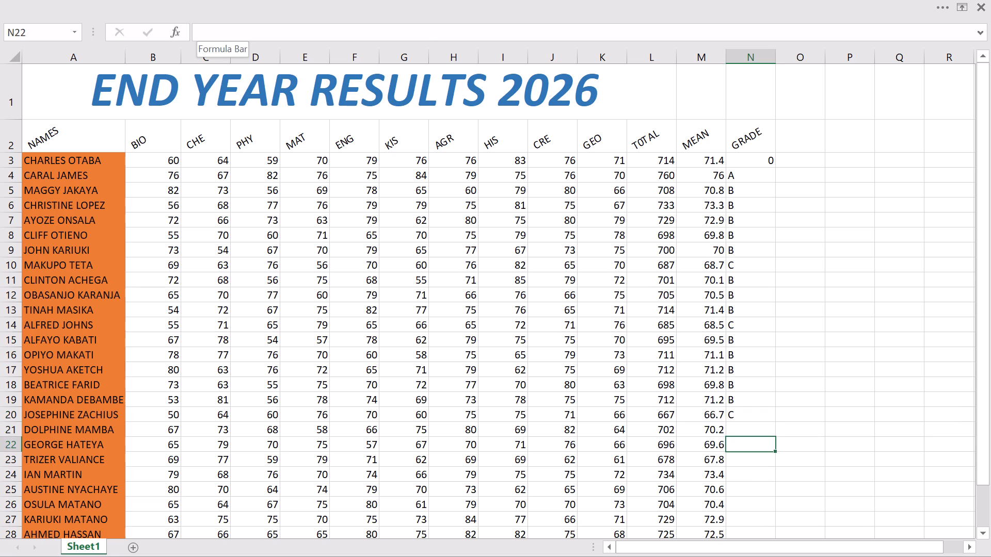
Start the N21 grade formula with an IF that returns "A" when M21>75.
key(Up)
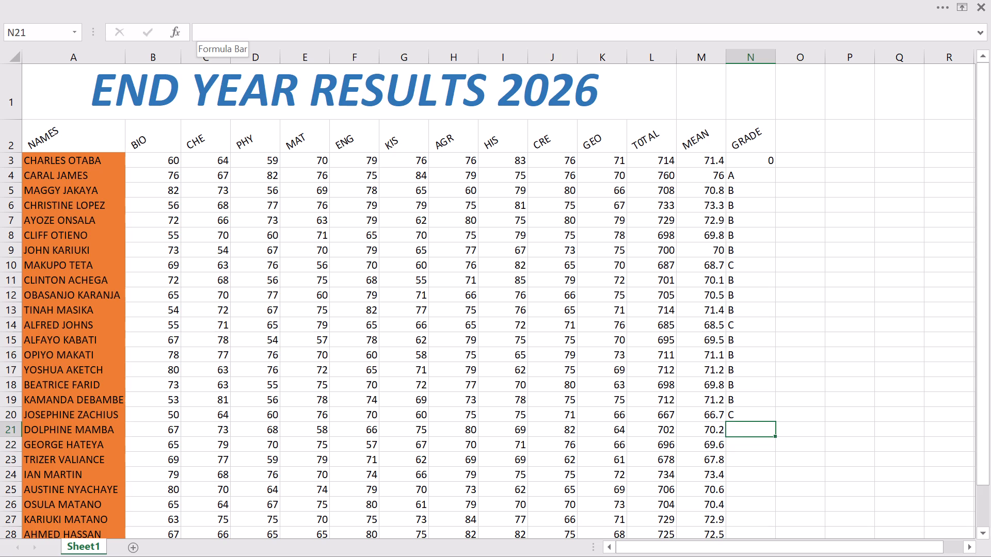
scroll(206, 33, down, 2)
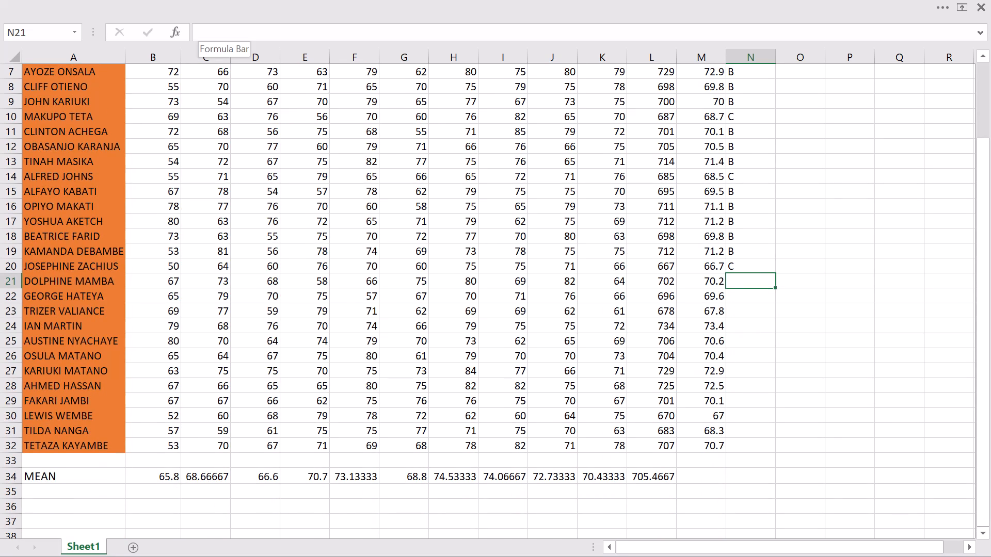
key(equal)
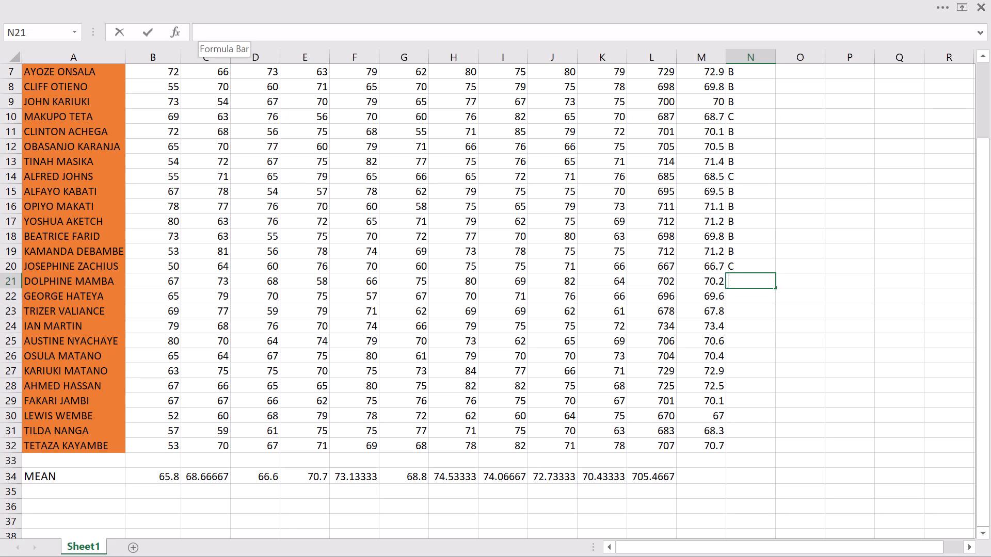
text(IF)
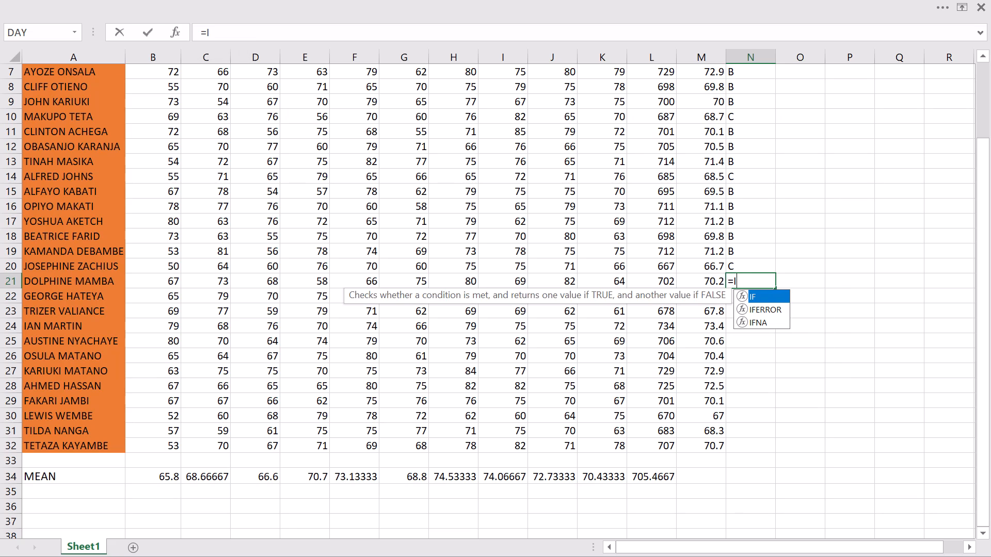
key(shift+parenleft)
key(m)
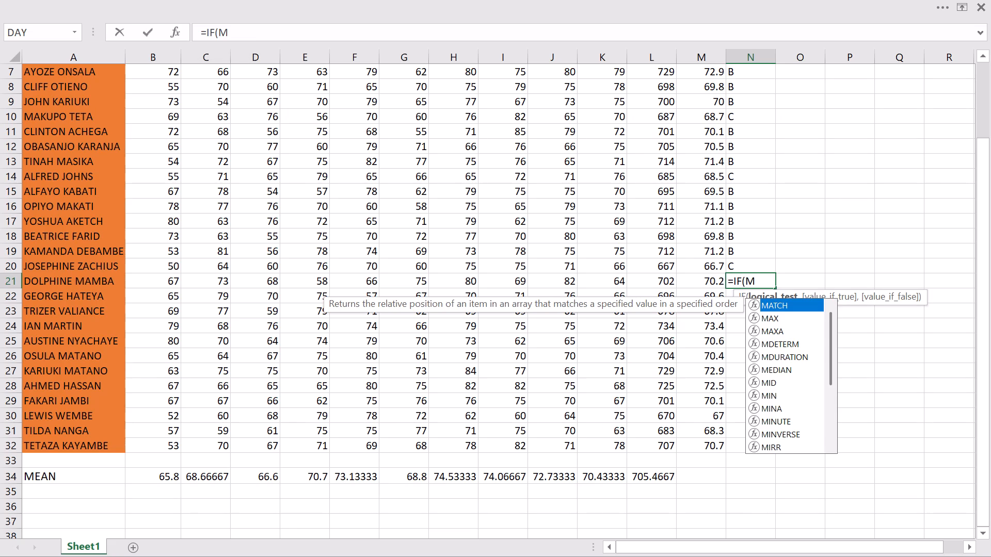
text(21)
key(shift+greater)
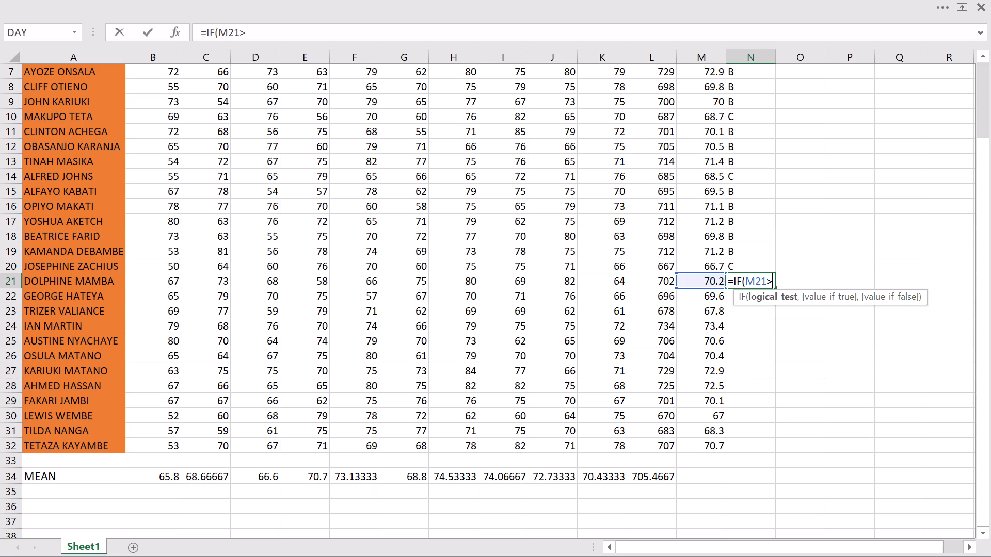
text(75)
key(comma)
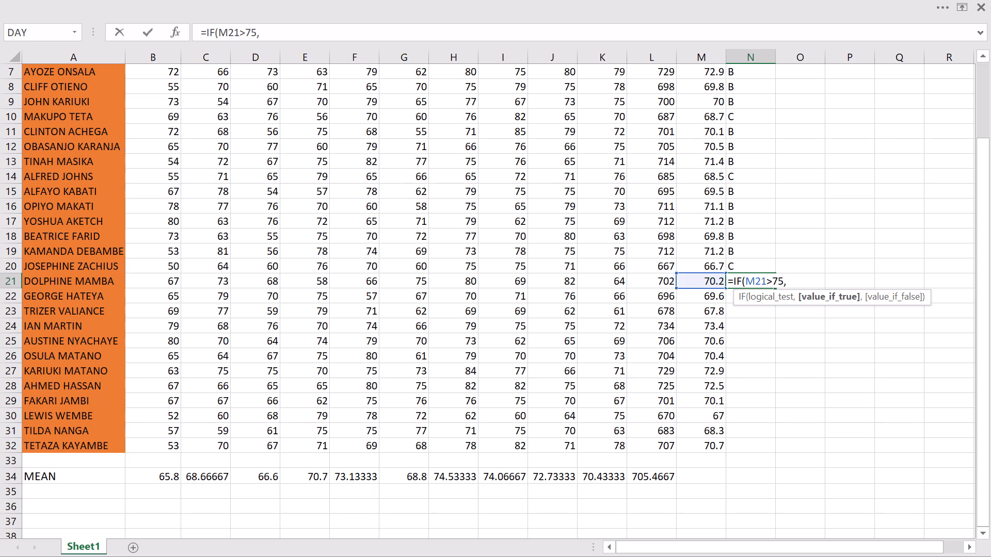
key(shift+quotedbl)
key(a)
key(shift+quotedbl)
key(comma)
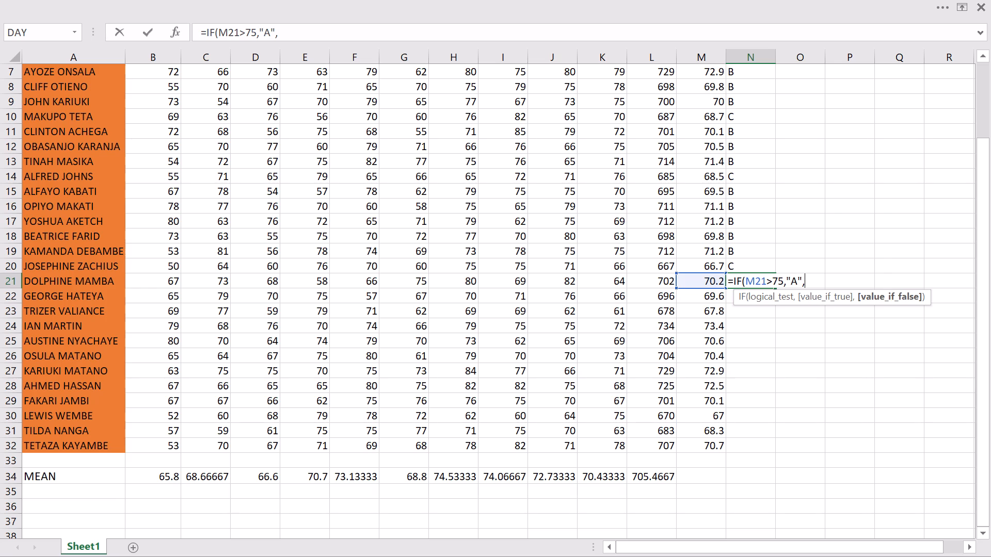
Nest an IF in the N21 formula that returns "B" when M21>69.
text(IF)
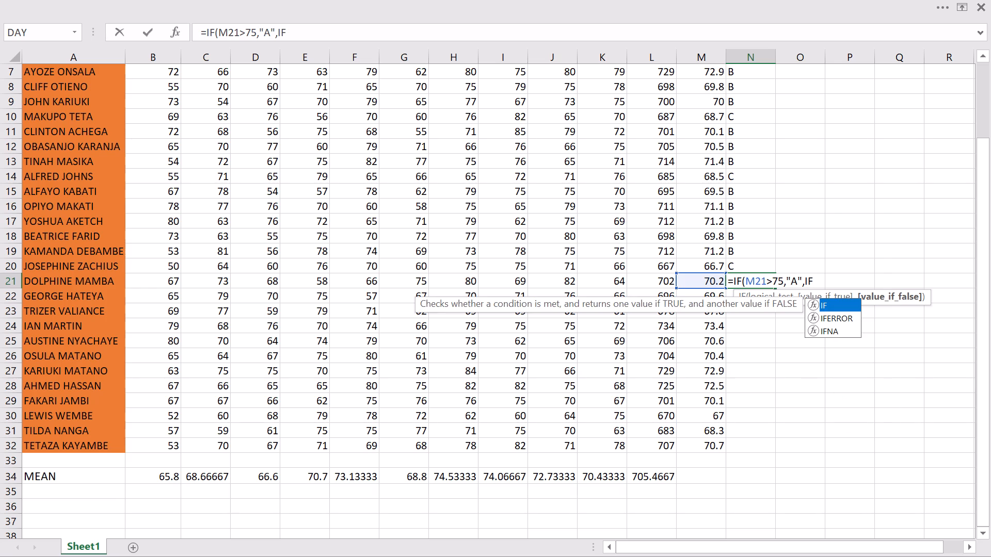
text((M)
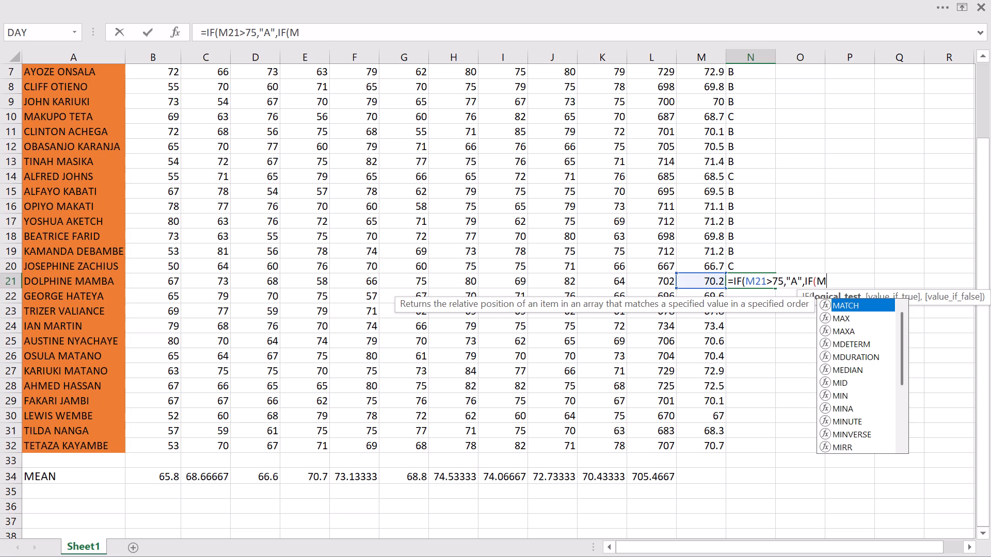
key(2)
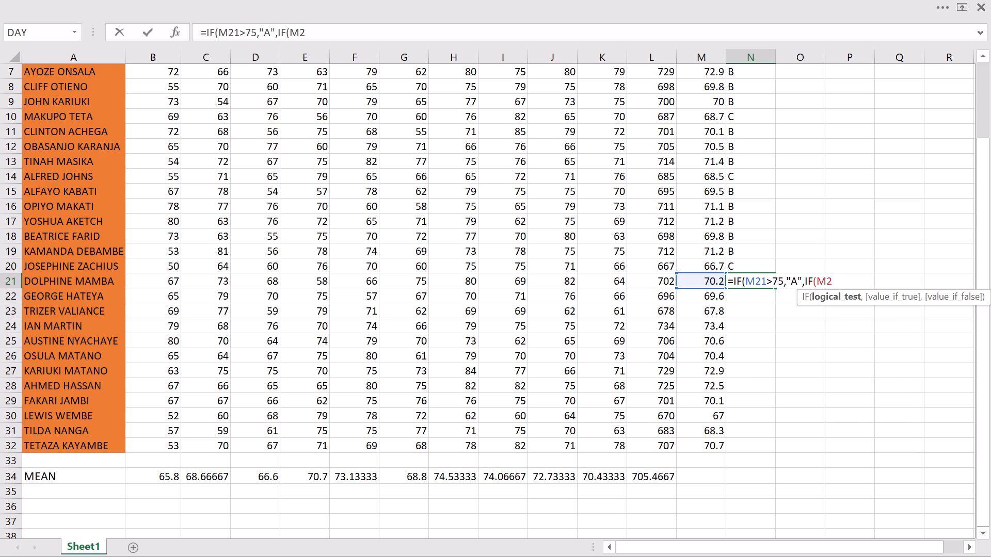
key(1)
key(shift+greater)
text(69)
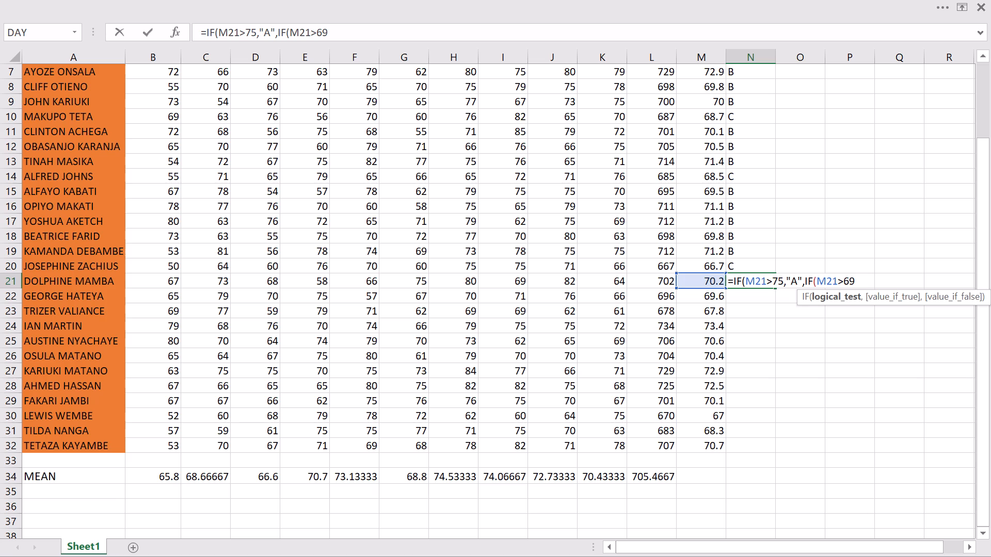
key(comma)
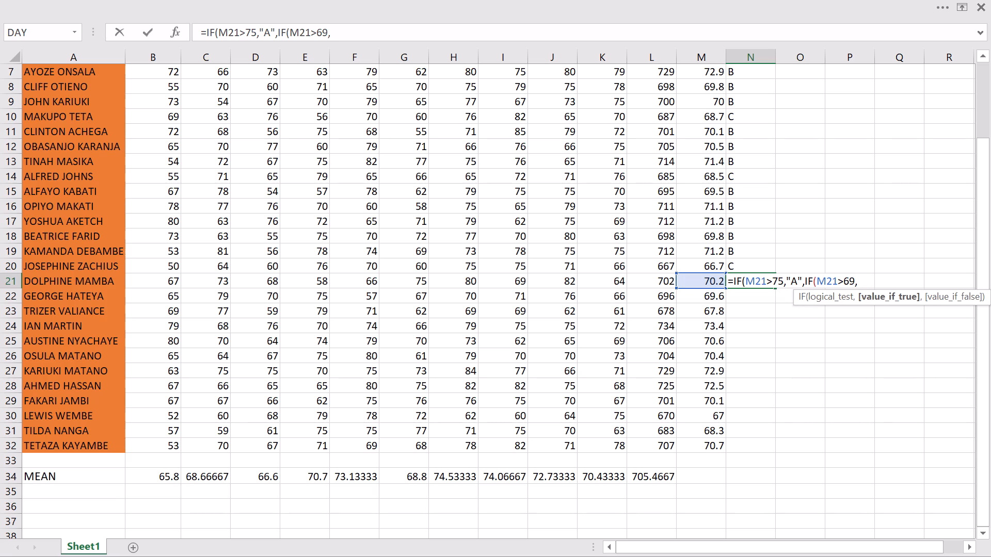
key(shift+quotedbl)
key(b)
key(shift+quotedbl)
key(comma)
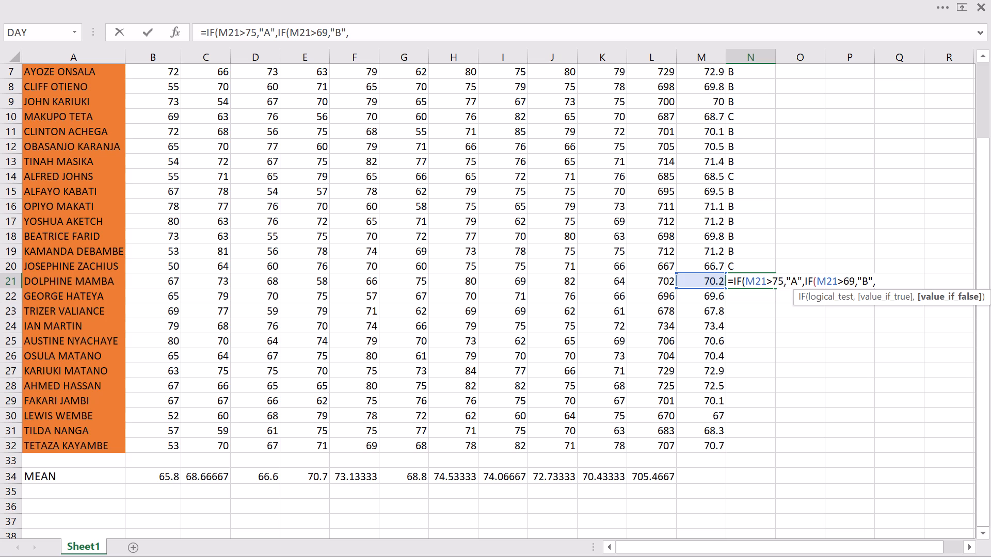
Nest another IF returning "C" when M21<69, close with three brackets and enter the N21 formula.
text(IF)
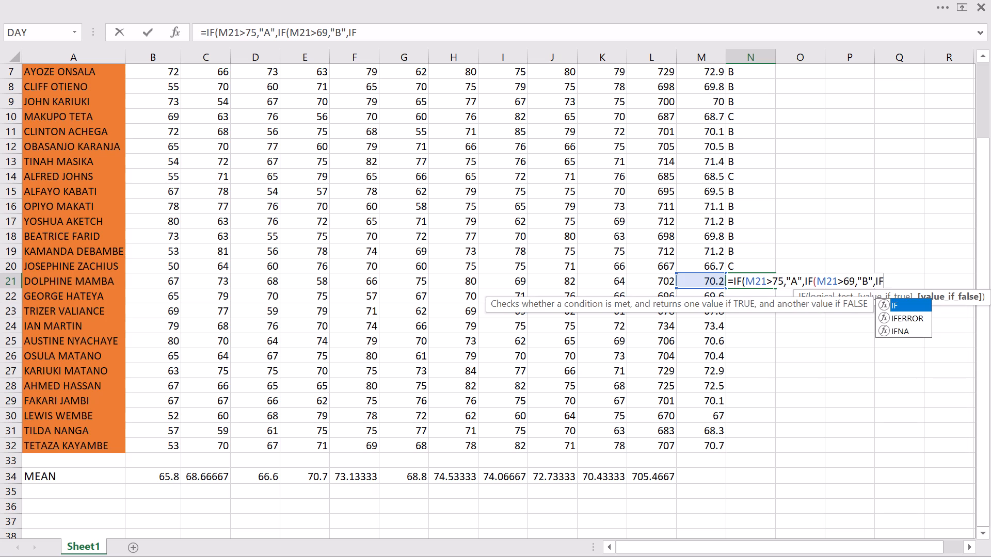
key(shift+parenleft)
key(m)
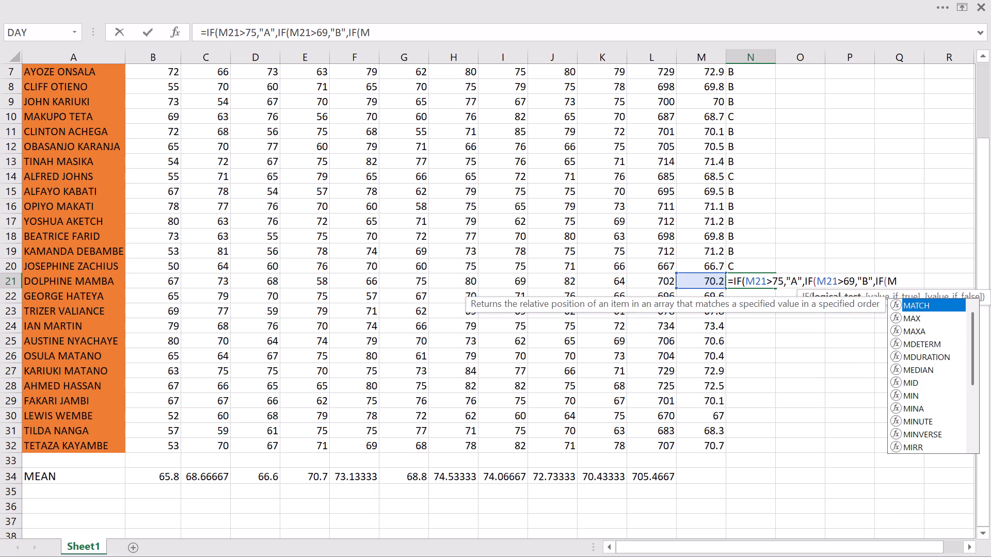
key(2)
key(1)
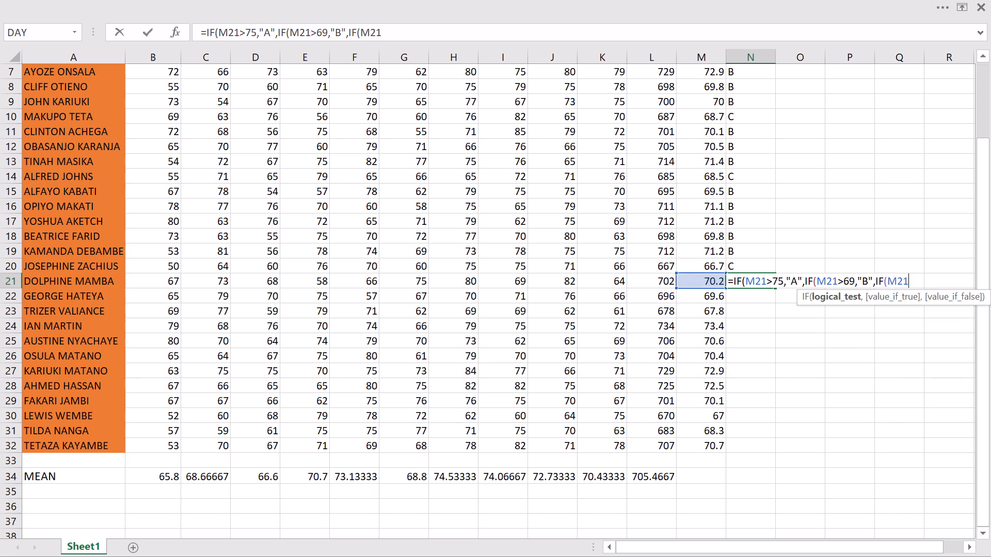
key(shift+less)
key(6)
key(9)
key(comma)
text("C")
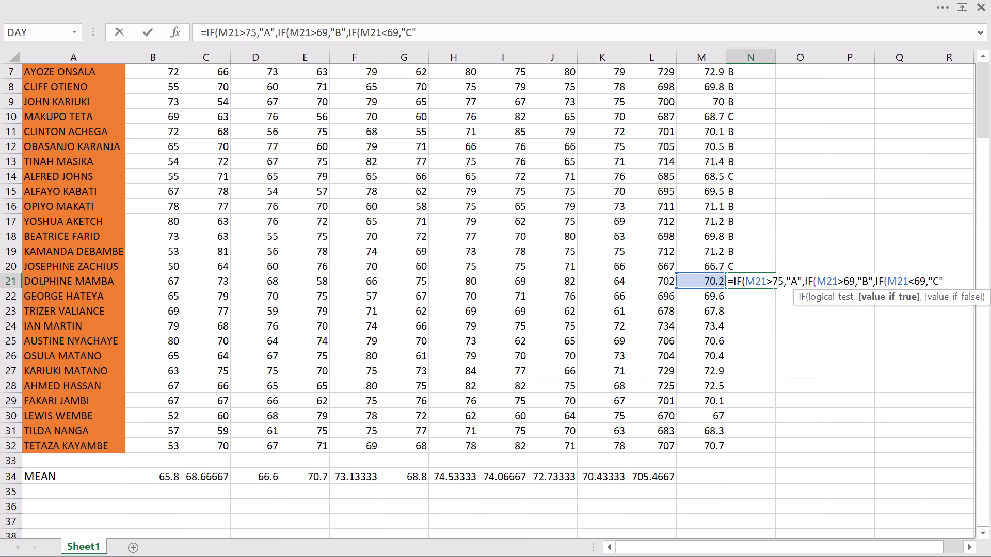
text())))
key(Return)
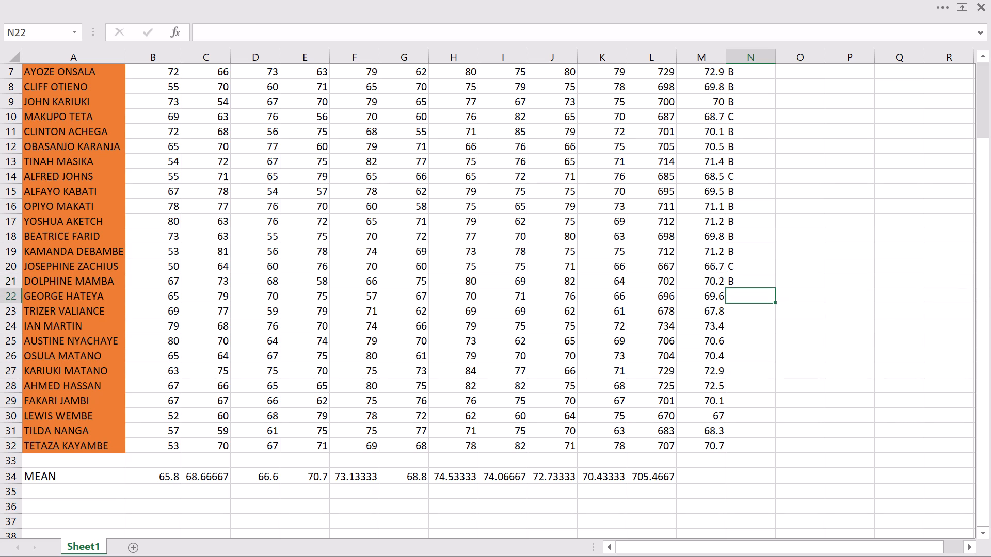
Start the N22 grade formula with an IF that returns "A" when M22>75.
key(equal)
key(i)
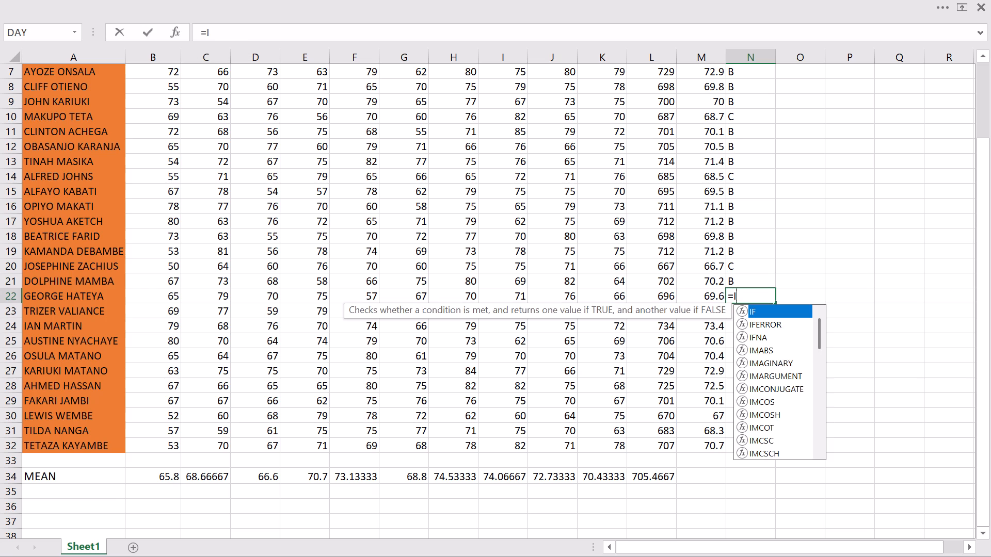
key(f)
key(shift+parenleft)
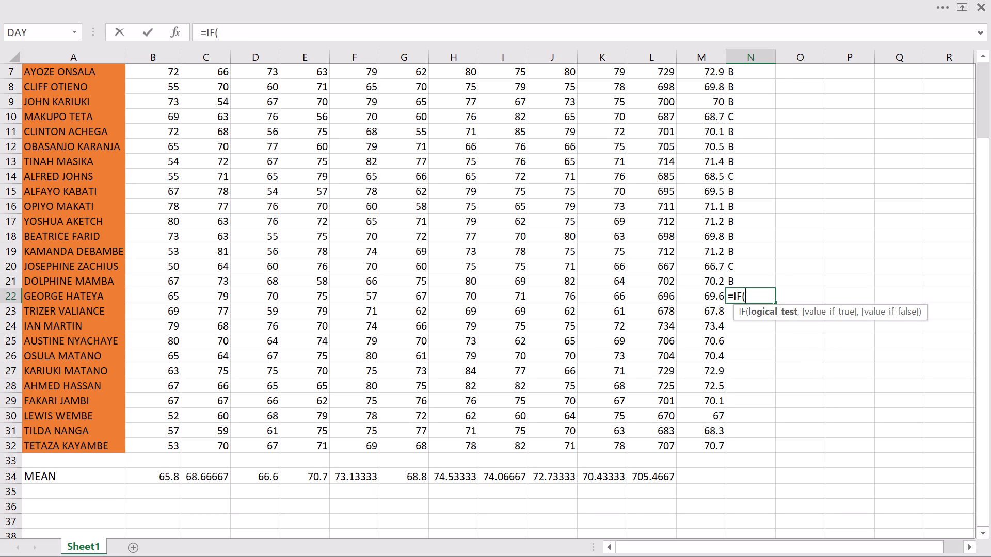
key(m)
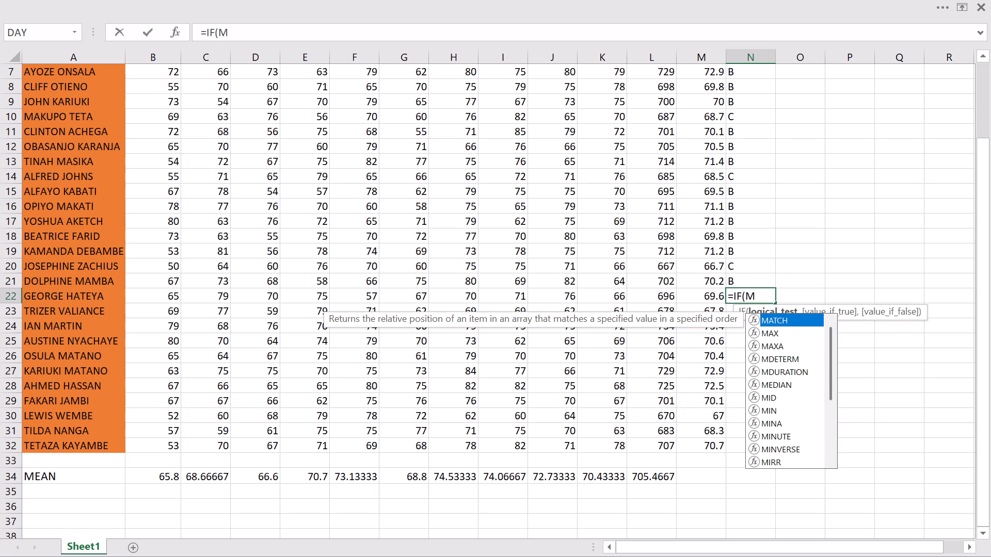
text(22)
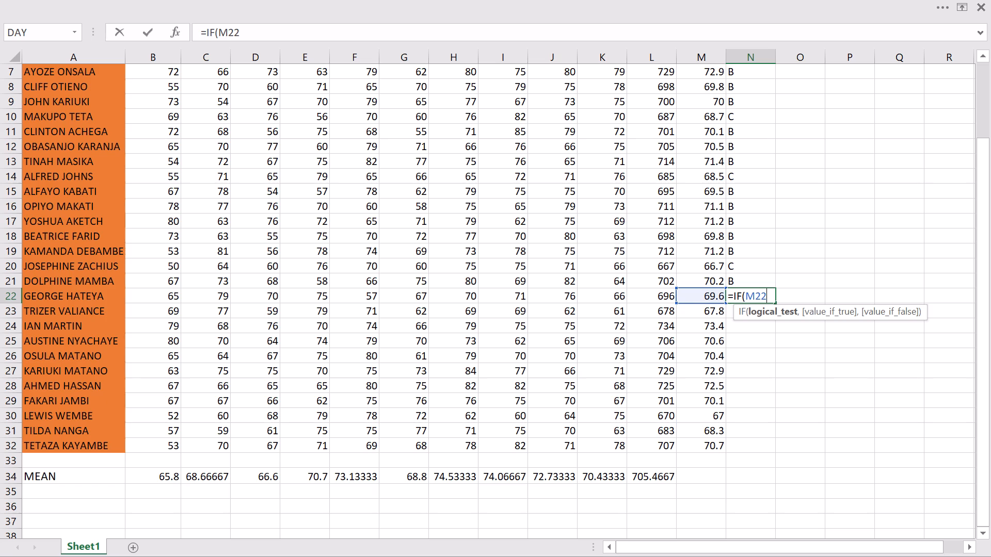
key(shift+greater)
text(75)
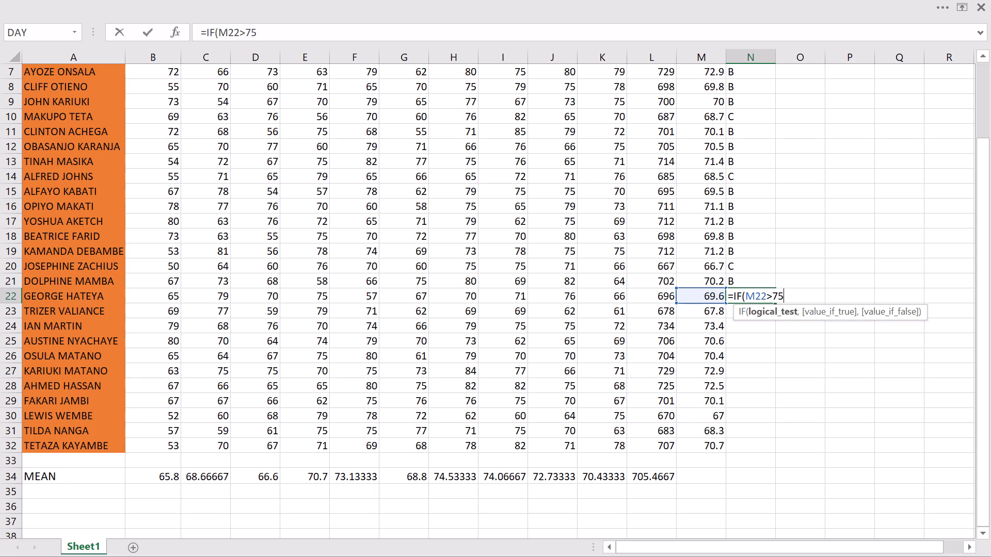
key(comma)
key(shift+quotedbl)
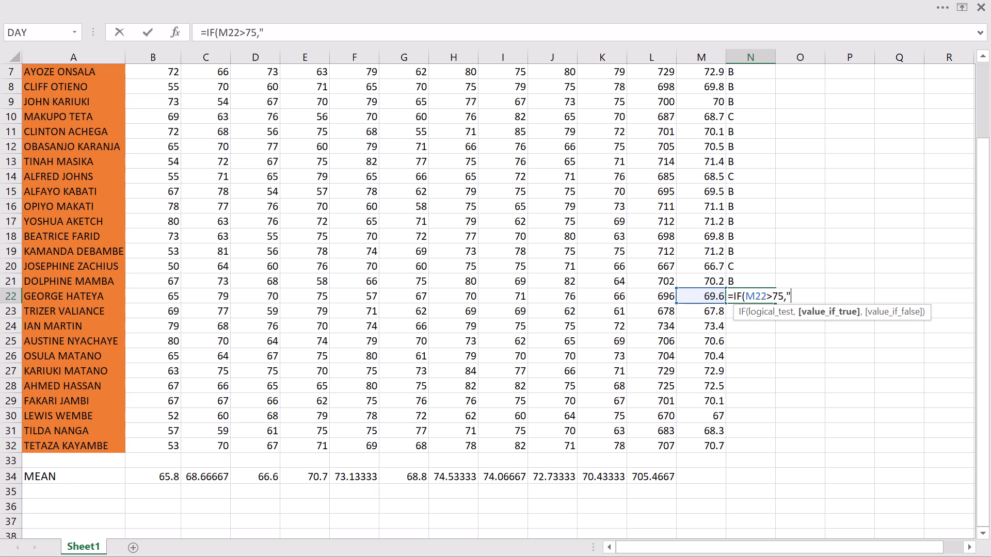
key(a)
key(shift+quotedbl)
Nest an IF in the N22 formula that returns "B" when M22>69.
text(,IF(M)
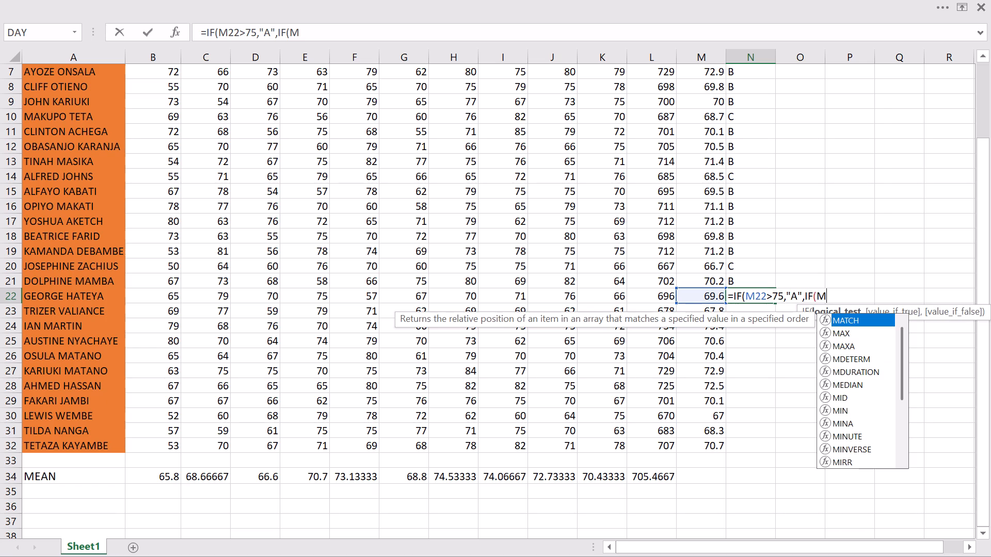
text(22)
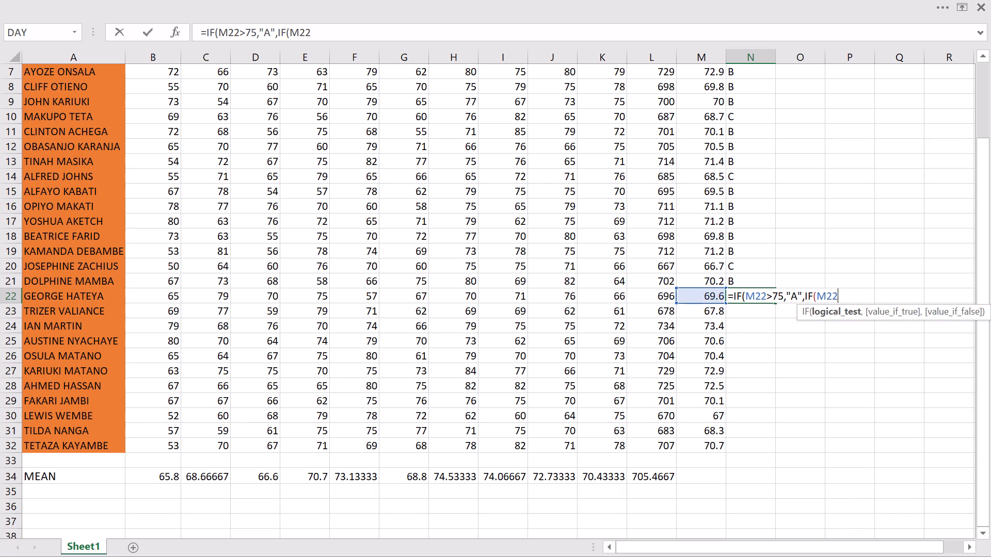
key(shift+greater)
text(69)
key(comma)
key(shift+quotedbl)
key(b)
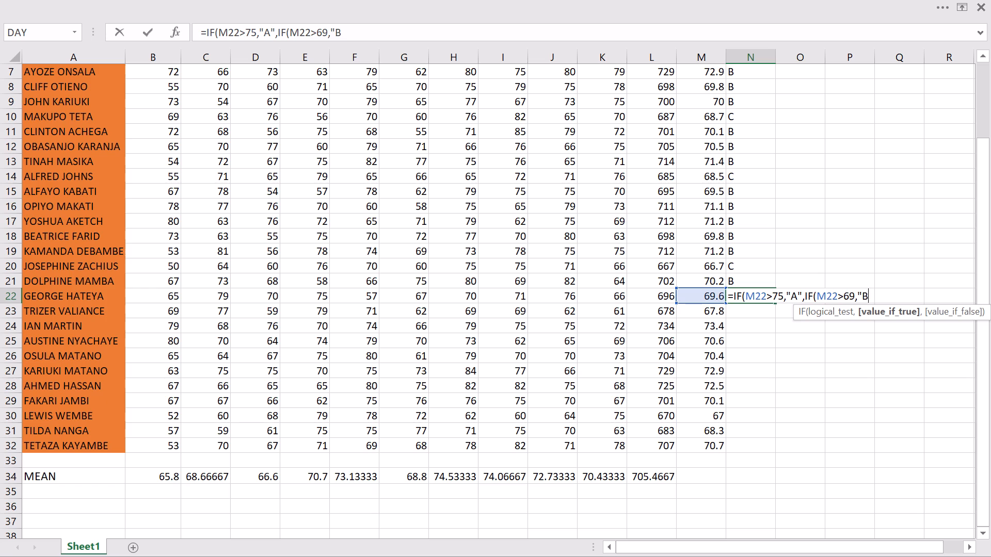
key(shift+quotedbl)
Nest another IF returning "C" when M22<69, close with three brackets and enter the N22 formula.
text(,IF)
key(shift+parenleft)
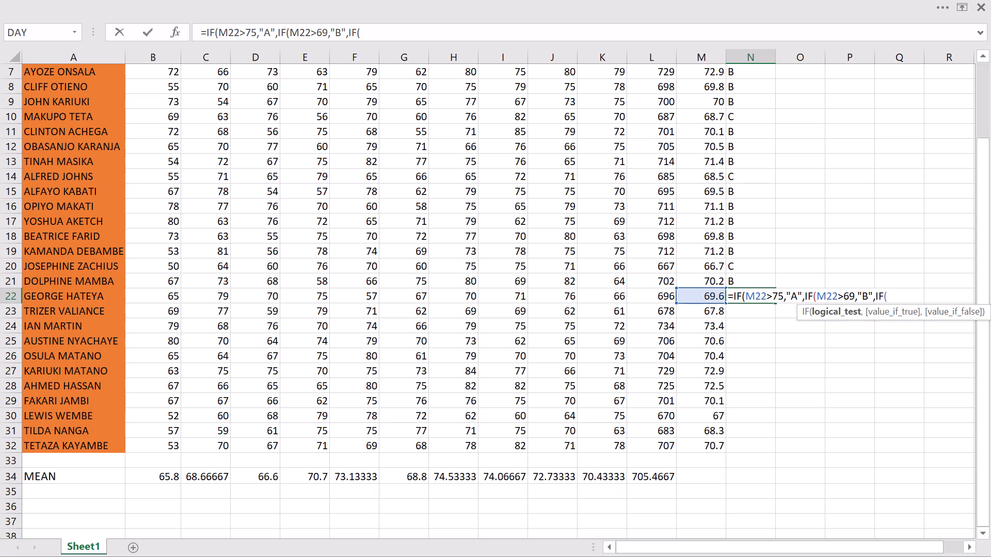
key(m)
text(22)
key(shift+less)
text(69)
key(comma)
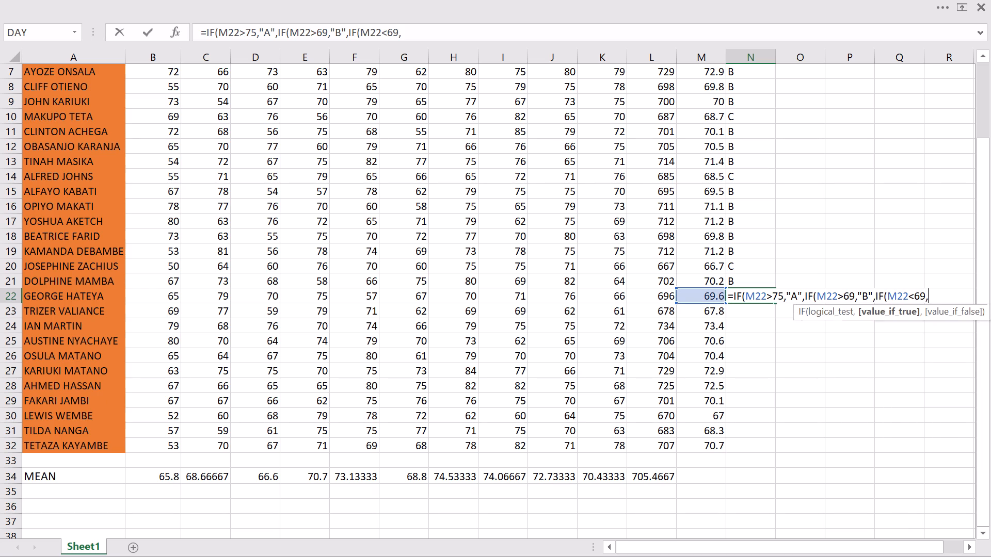
key(shift+quotedbl)
key(c)
key(shift+quotedbl)
text())))
key(Return)
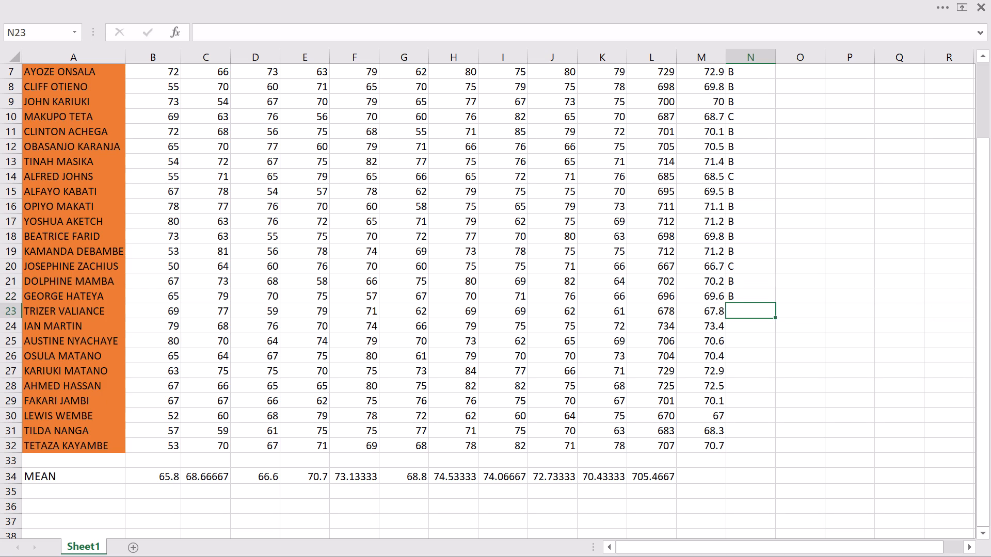
Start the N23 grade formula with an IF that returns "A" when M23>75.
key(equal)
text(IF)
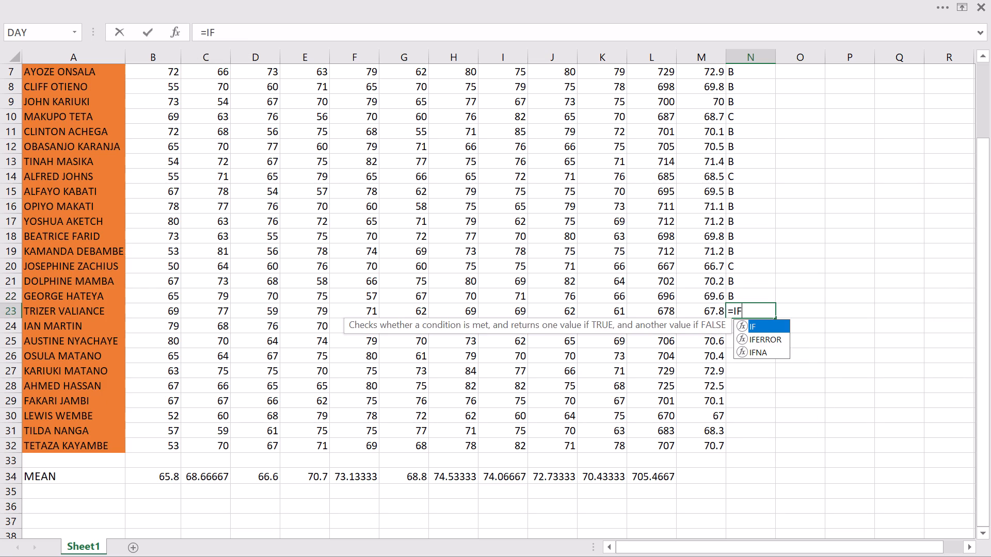
key(shift+parenleft)
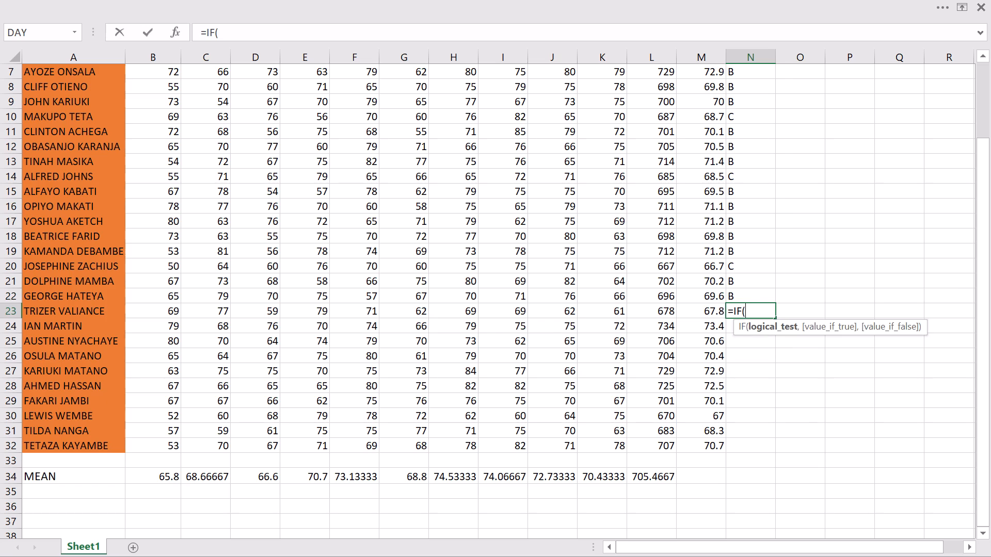
key(m)
text(23)
key(shift+greater)
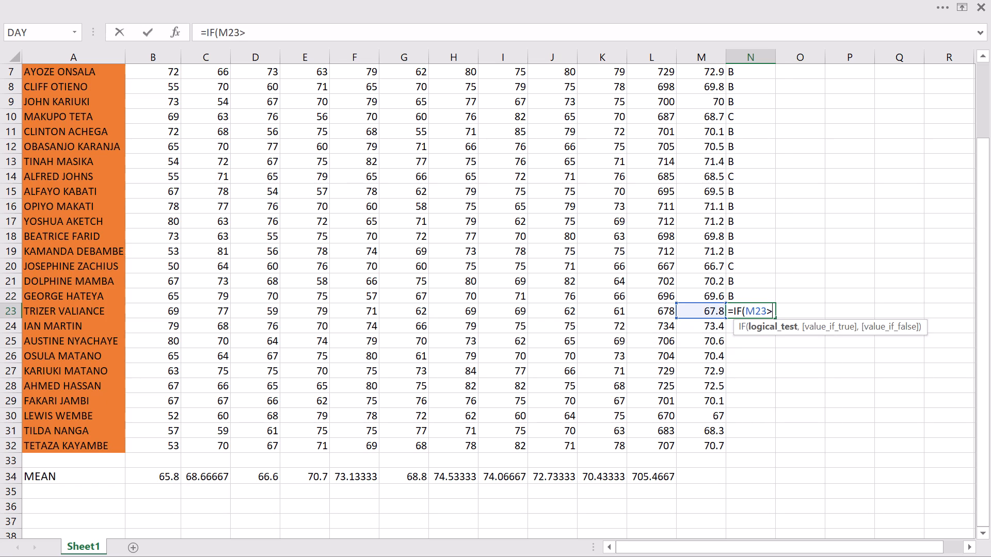
text(75)
key(comma)
key(shift+quotedbl)
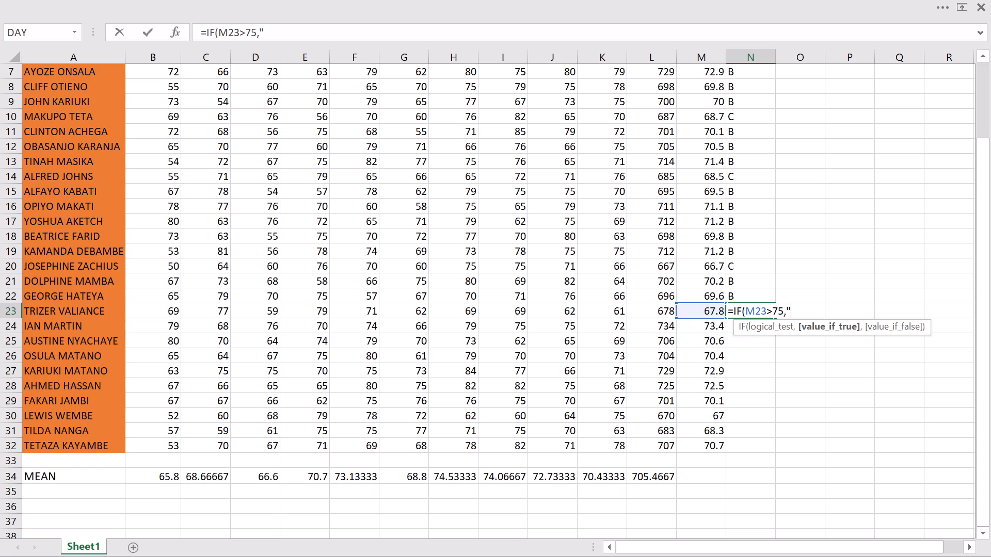
key(a)
key(shift+quotedbl)
Nest an IF in the N23 formula that returns "B" when M23>69.
key(comma)
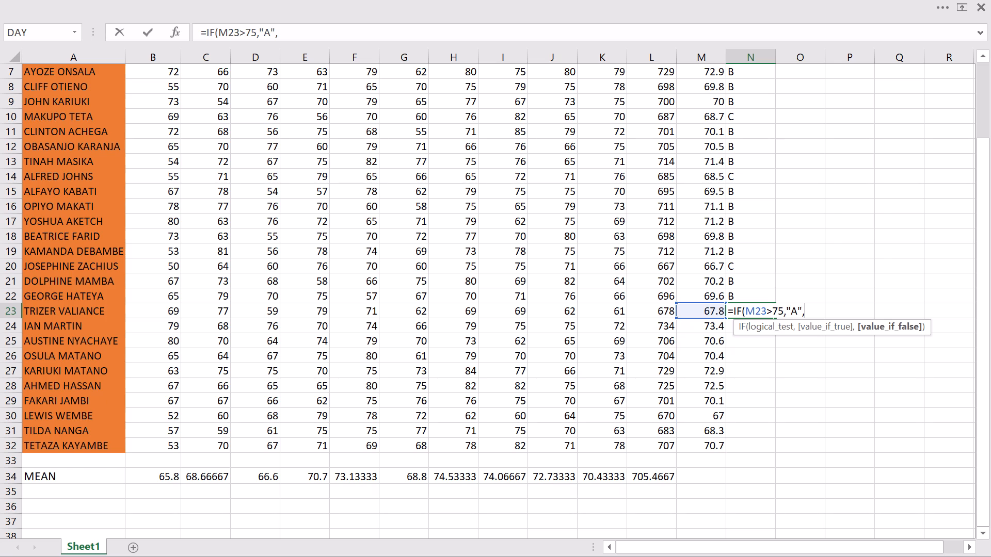
text(IF)
key(shift+parenleft)
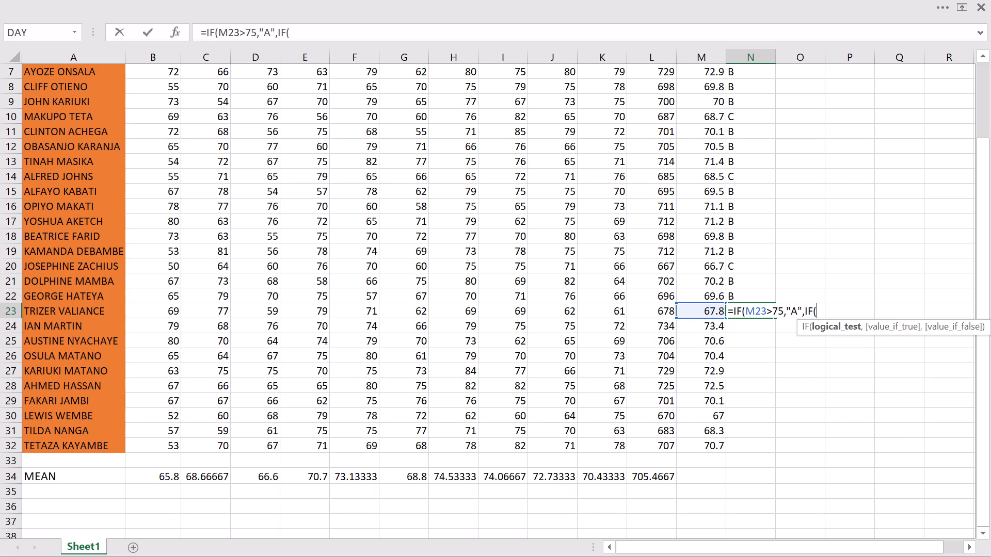
key(m)
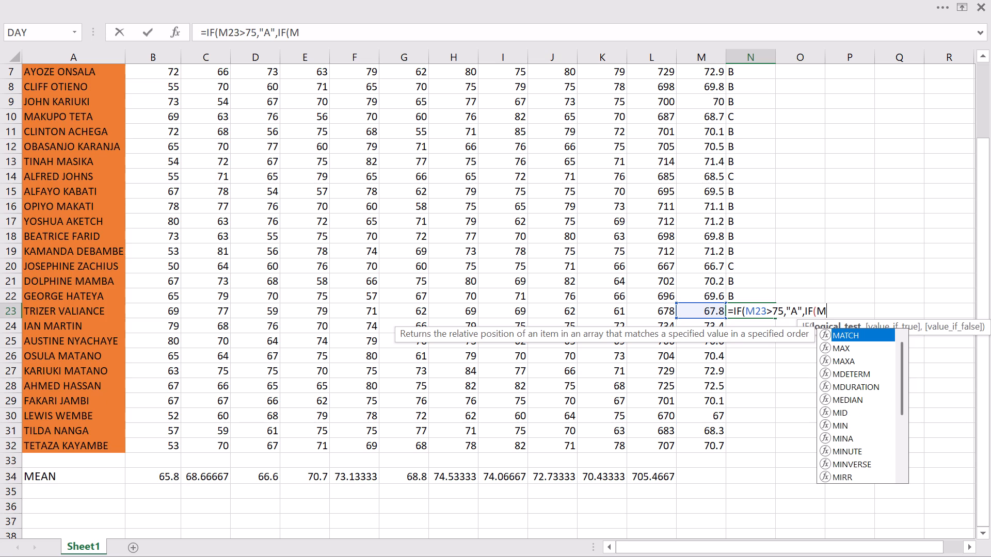
text(23)
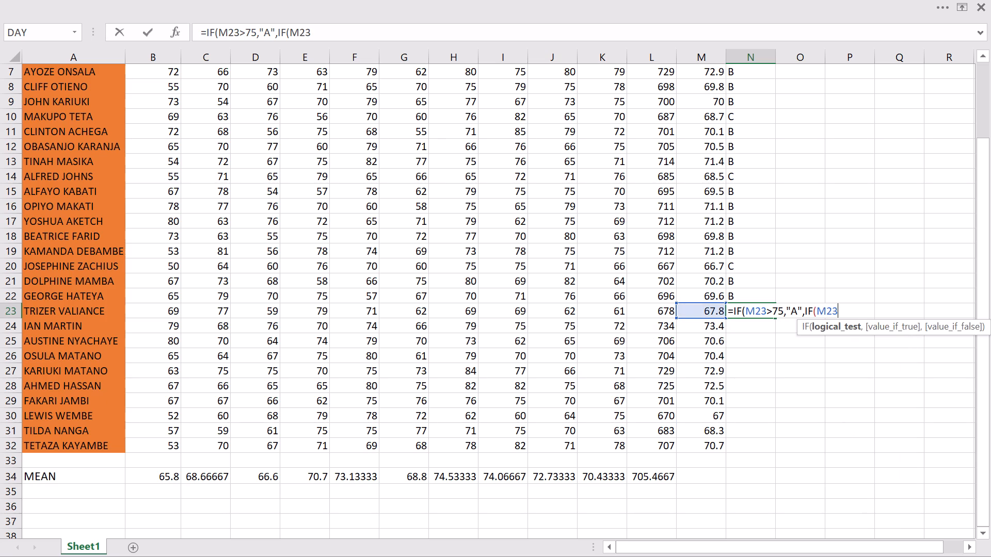
key(shift+greater)
text(69)
key(comma)
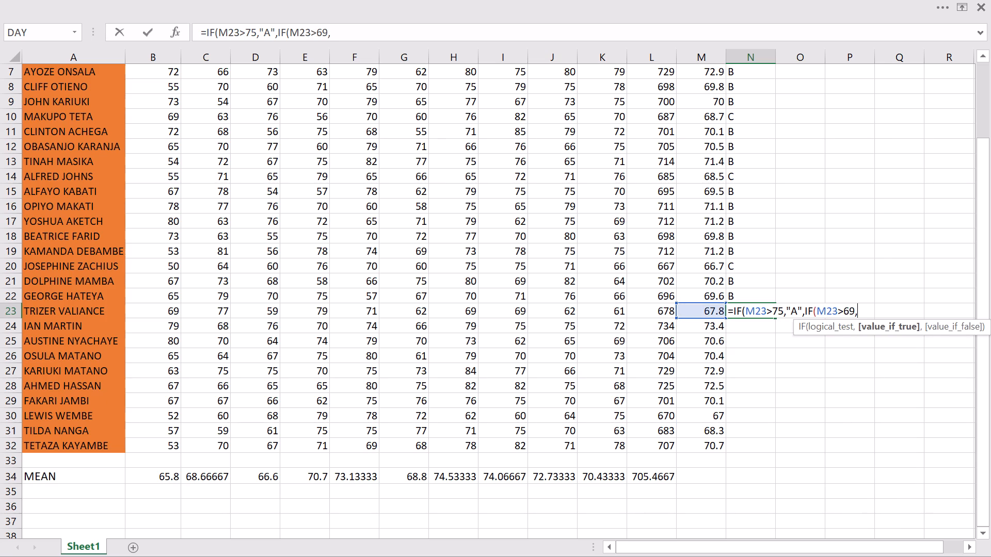
key(shift+quotedbl)
key(b)
key(shift+quotedbl)
key(shift+parenright)
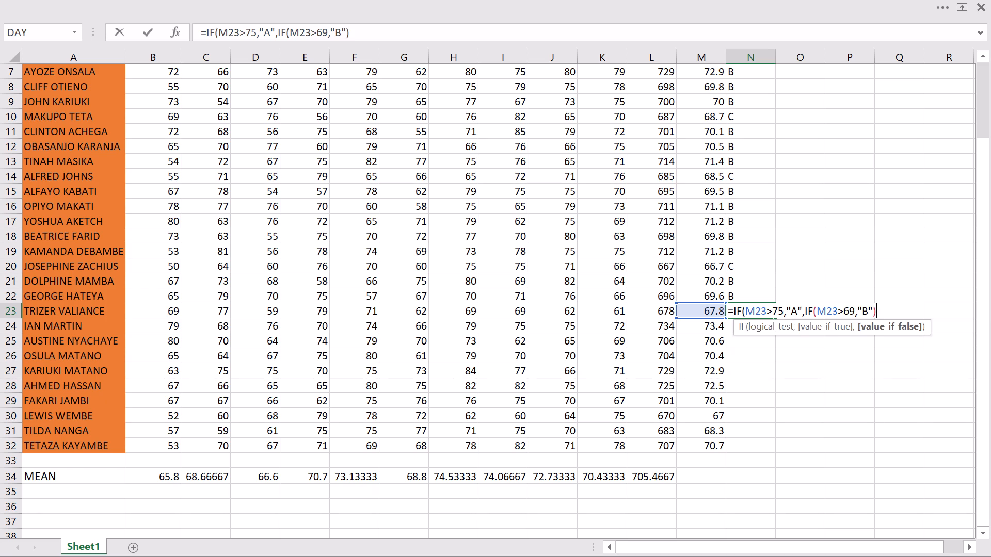
key(BackSpace)
Nest another IF returning "C" when M23<69, close with three brackets and enter the N23 formula.
key(comma)
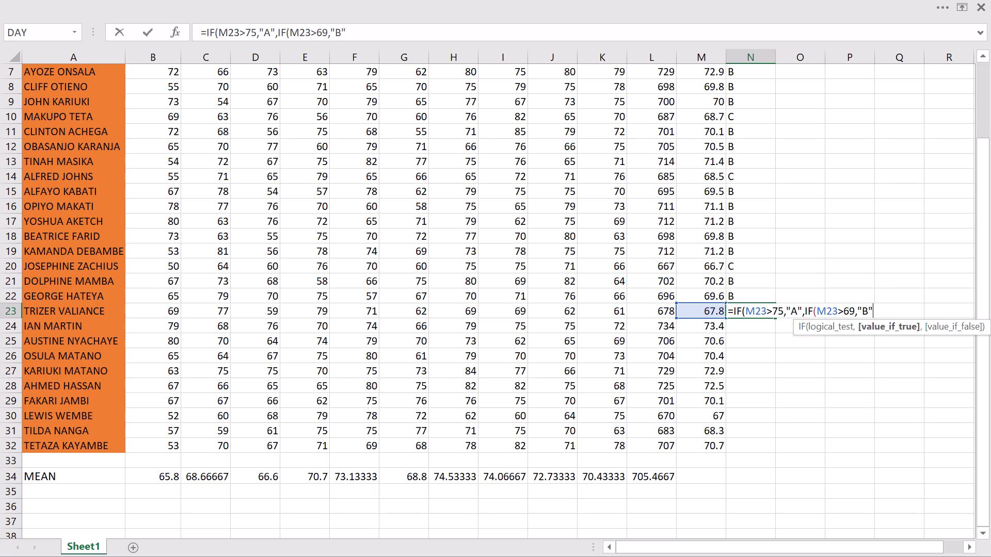
text(IF)
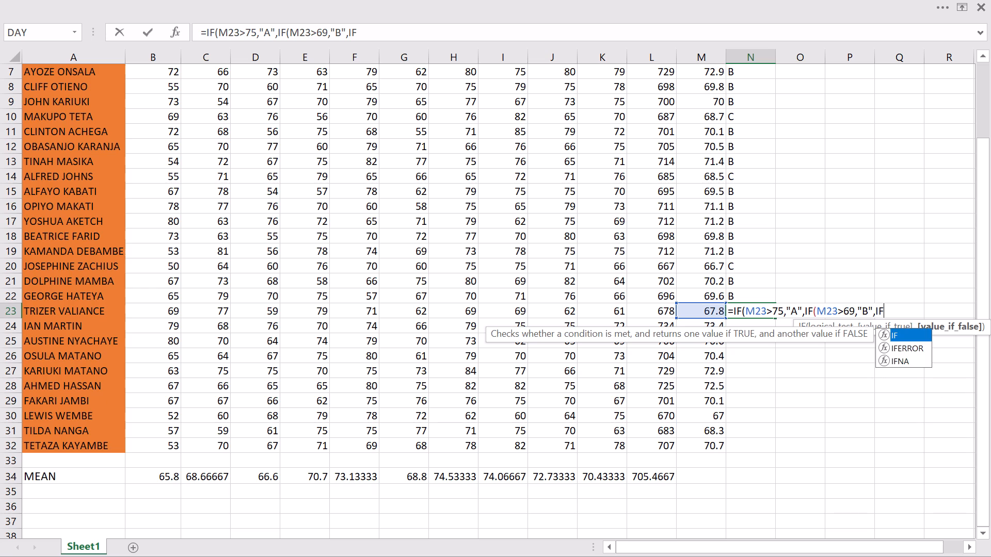
text((M)
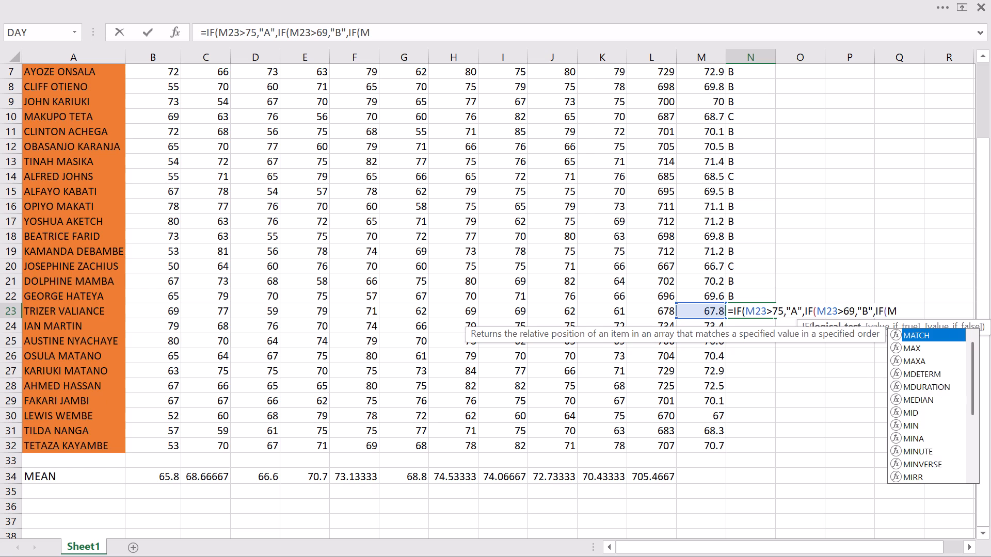
text(23)
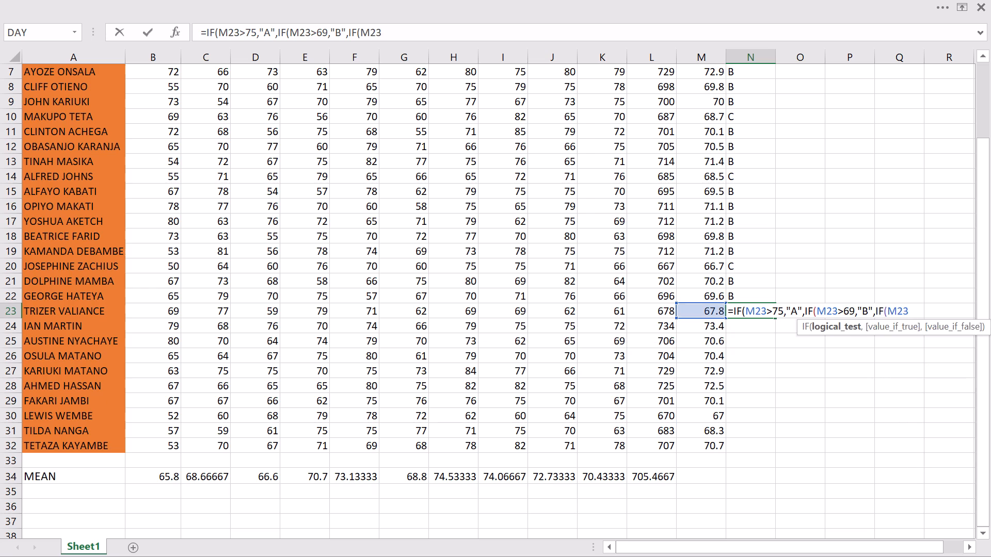
key(shift+less)
text(69)
key(comma)
key(shift+quotedbl)
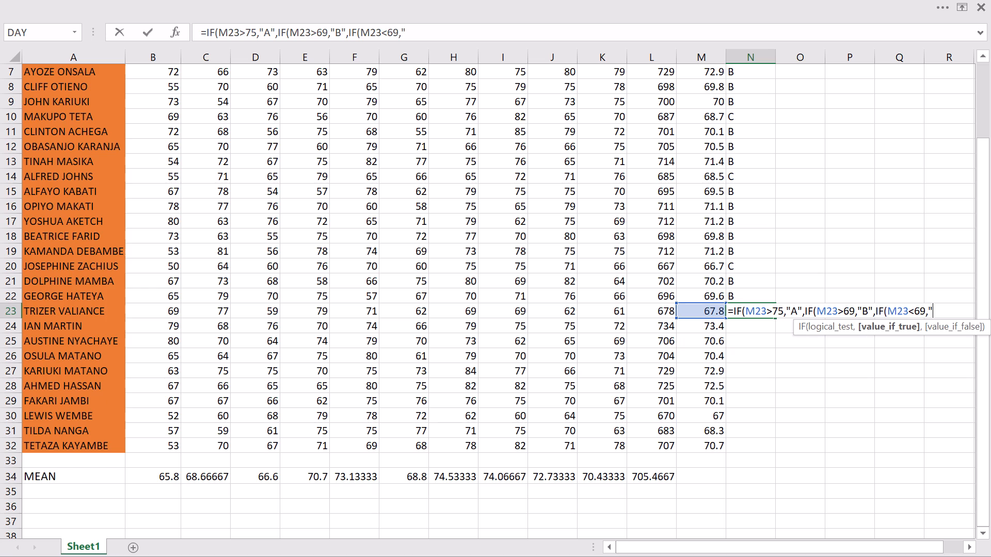
key(c)
key(shift+colon)
key(BackSpace)
key(shift+quotedbl)
text())))
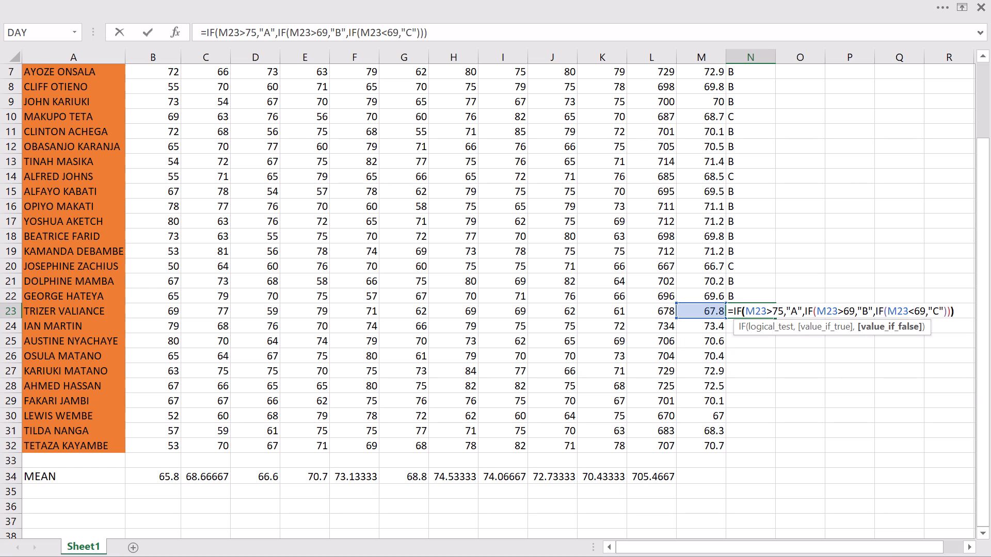
key(Return)
Start the N24 grade formula with an IF that returns "A" when M24>75.
key(equal)
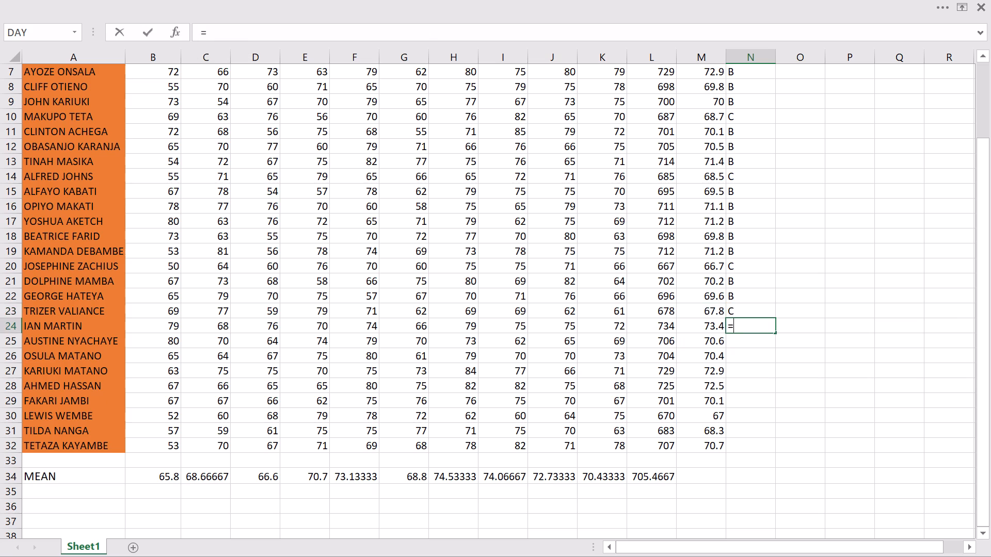
key(i)
key(f)
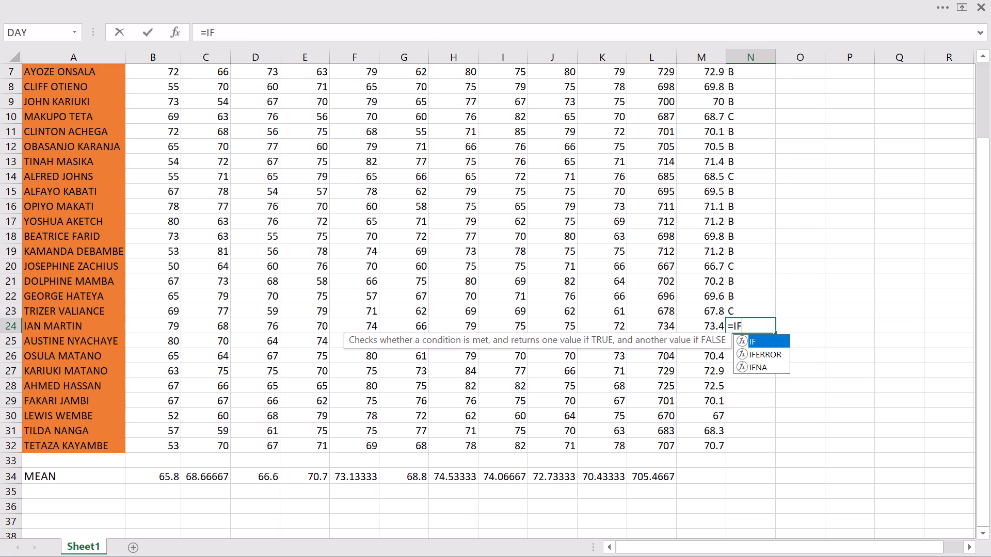
text((M)
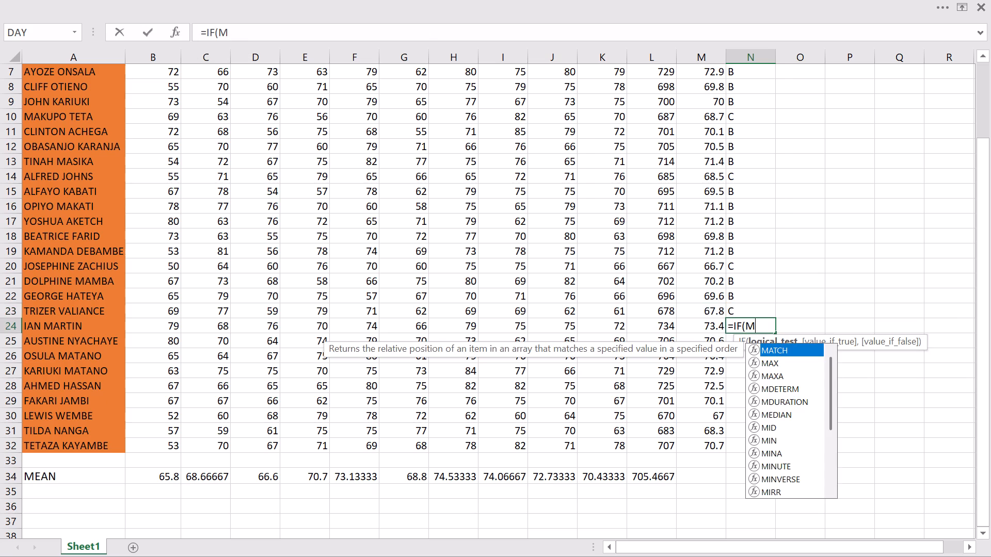
text(24)
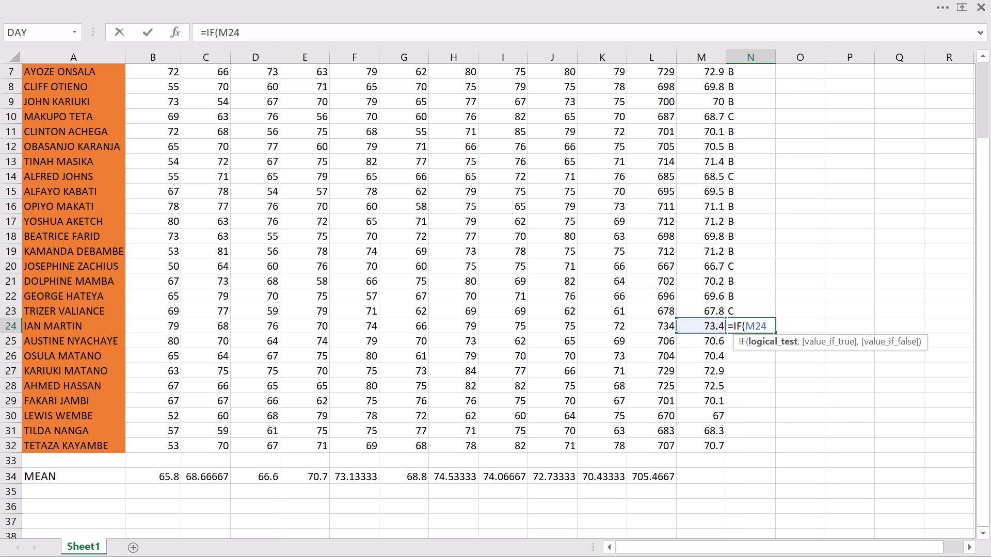
key(shift+greater)
text(75)
key(comma)
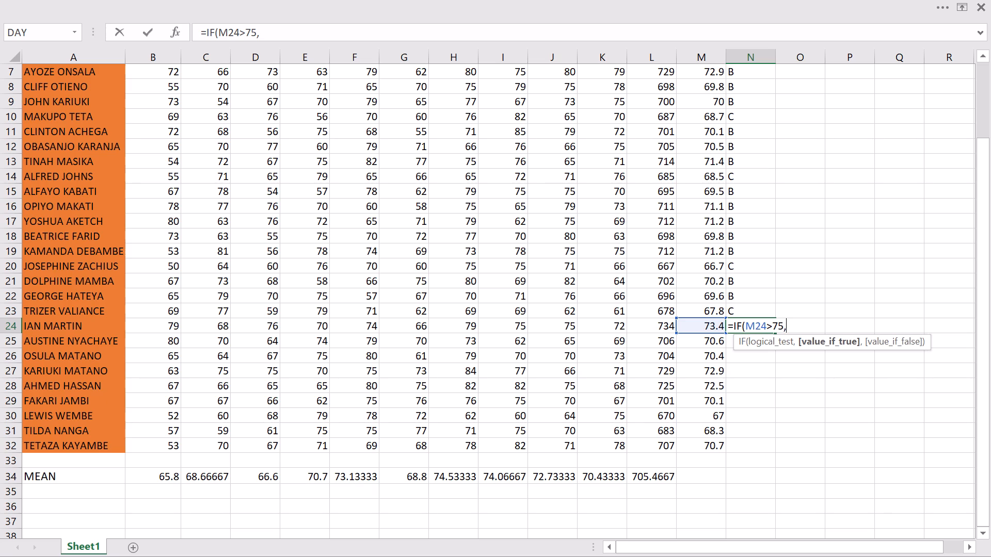
key(shift+quotedbl)
key(a)
key(shift+quotedbl)
Nest an IF in the N24 formula that returns "B" when M24>75.
text(,I)
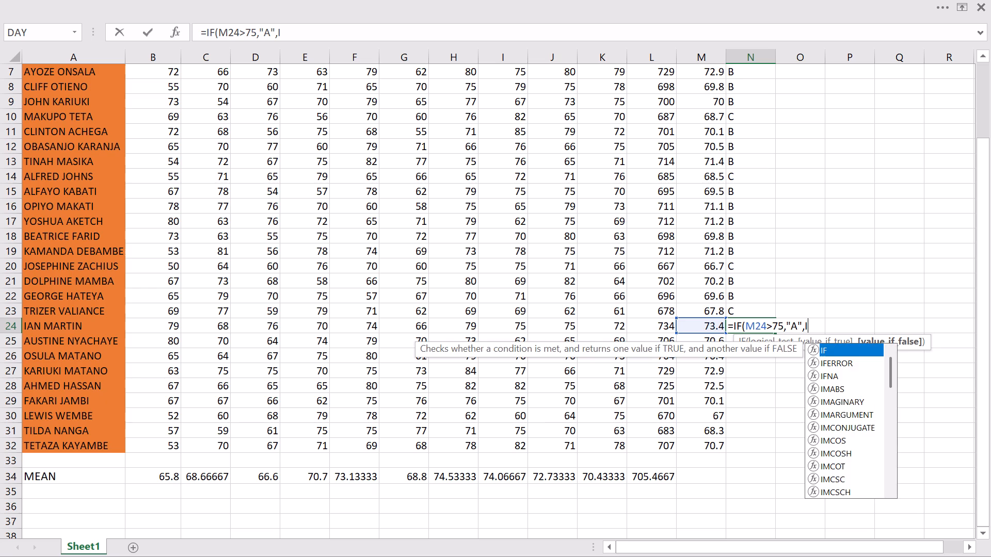
key(f)
key(shift+parenleft)
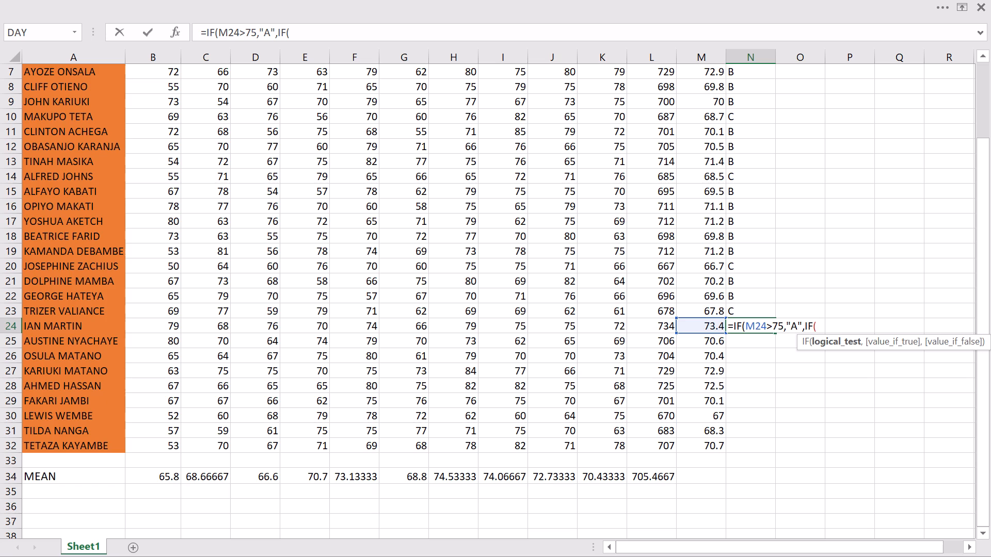
text(M24)
key(shift+greater)
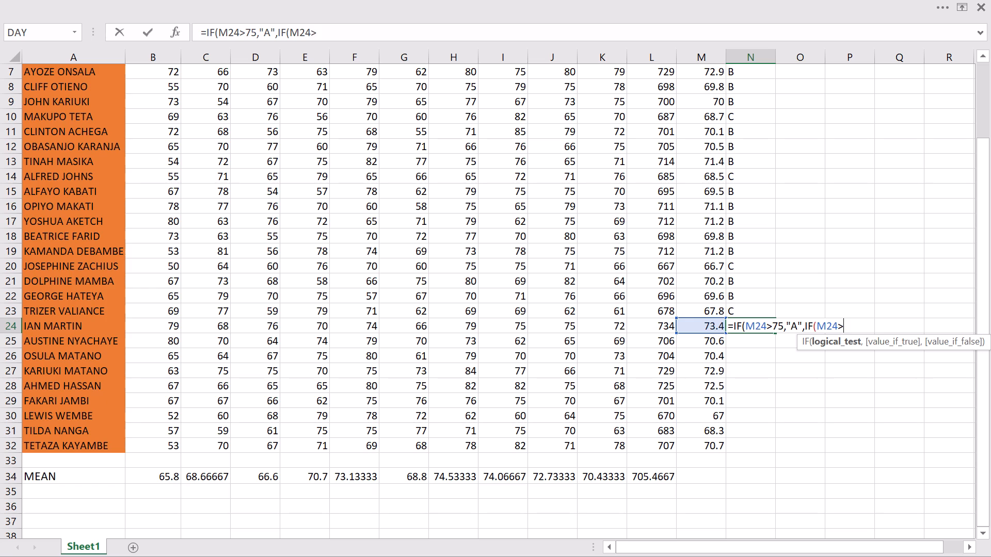
key(7)
key(5)
key(comma)
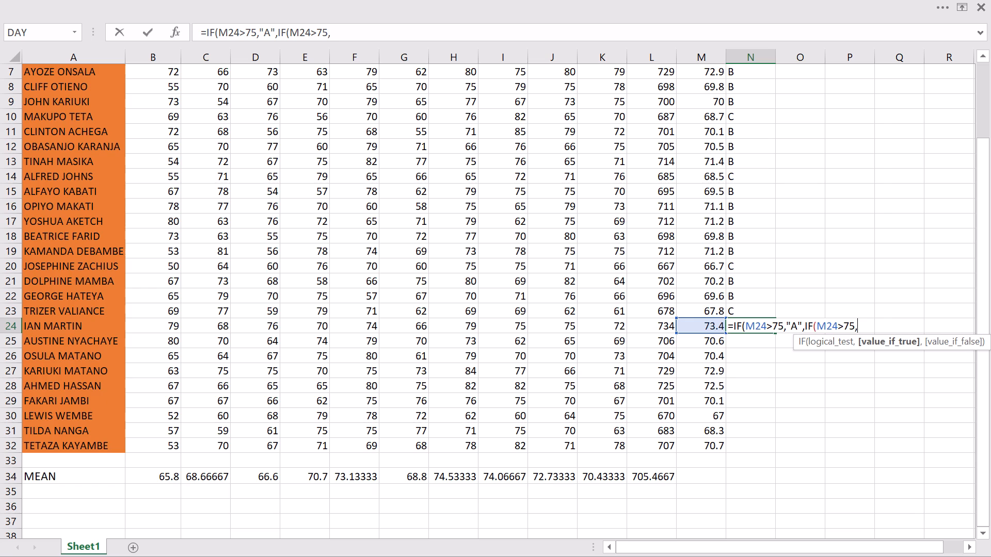
key(shift+quotedbl)
key(b)
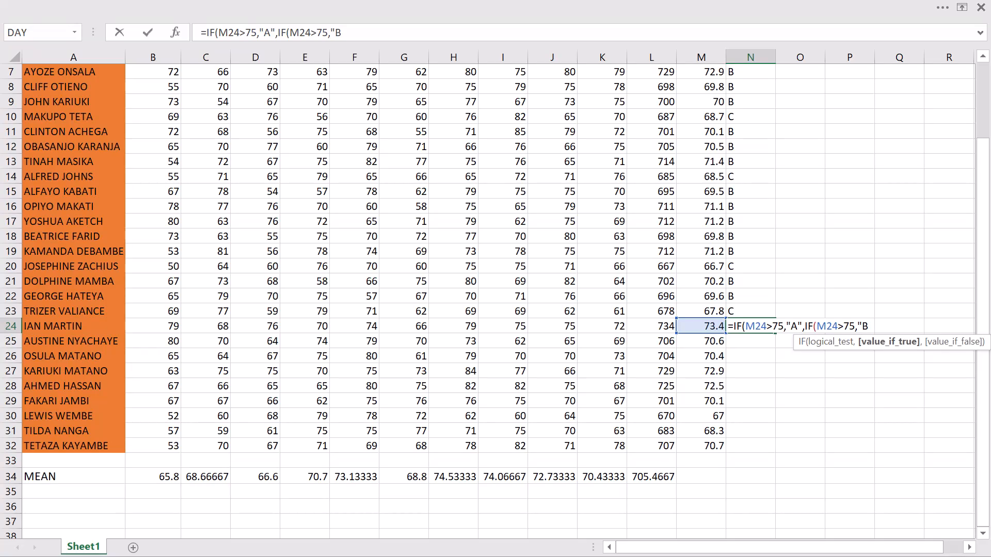
key(shift+quotedbl)
Nest another IF returning "C" when M24<69, close with three brackets and enter the N24 formula.
text(,IF)
key(shift+parenleft)
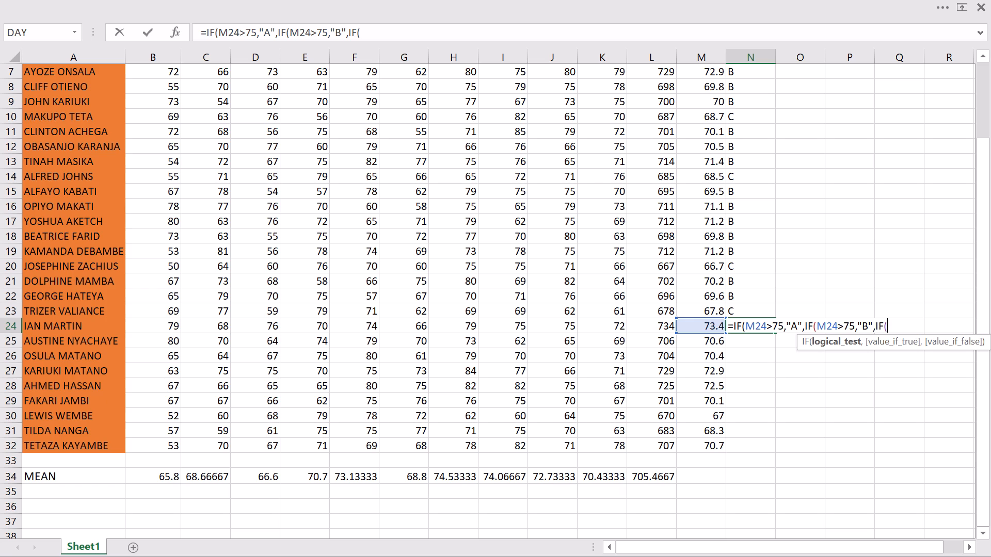
key(m)
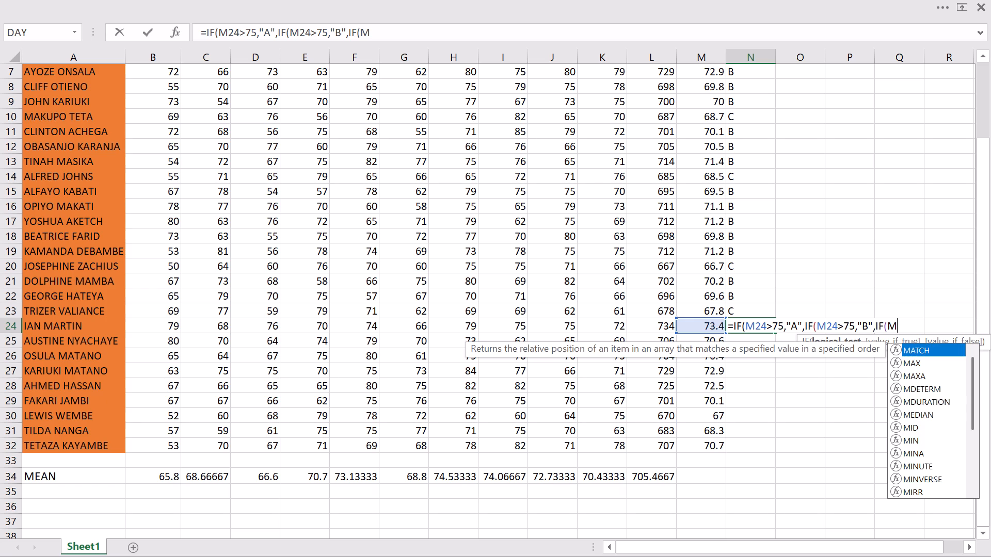
text(24)
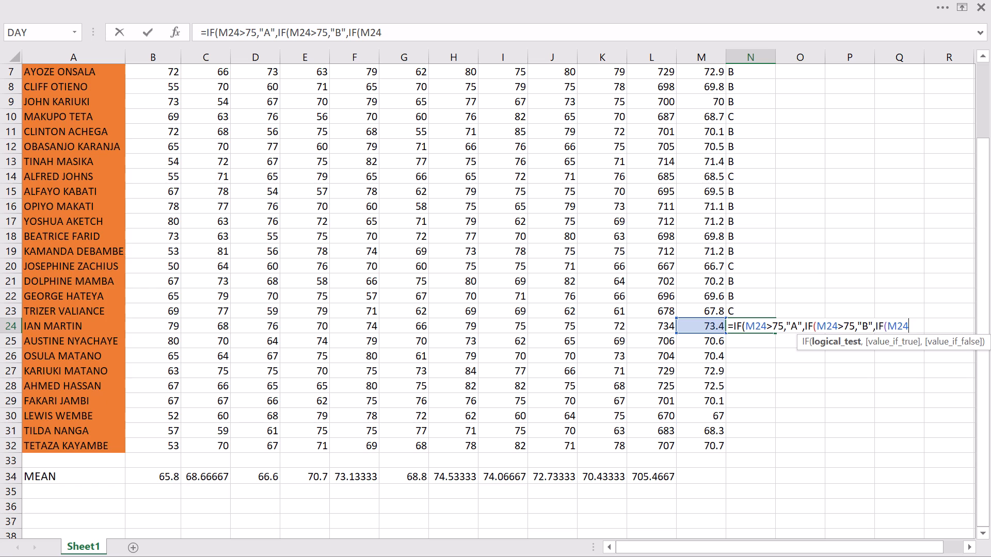
key(shift+less)
text(69)
key(comma)
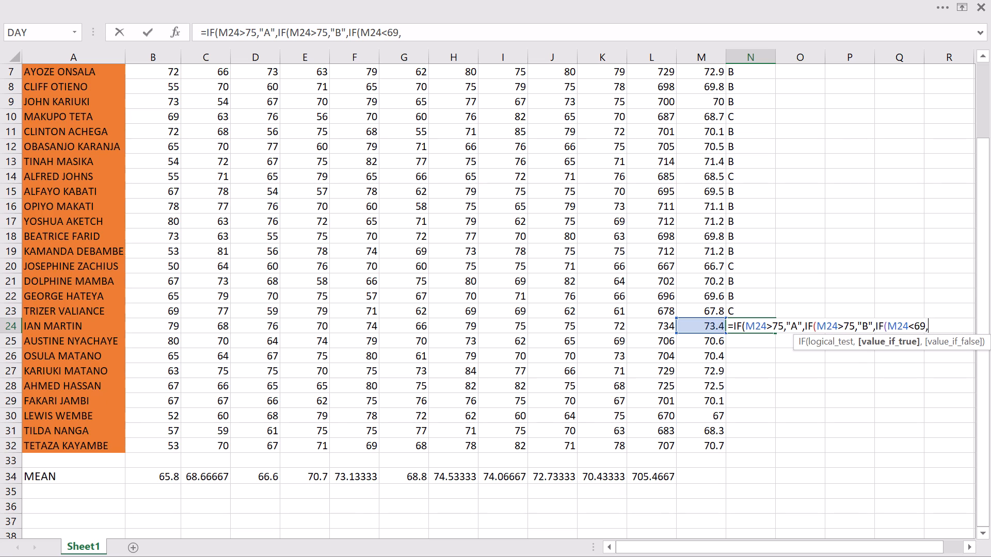
key(shift+quotedbl)
key(c)
key(shift+quotedbl)
text())))
key(Return)
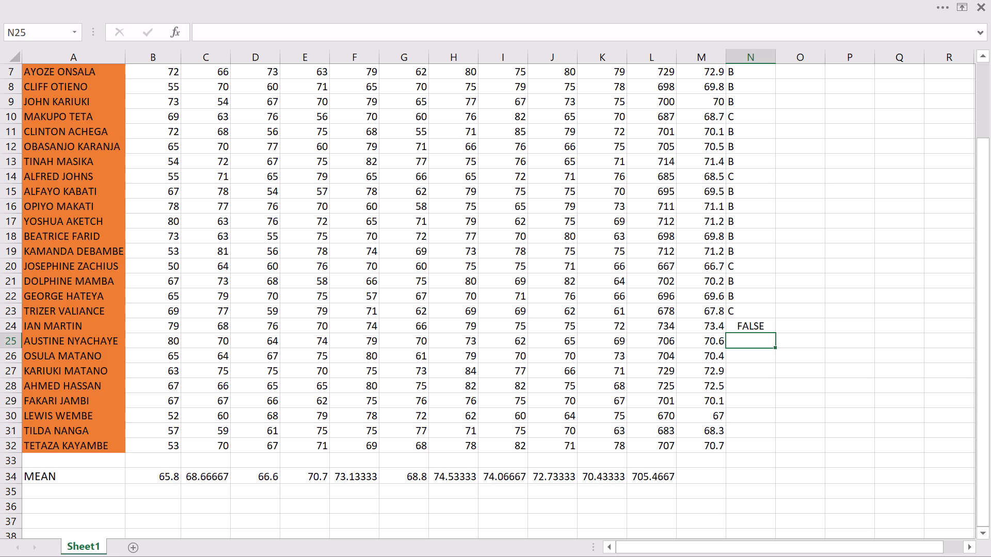
Change the threshold of the "B" test in the N24 formula to 69 so it reads M24>69.
click(754, 324)
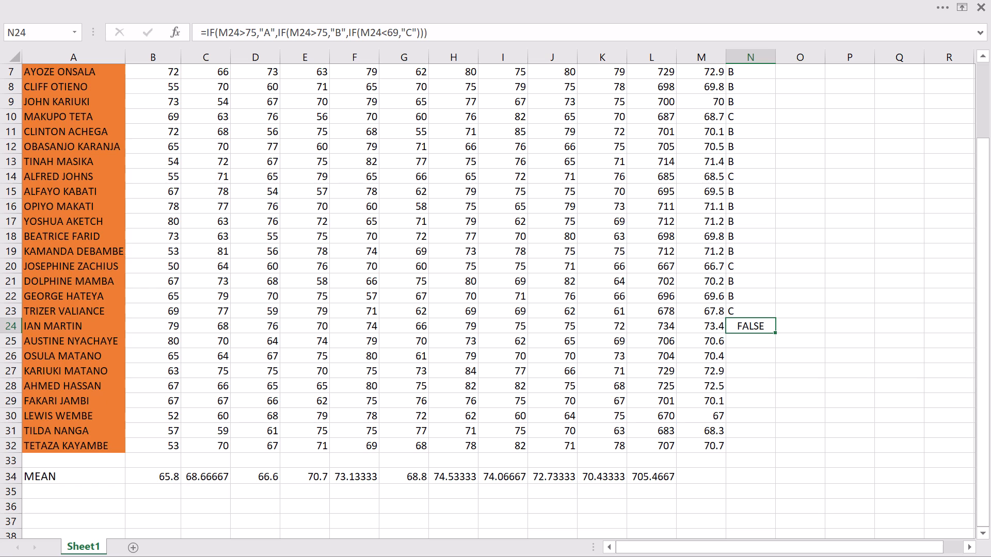
click(327, 31)
key(BackSpace)
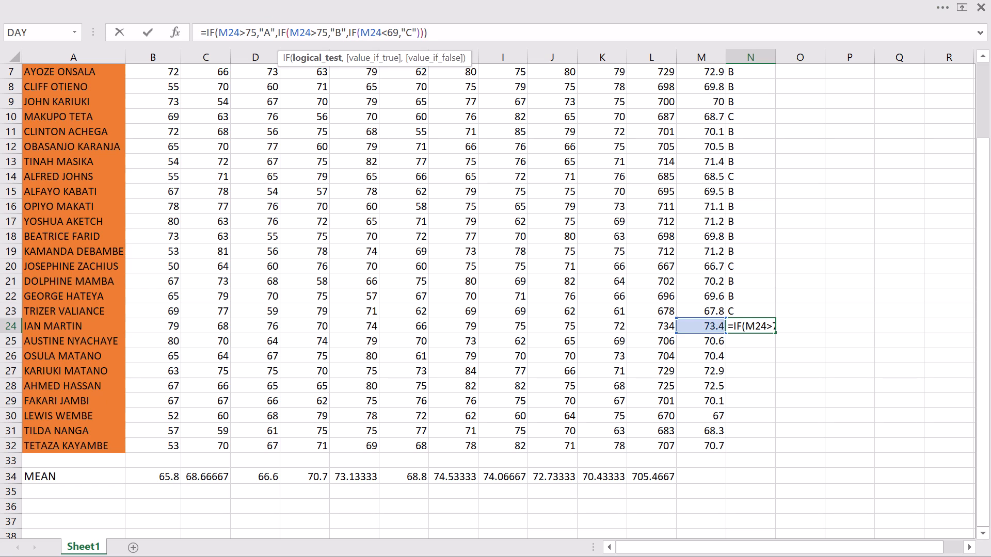
key(BackSpace)
text(69)
key(Return)
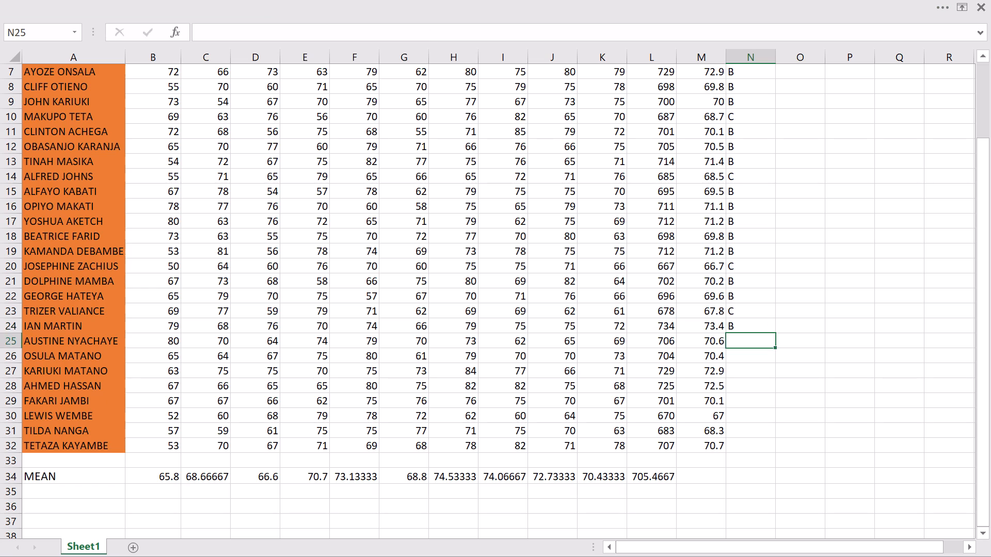
Start the N25 grade formula with an IF that returns "A" when M25>75.
key(equal)
text(IF)
key(shift+parenleft)
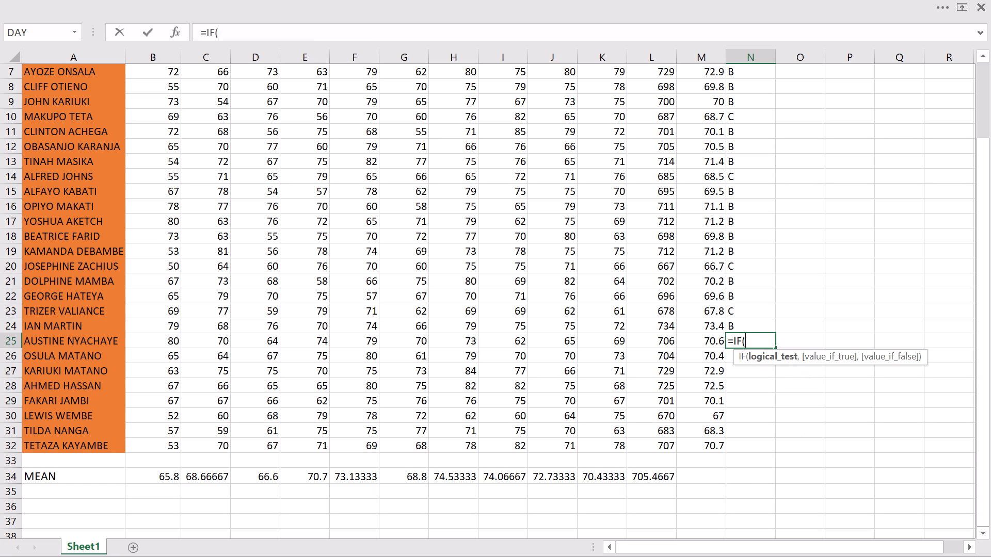
key(m)
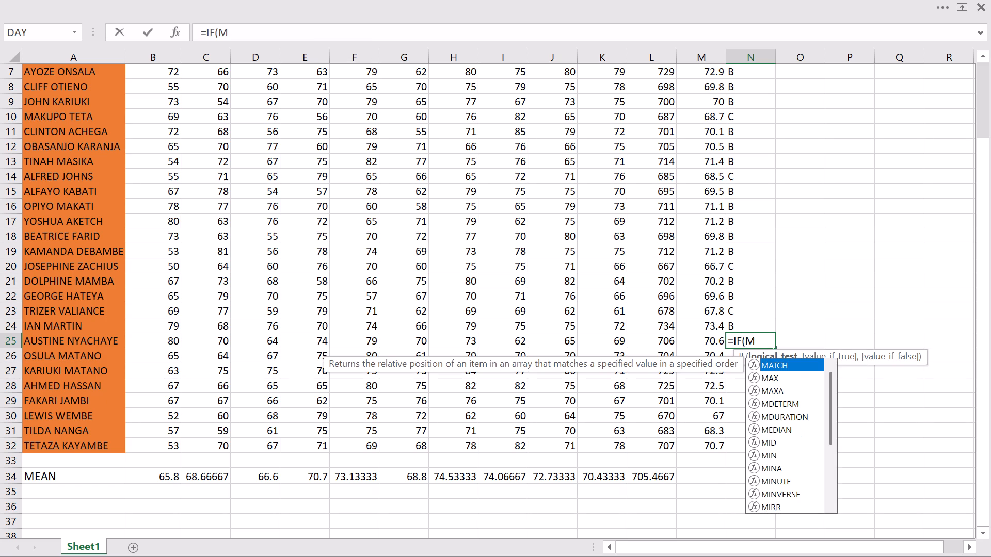
key(2)
key(5)
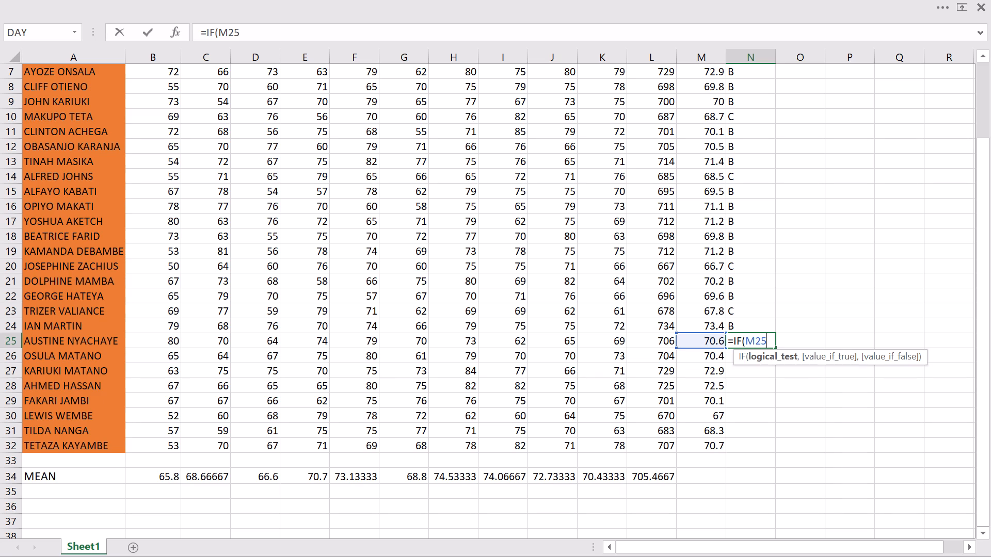
key(shift+greater)
key(7)
key(5)
key(comma)
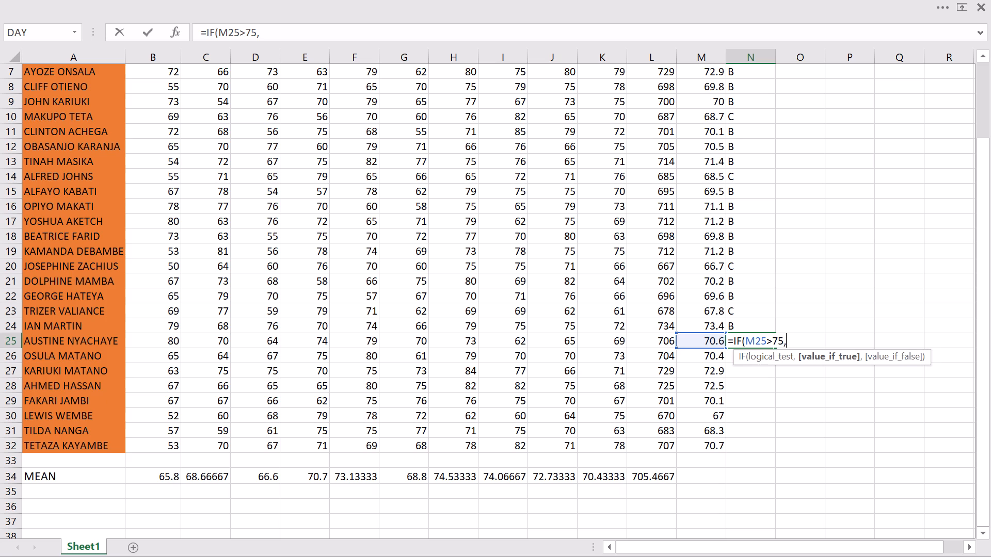
key(shift+quotedbl)
key(a)
key(shift+quotedbl)
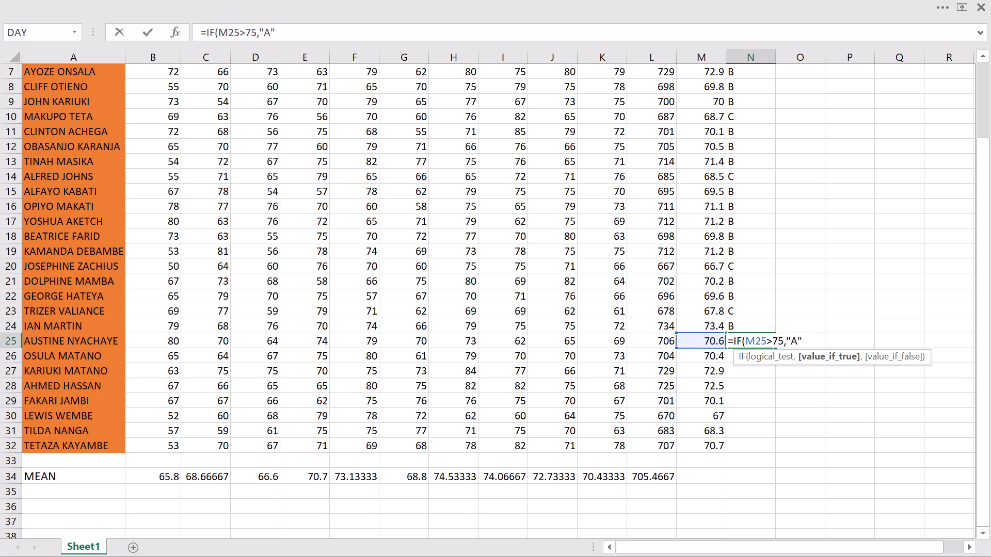
key(comma)
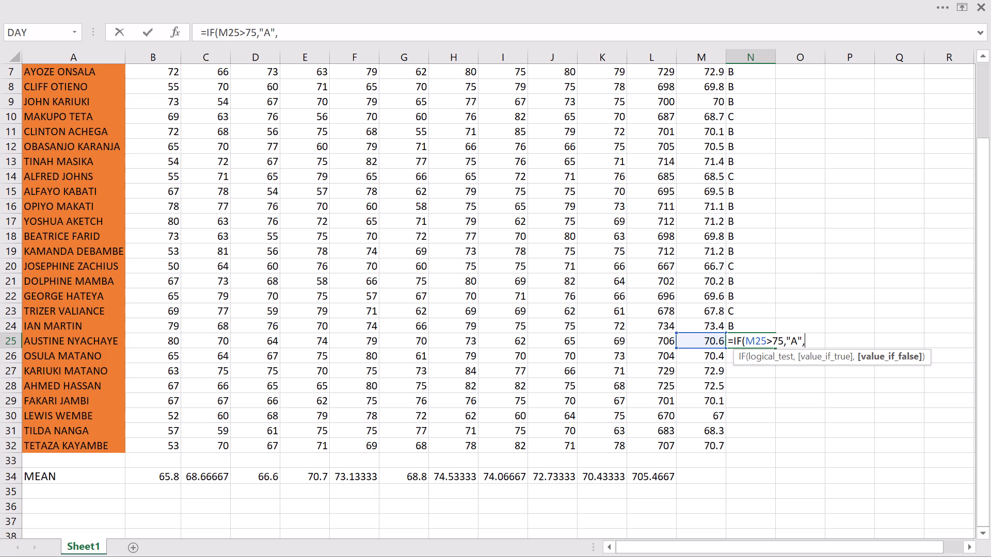
Nest an IF in the N25 formula that returns "B" when M25>69.
text(IF)
key(shift+parenleft)
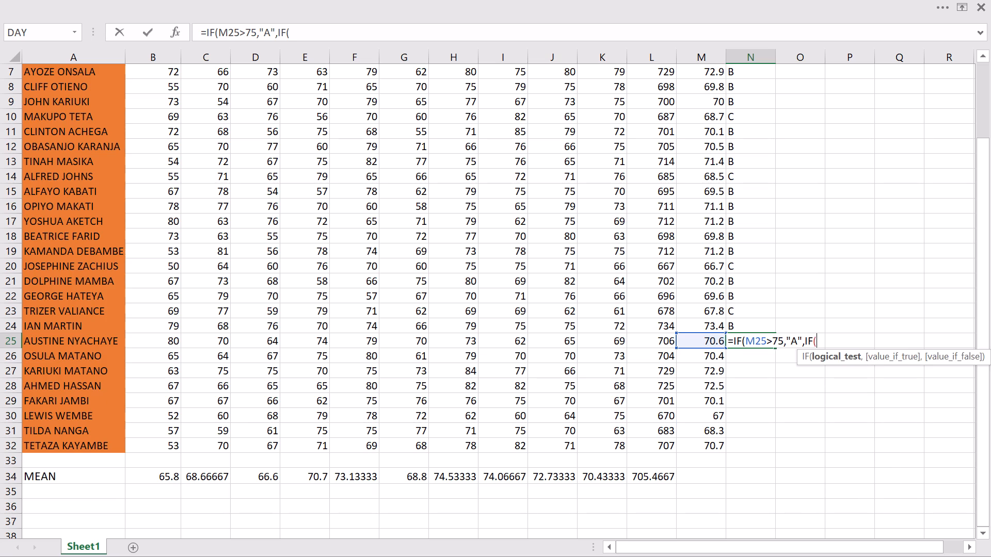
key(m)
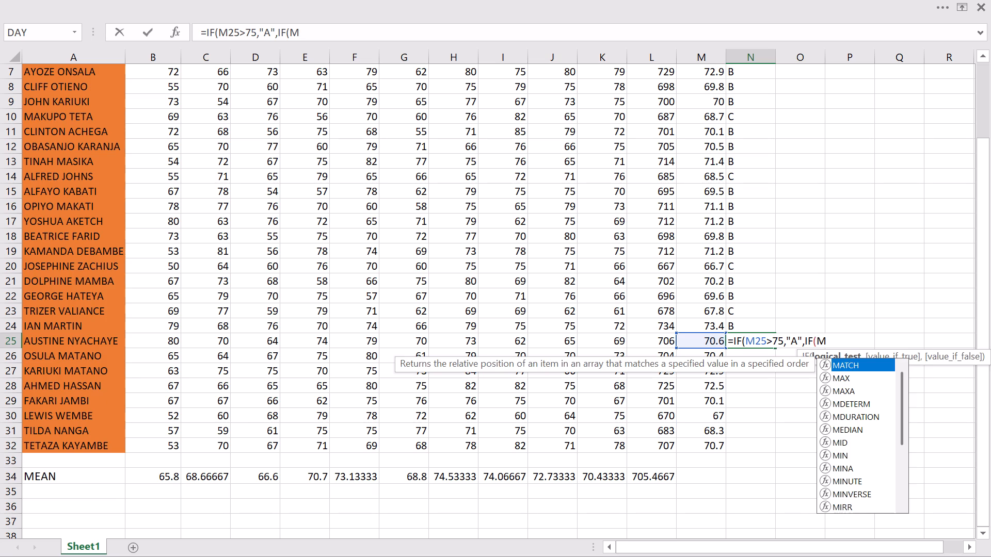
key(2)
key(5)
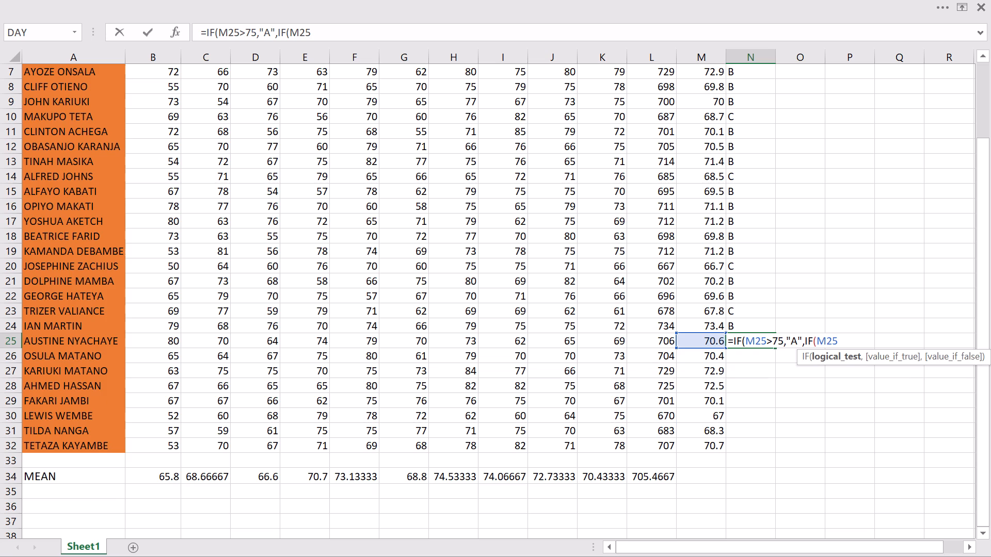
key(shift+greater)
text(69)
text(,")
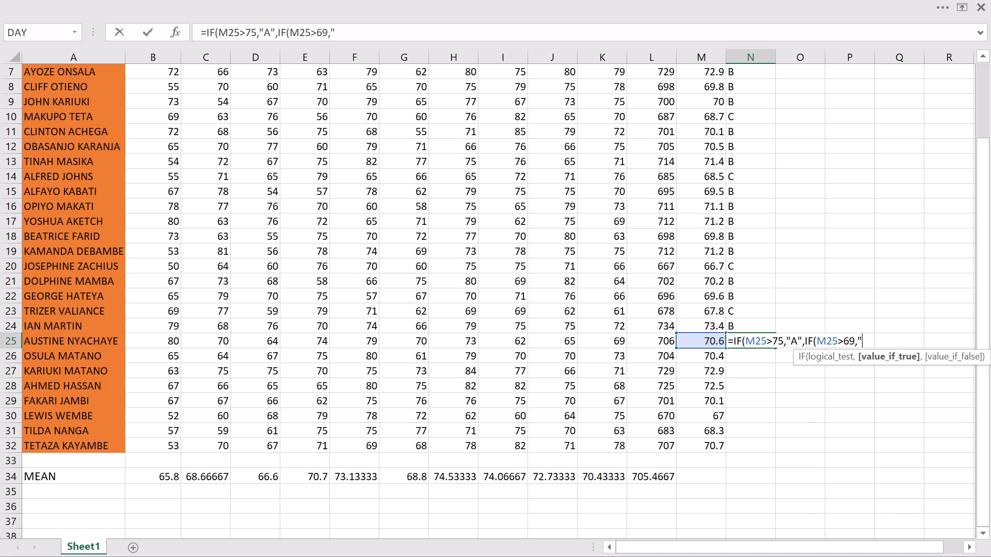
key(b)
key(shift+quotedbl)
Nest another IF returning "C" when M25<69, close with three brackets and enter the N25 formula.
text(,IF(M)
key(2)
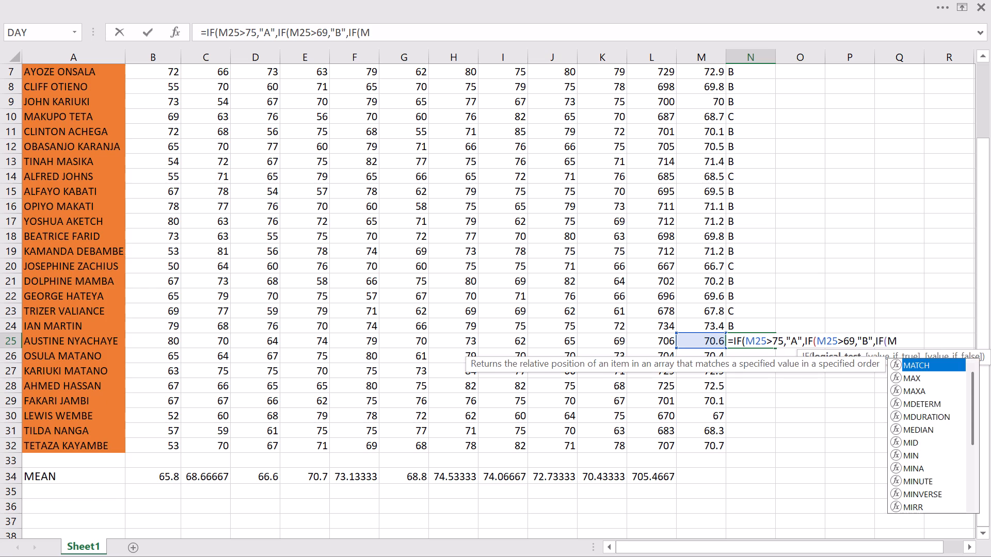
key(5)
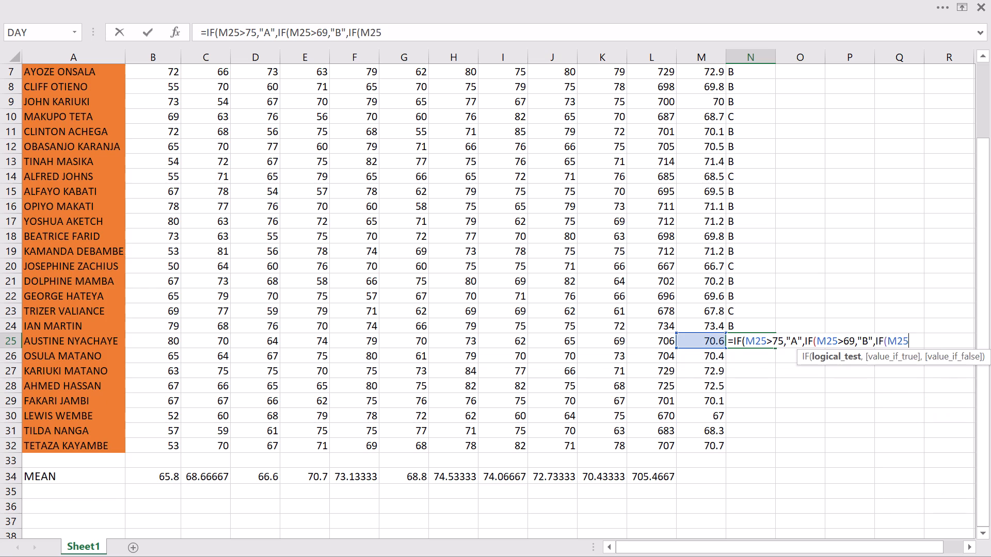
key(shift+less)
text(69)
key(comma)
key(shift+quotedbl)
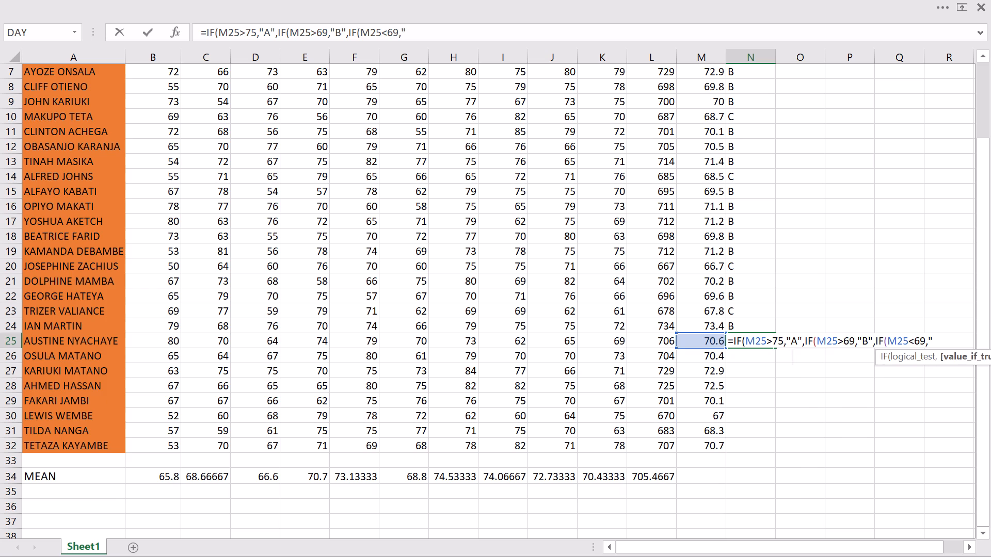
text(C")
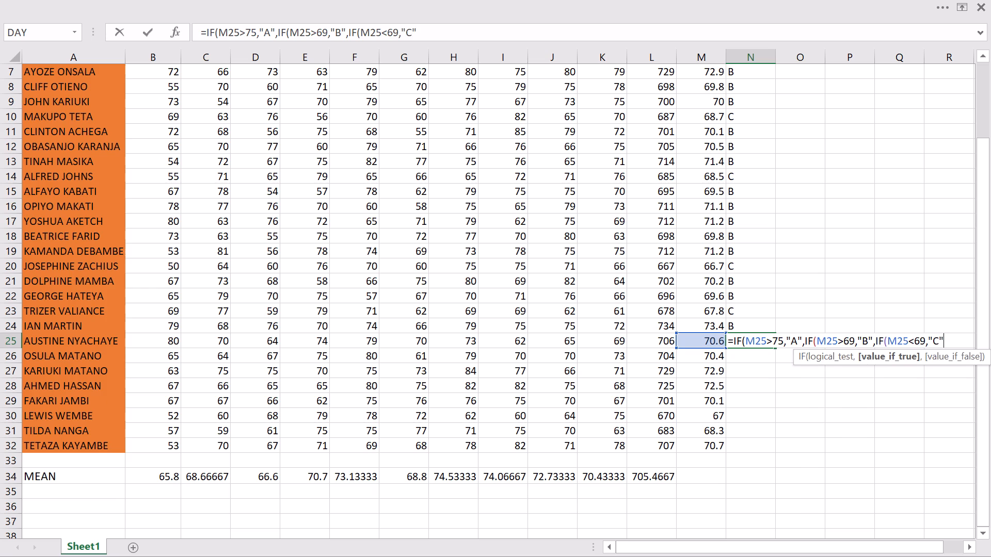
text())))
key(Return)
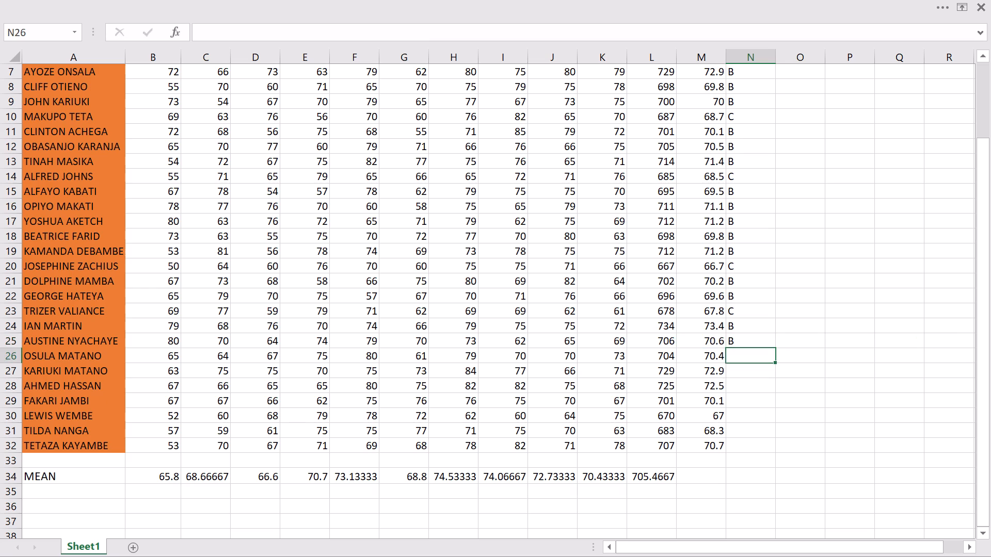
Start the N26 grade formula with an IF that returns "A" when M26>75.
key(equal)
text(IF)
key(shift+parenleft)
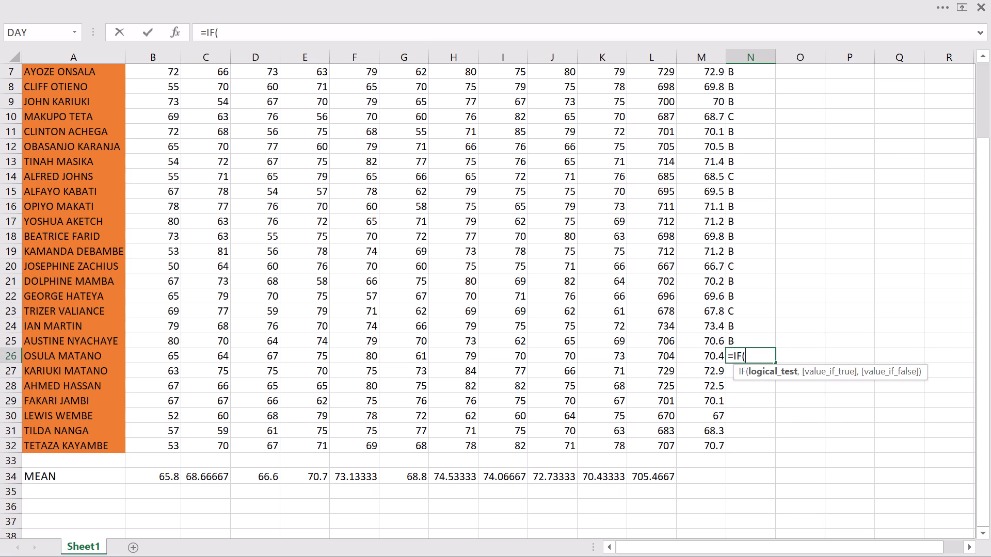
key(m)
text(26)
key(shift+greater)
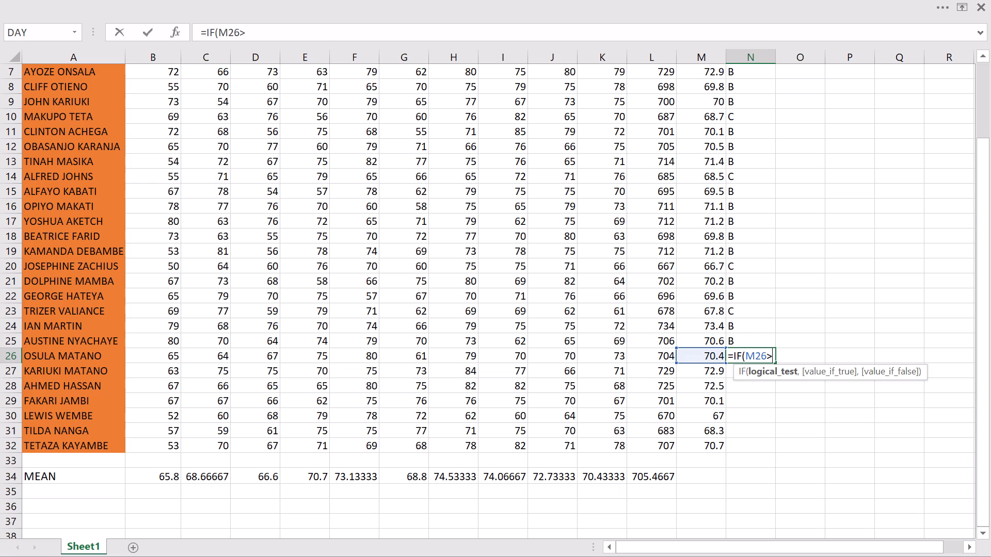
text(75)
key(comma)
key(shift+quotedbl)
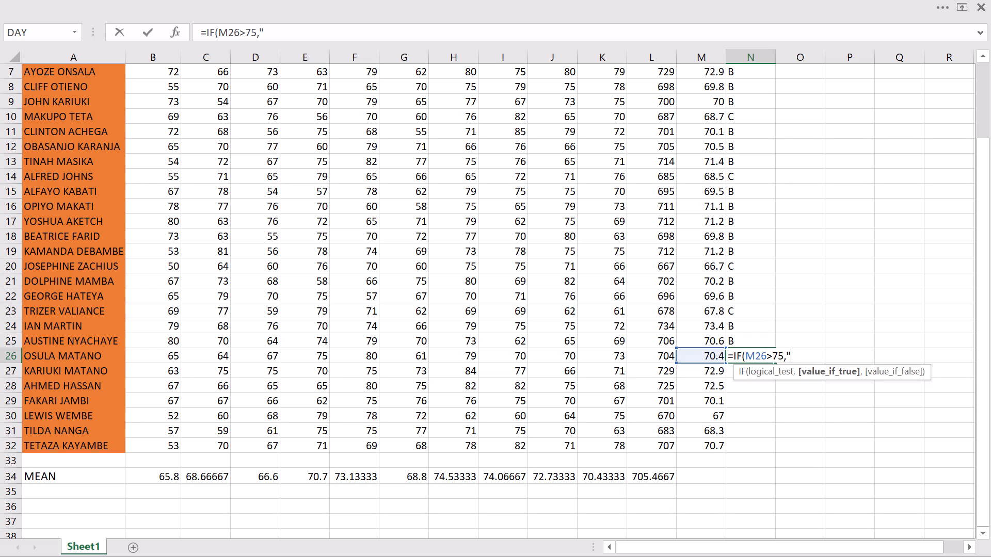
key(a)
key(shift+quotedbl)
Nest an IF in the N26 formula that returns "B" when M26>69.
text(,IF)
key(shift+parenleft)
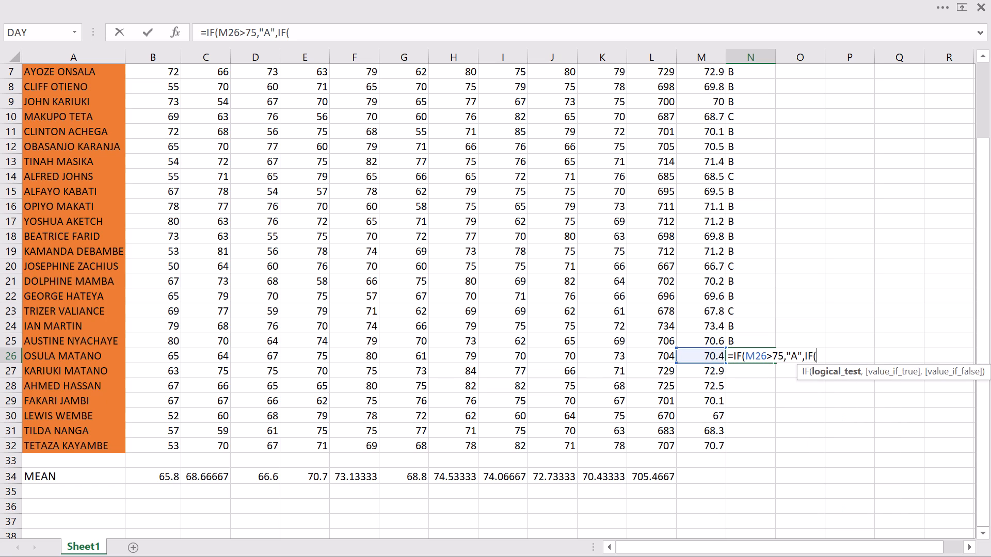
key(m)
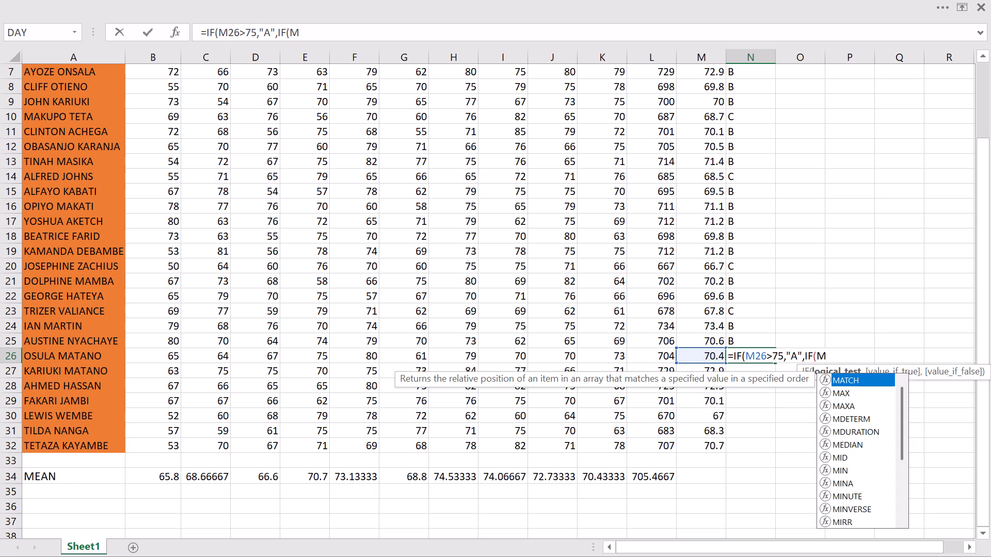
text(26)
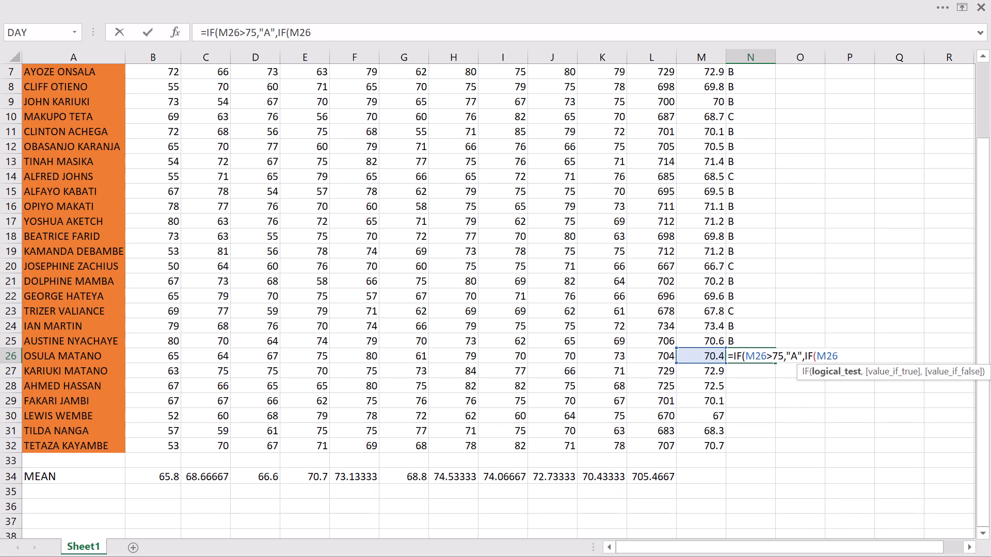
key(shift+greater)
text(69)
key(comma)
key(shift+quotedbl)
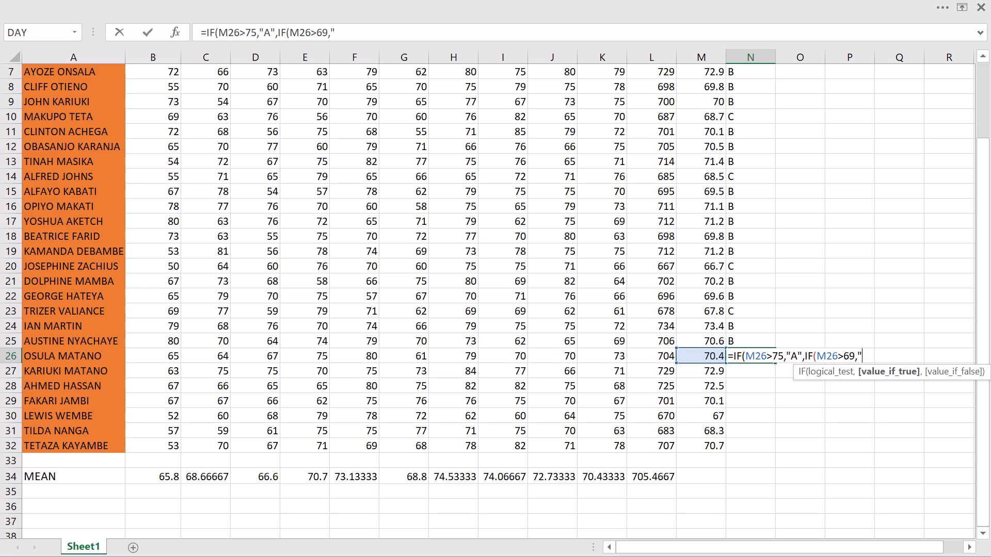
key(b)
key(shift+quotedbl)
key(comma)
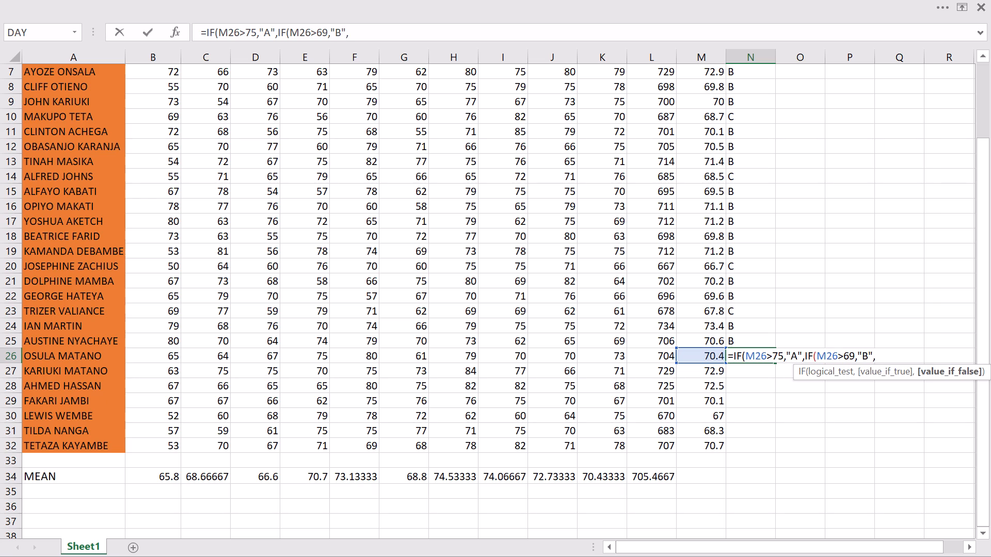
Nest another IF returning "C" when M26<69, close with three brackets and enter the N26 formula.
text(IF)
key(shift+parenleft)
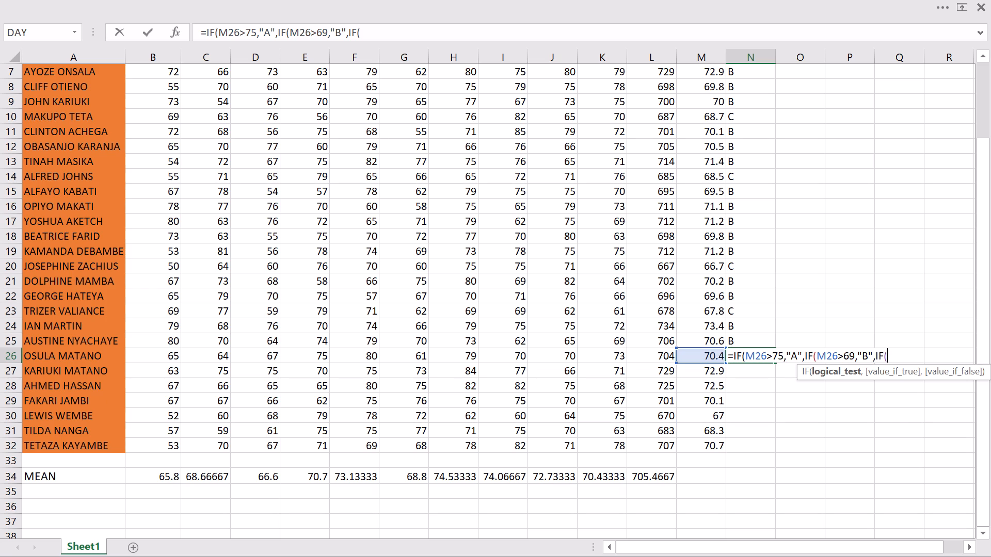
key(m)
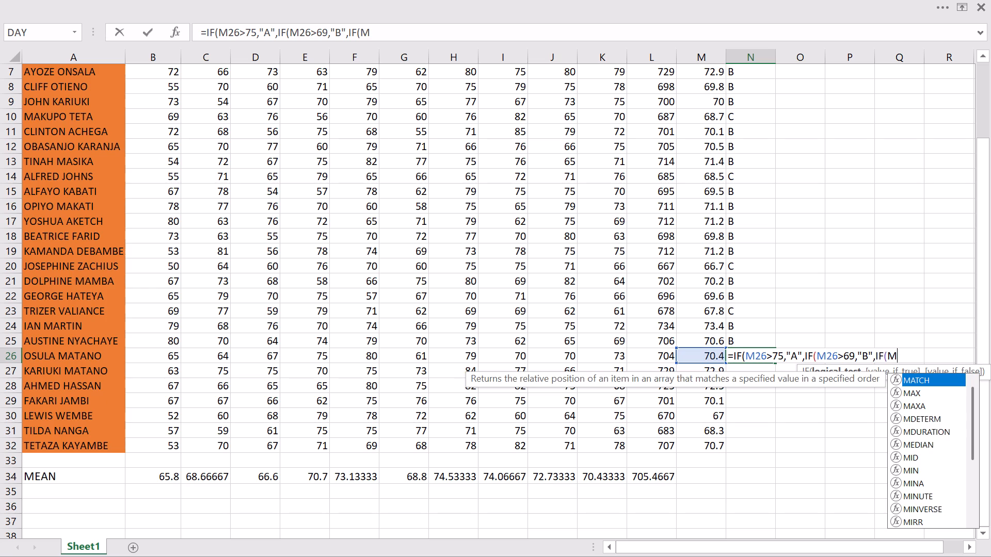
key(2)
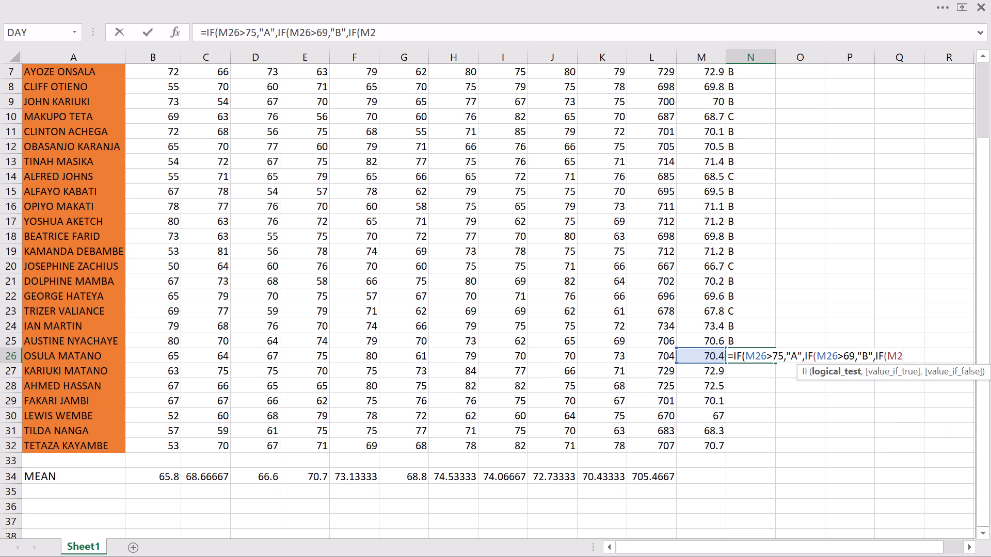
key(6)
key(shift+less)
text(69)
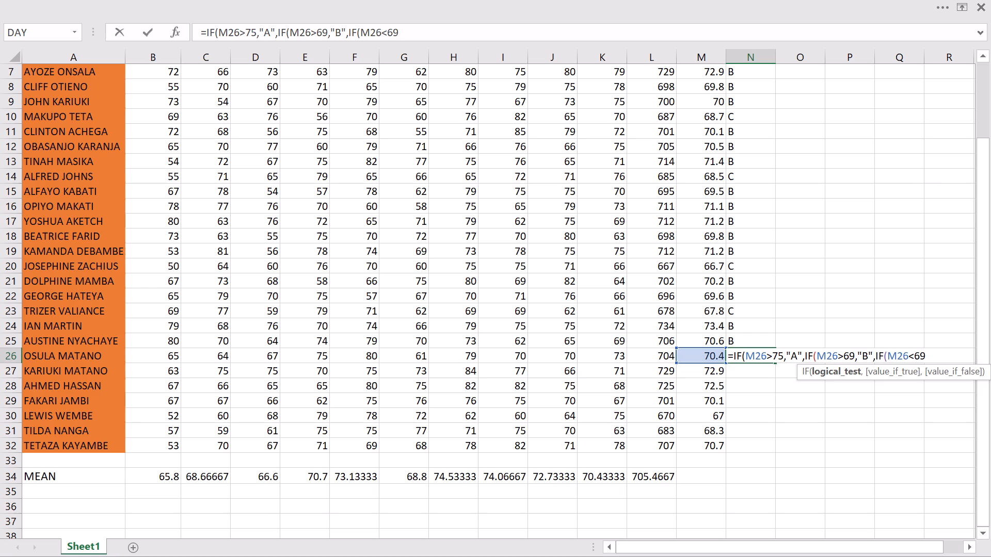
key(comma)
key(shift+quotedbl)
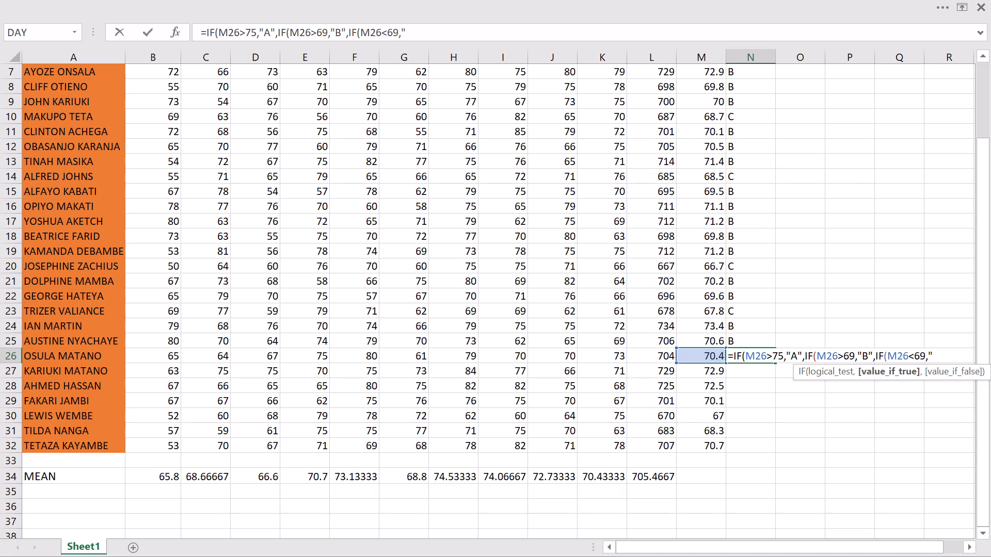
key(c)
key(shift+quotedbl)
text())))
key(Return)
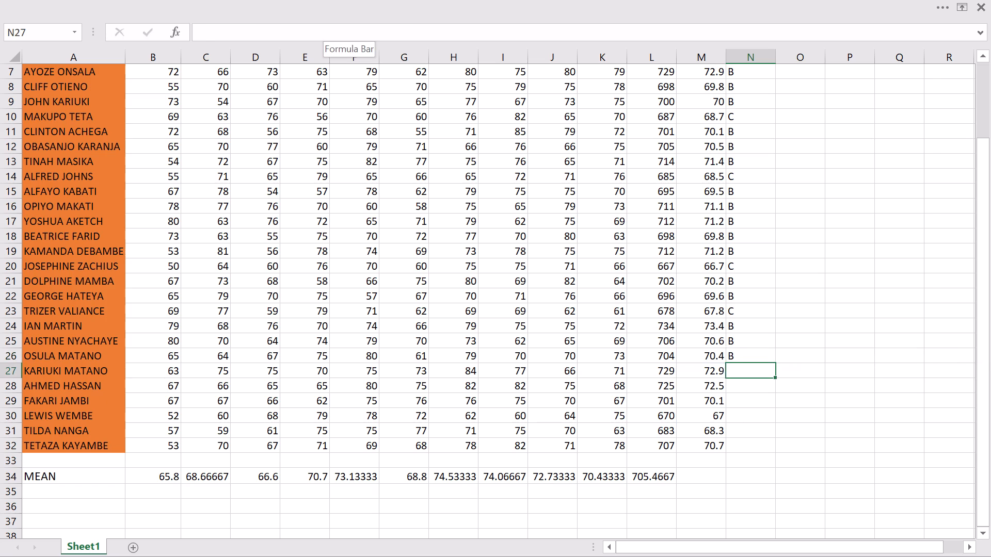
Start the N27 grade formula with an IF that returns "A" when M27>75.
key(equal)
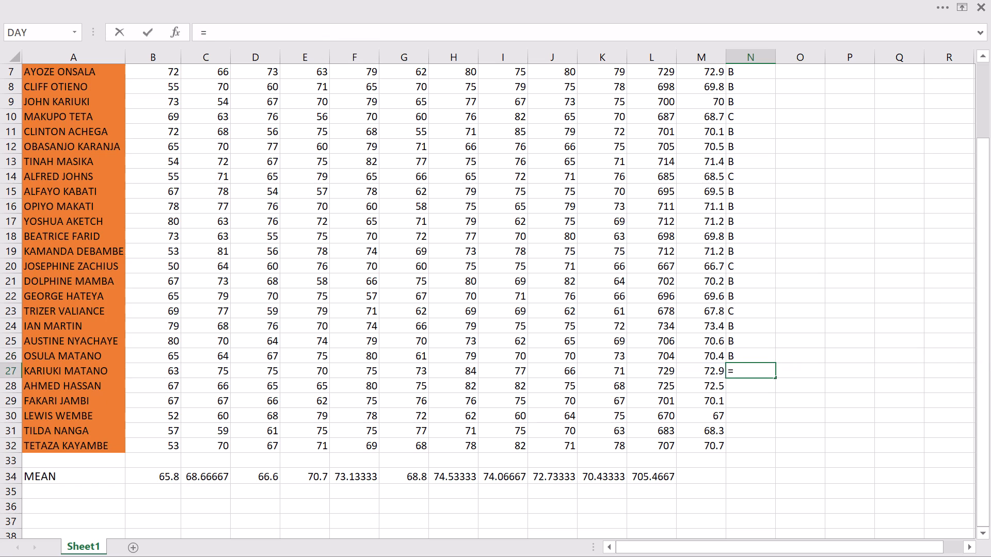
text(IF)
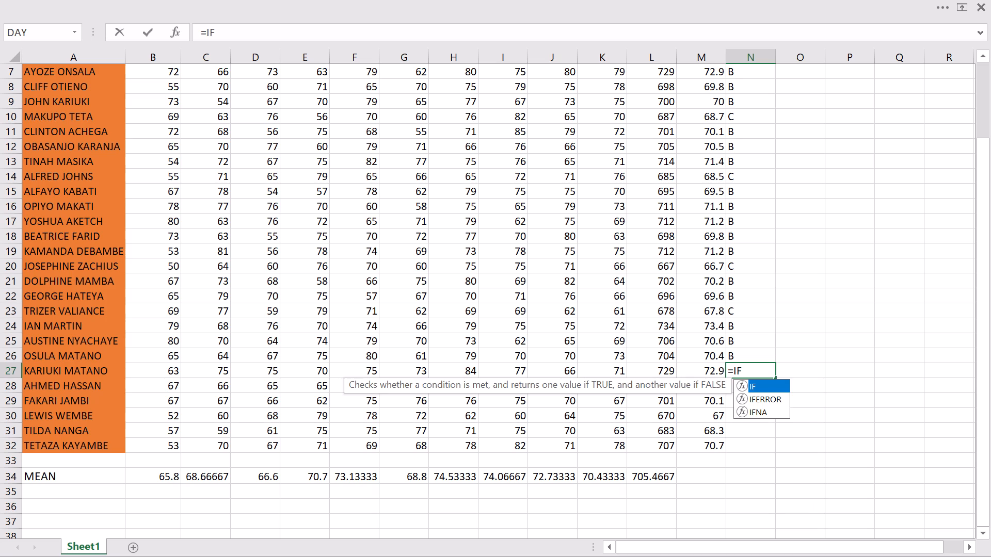
key(shift+parenleft)
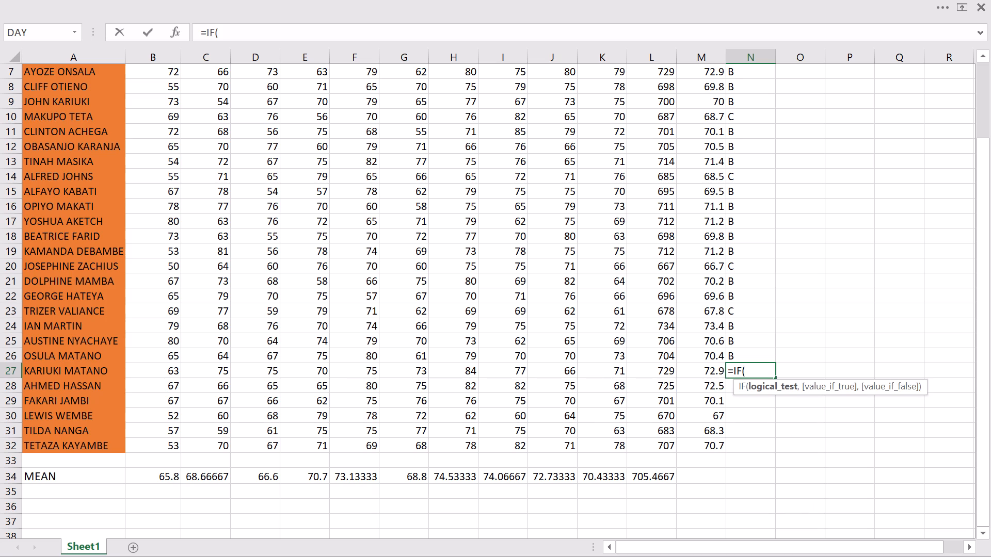
key(m)
text(27)
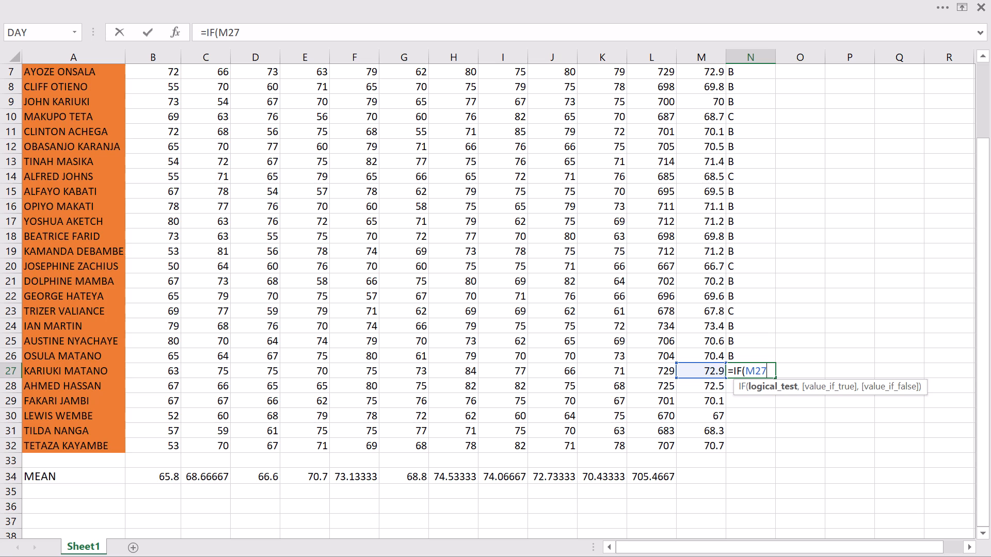
key(shift+greater)
text(75)
key(comma)
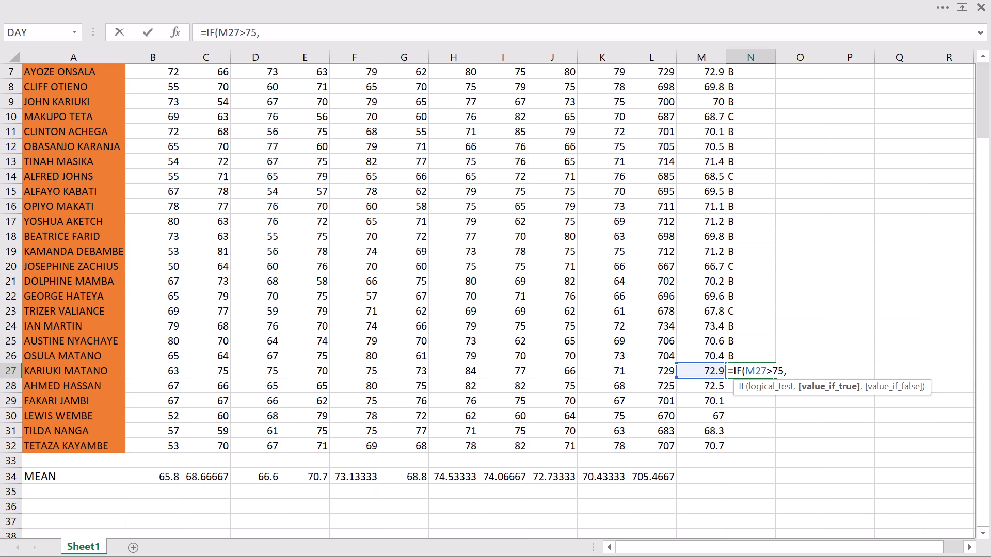
key(shift+quotedbl)
key(a)
key(shift+quotedbl)
key(comma)
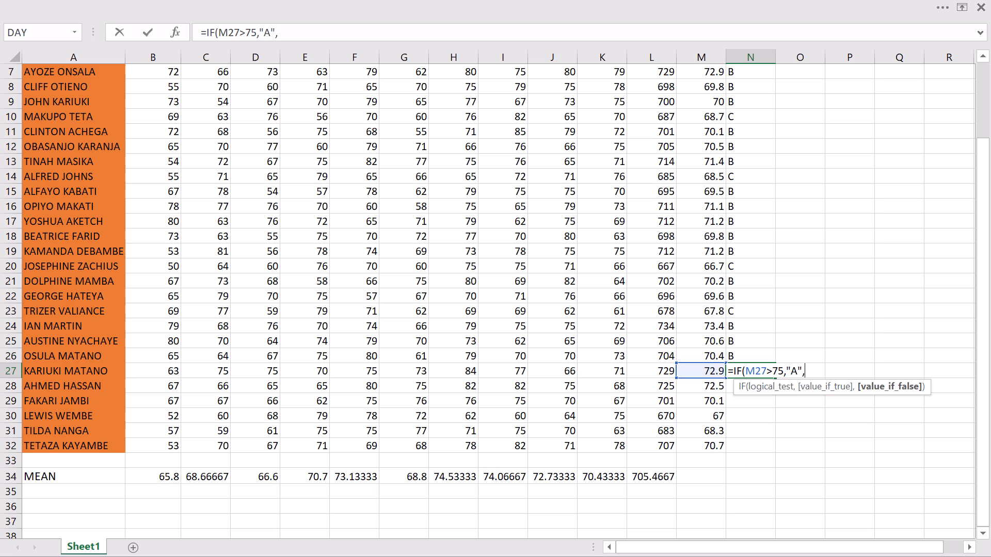
Nest an IF in the N27 formula that returns "B" when M27>69.
text(IF()
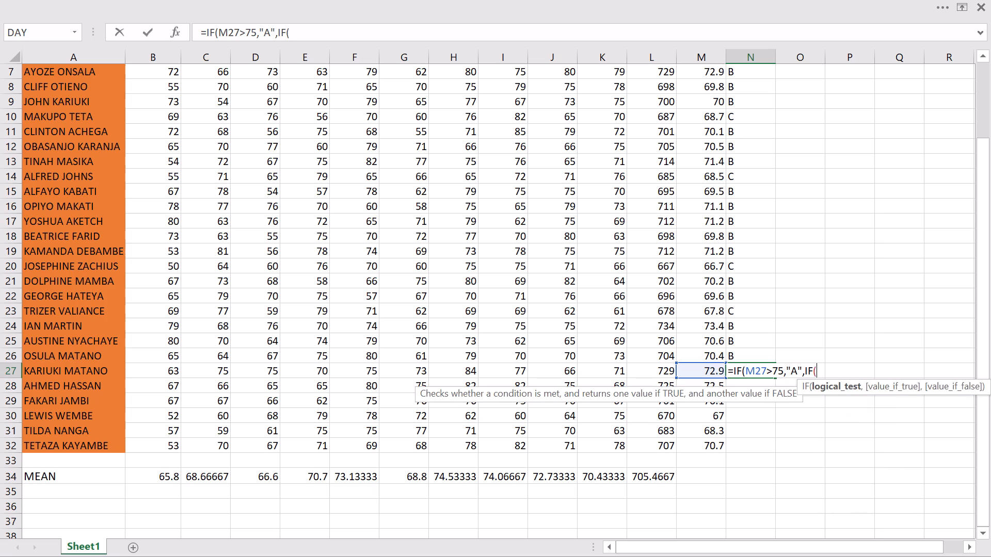
key(m)
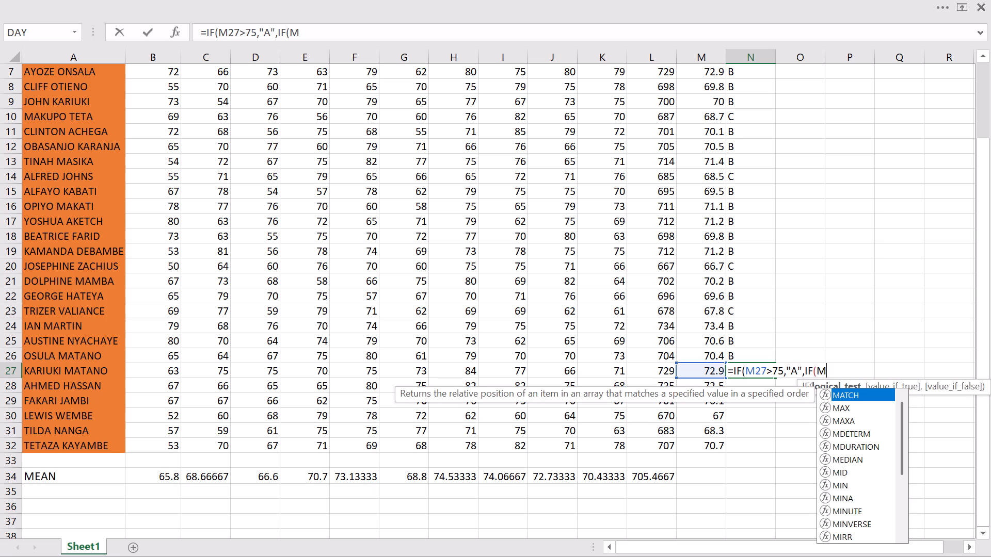
key(2)
key(7)
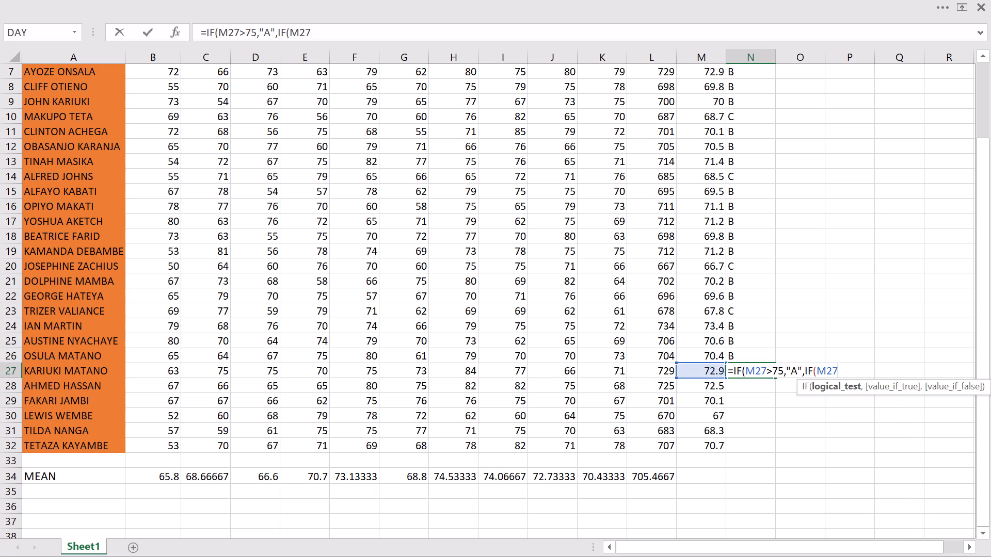
key(shift+greater)
text(69)
key(comma)
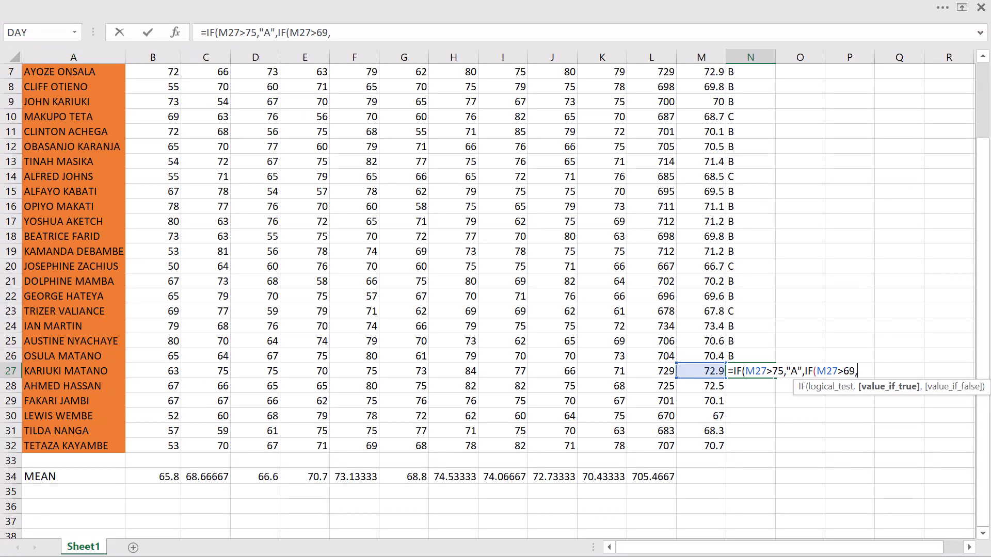
key(shift+quotedbl)
text(B")
key(comma)
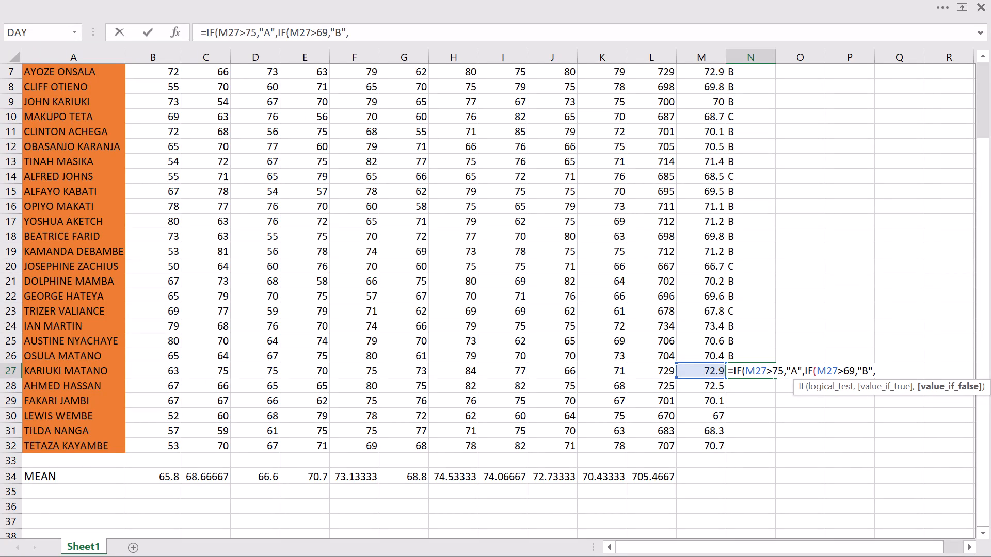
Nest another IF returning "C" when M27<69, close with three brackets and enter the N27 formula.
text(IF)
key(shift+parenleft)
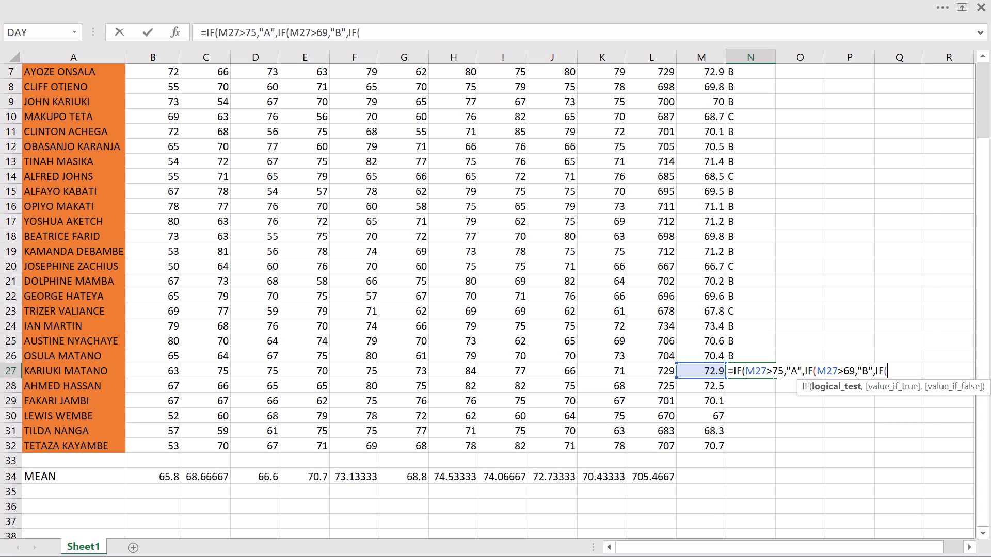
key(m)
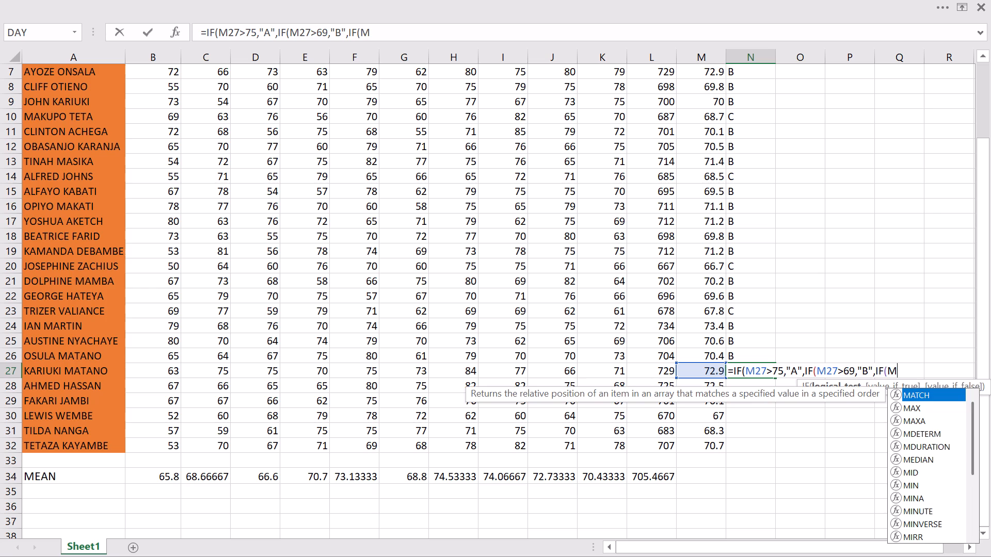
text(27)
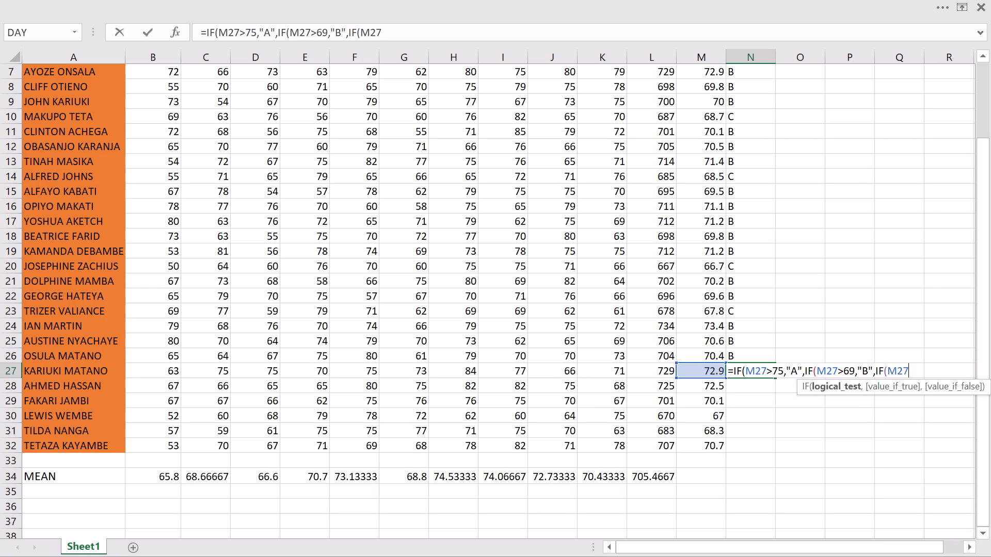
key(shift+less)
key(6)
key(9)
key(comma)
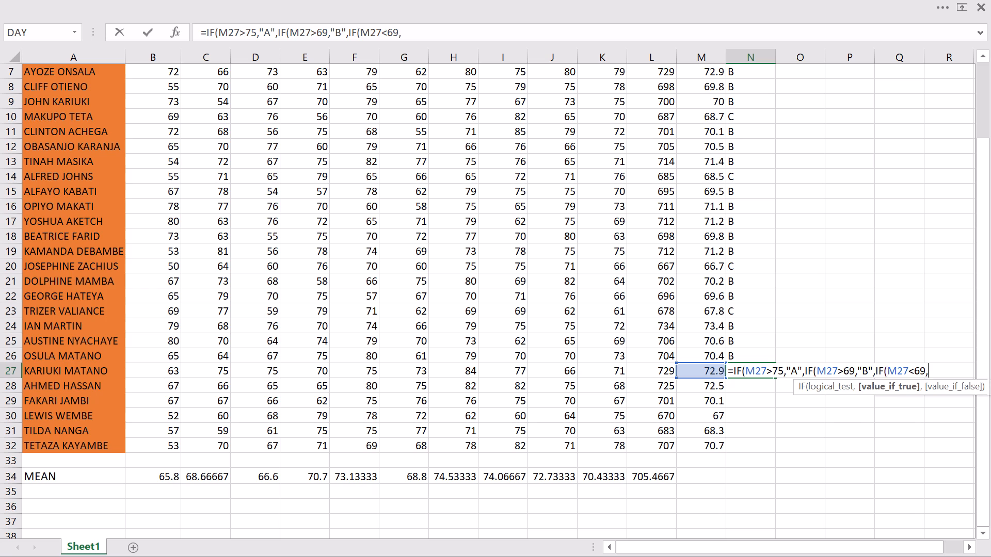
key(shift+quotedbl)
key(c)
key(shift+quotedbl)
text())))
key(Return)
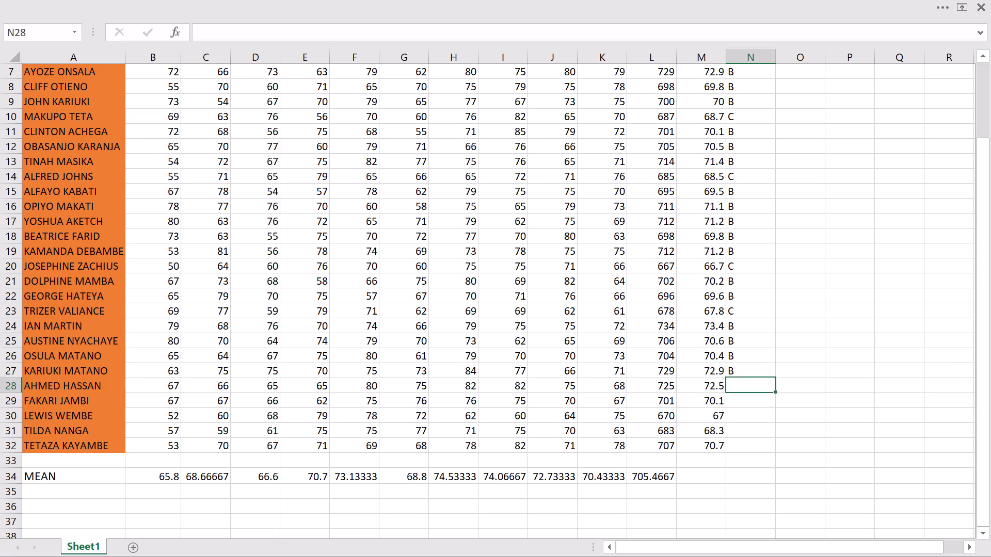
Start the N28 grade formula with an IF that returns "A" when M28>75.
key(equal)
text(IF)
key(shift+parenleft)
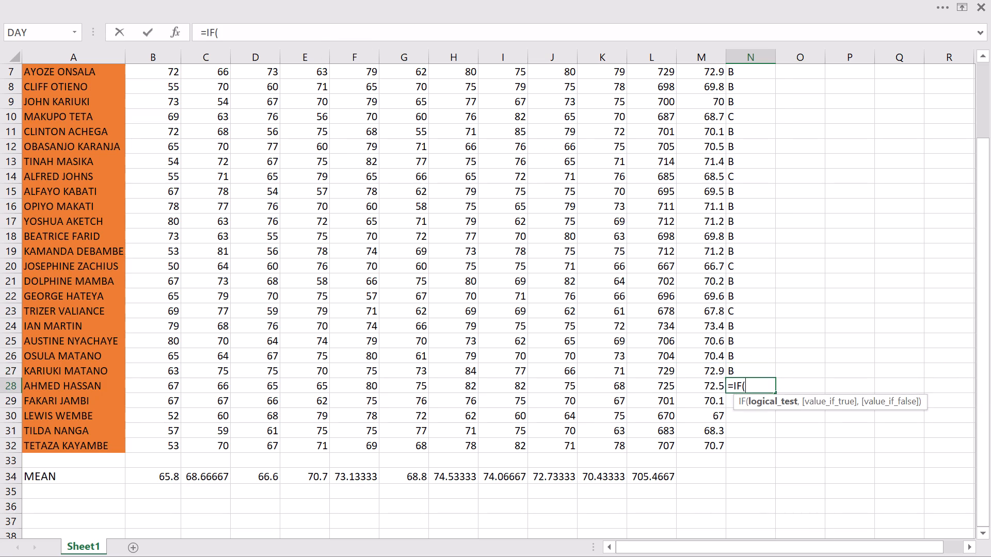
key(m)
key(2)
key(8)
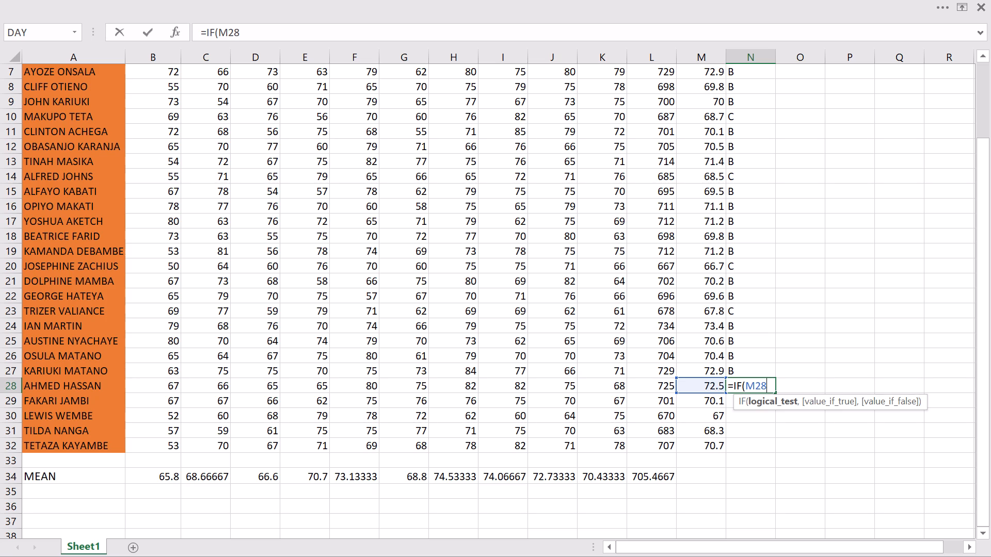
key(shift+greater)
text(75)
key(comma)
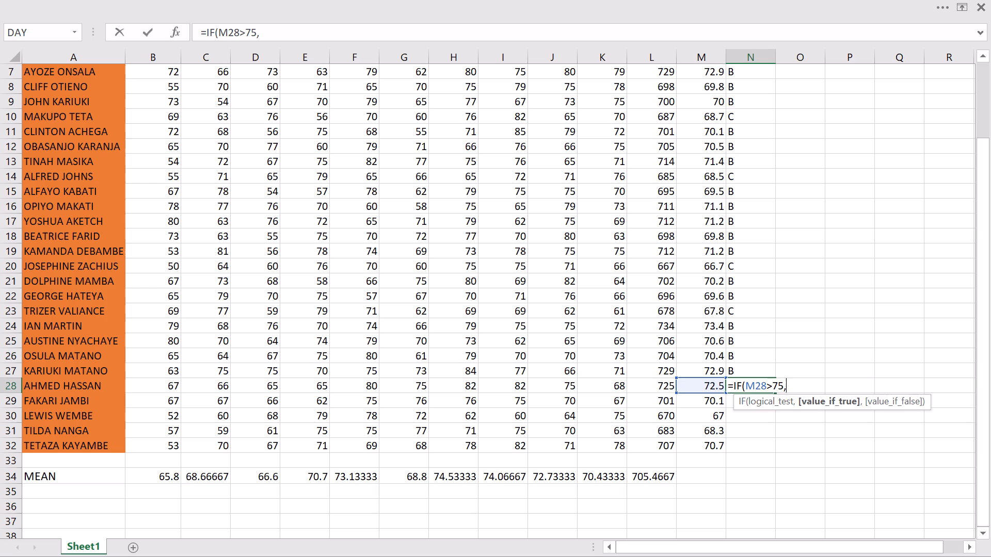
key(shift+quotedbl)
key(a)
key(shift+quotedbl)
key(comma)
Nest an IF in the N28 formula that returns "B" when M28>69.
text(IF)
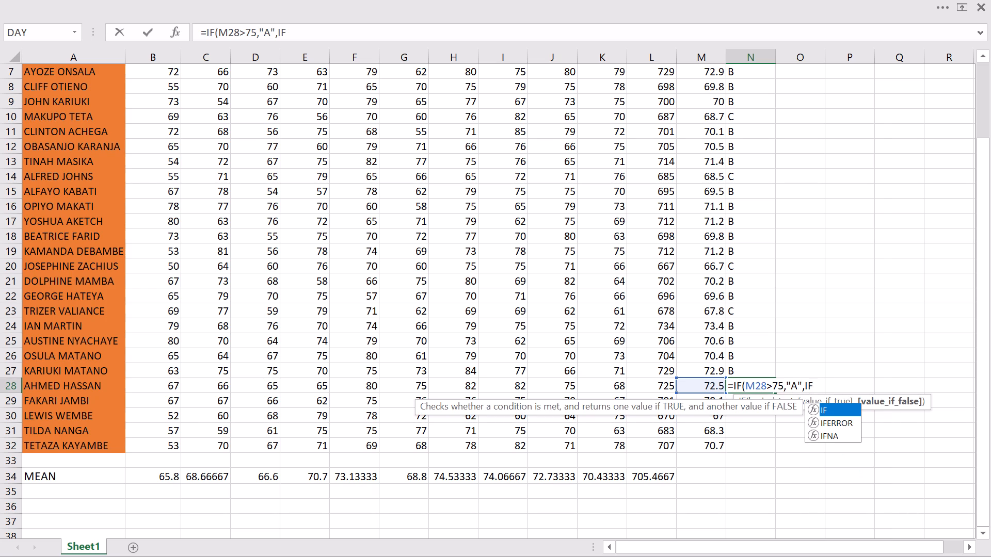
key(shift+parenleft)
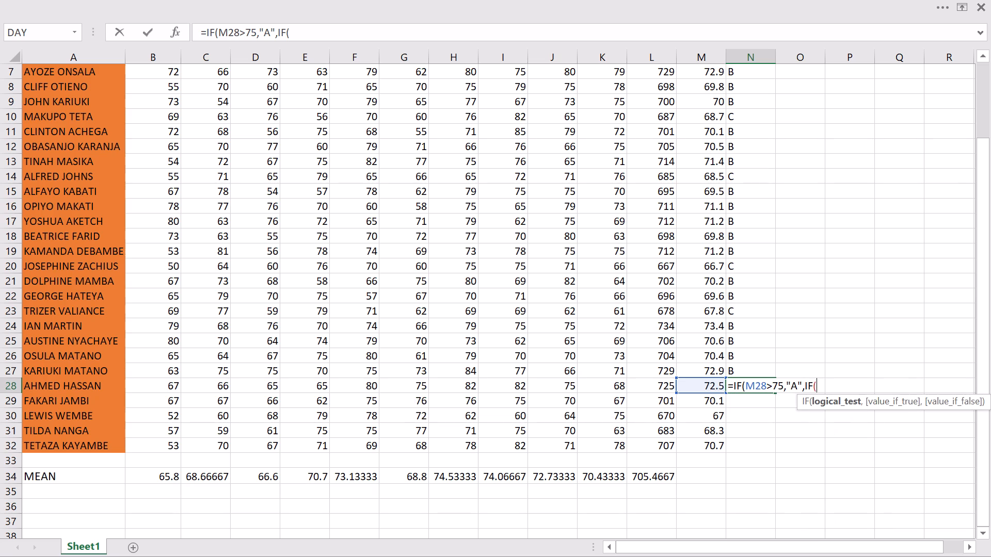
key(m)
text(28)
key(shift+greater)
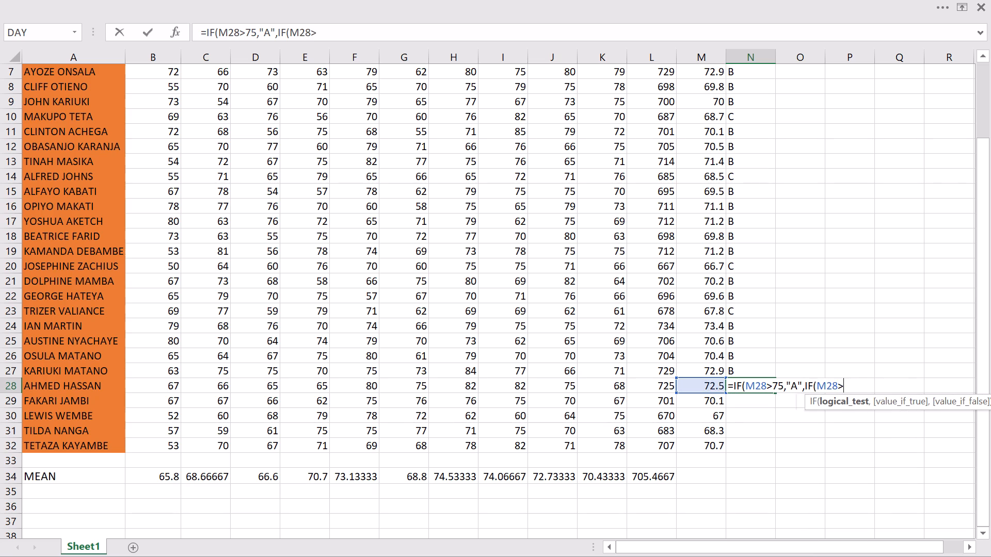
text(69)
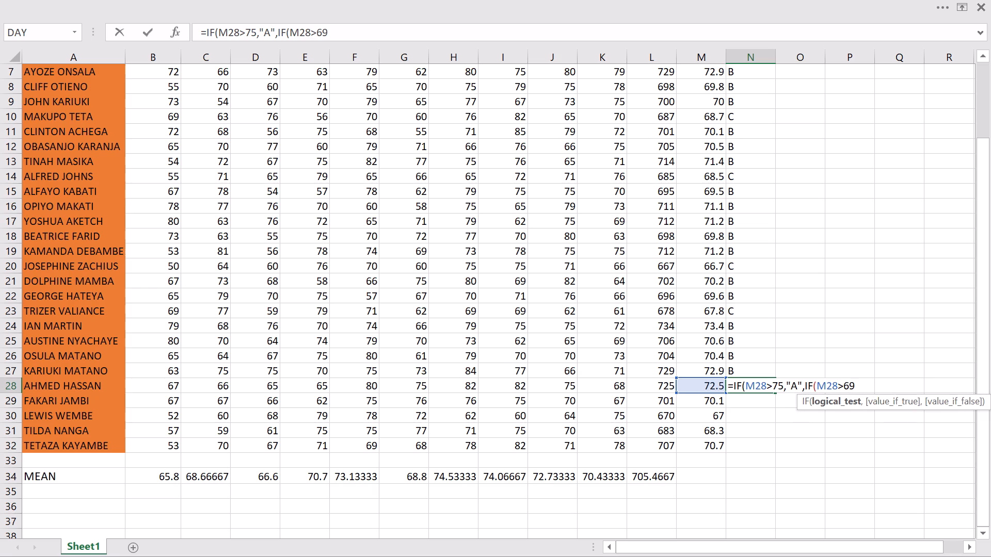
key(comma)
key(shift+quotedbl)
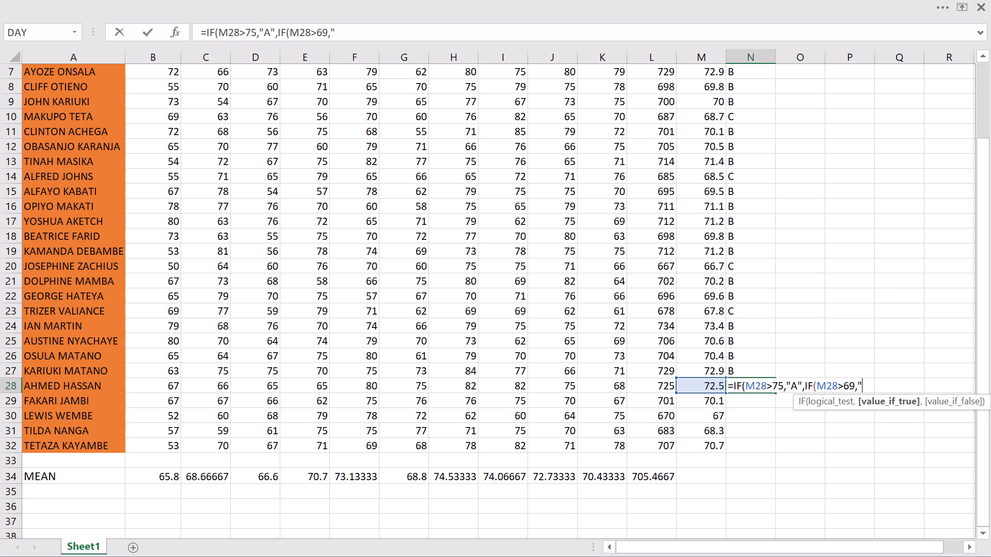
key(b)
key(shift+quotedbl)
Nest another IF returning "C" when M28<69, close with three brackets and enter the N28 formula.
text(,IF)
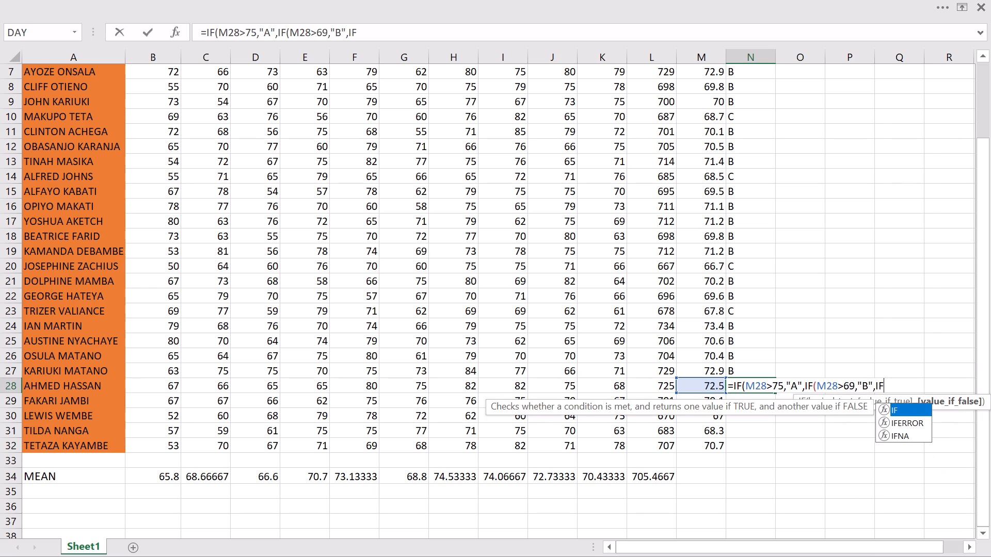
key(shift+parenleft)
key(m)
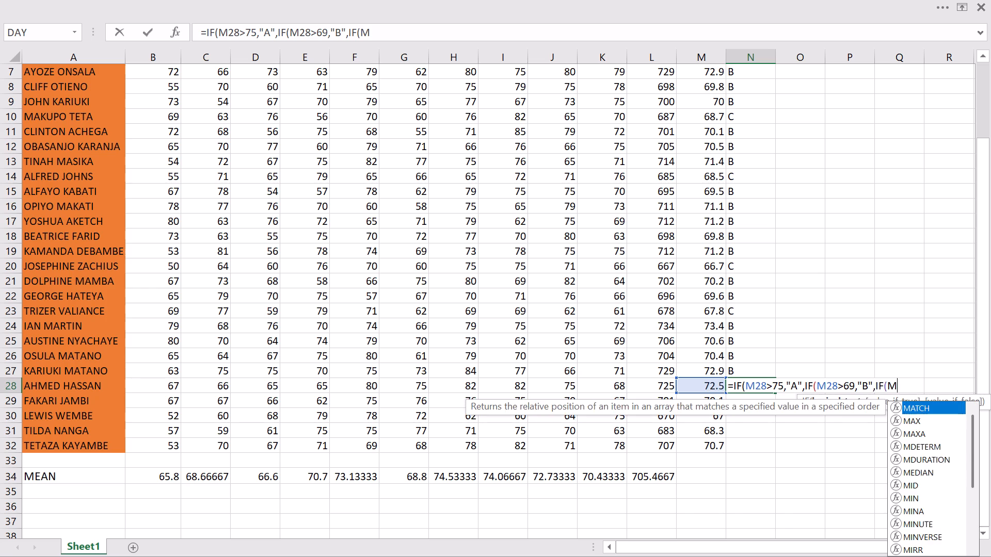
text(28)
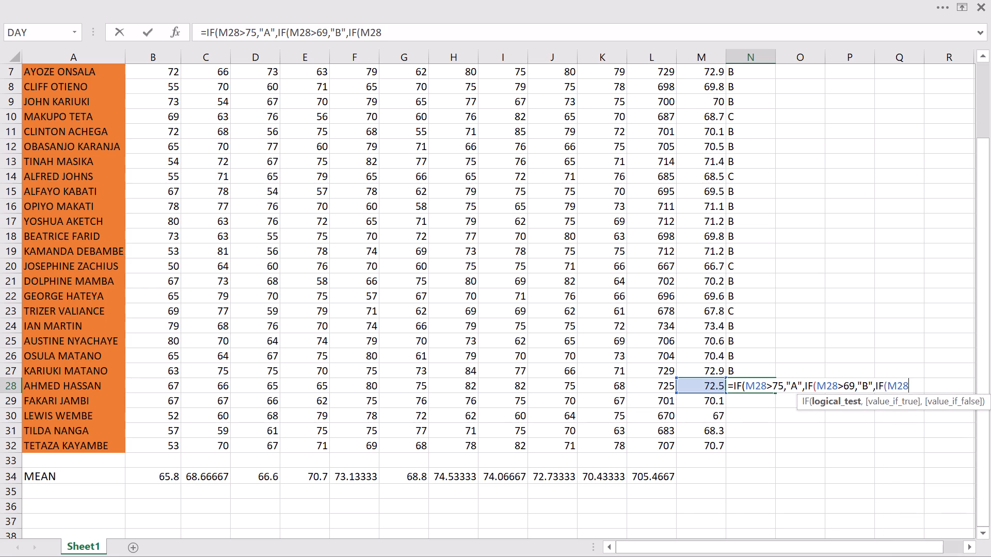
key(shift+less)
text(69)
text(,")
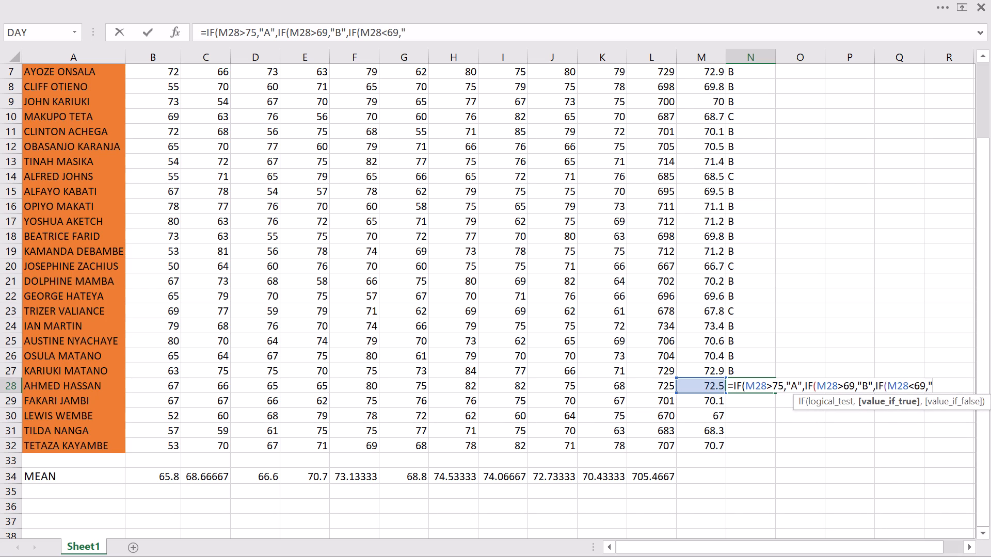
key(c)
key(shift+quotedbl)
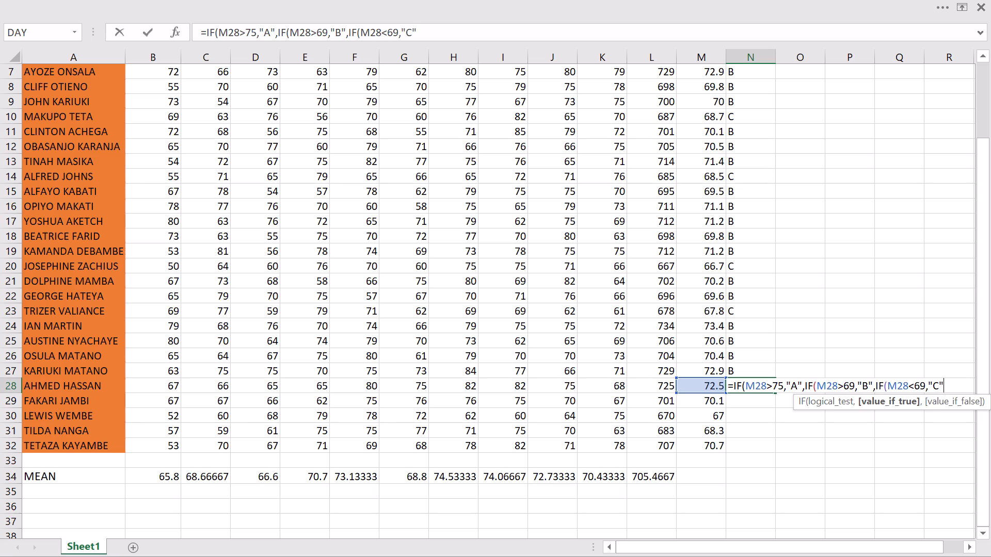
text())))
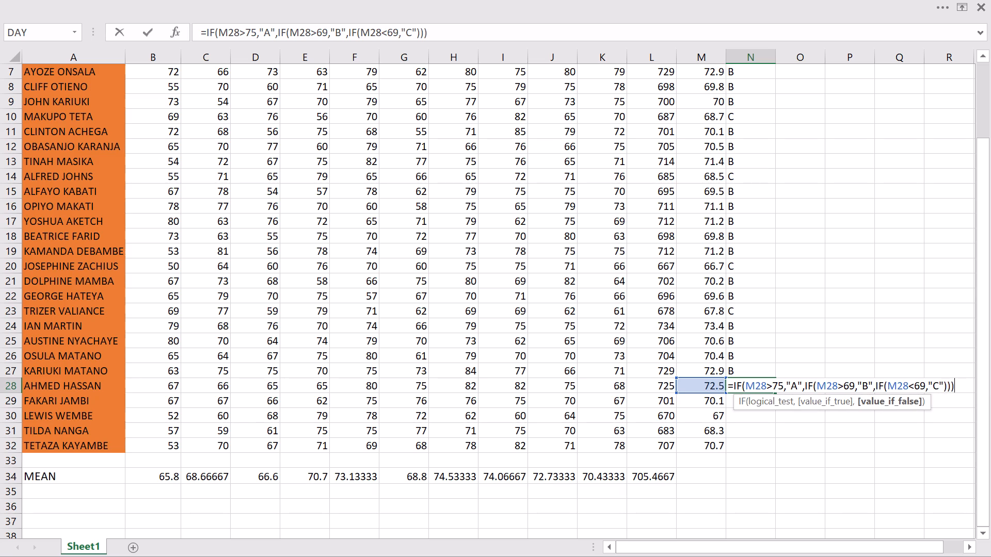
key(Return)
Start the N29 grade formula with an IF that returns "A" when M29>75.
key(equal)
text(IF)
key(shift+parenleft)
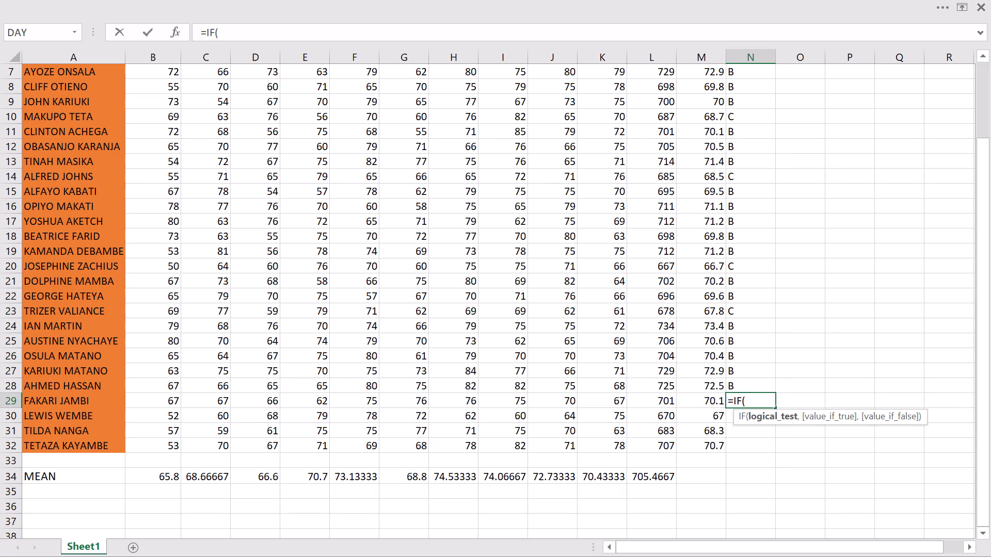
key(m)
text(29)
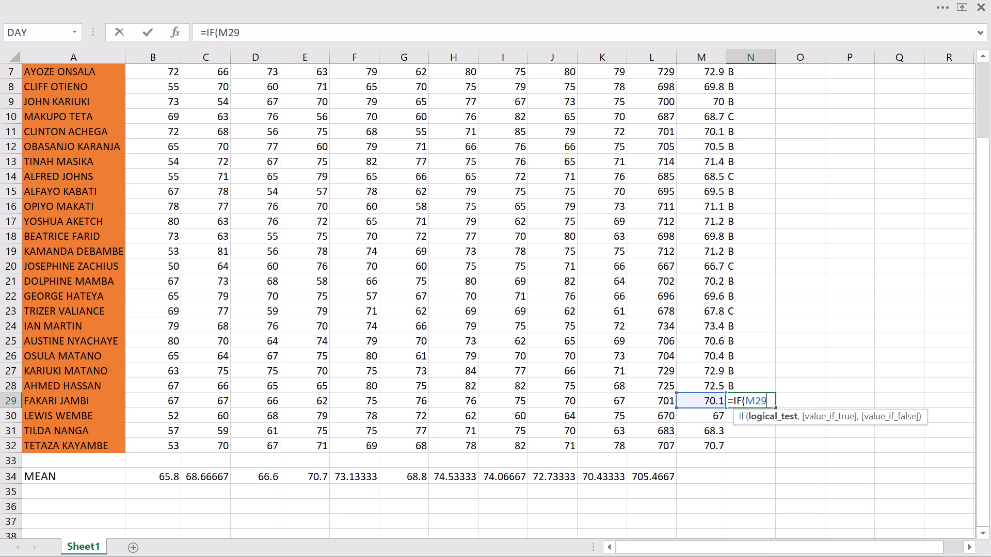
text(>75)
key(comma)
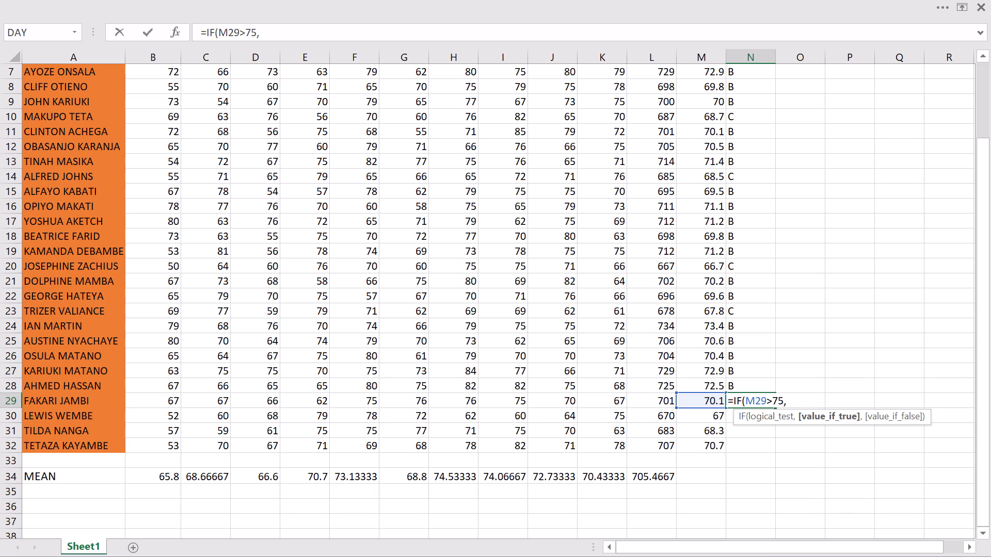
key(shift+quotedbl)
key(a)
key(shift+quotedbl)
Nest an IF in the N29 formula that returns "B" when M29>69.
text(,IF)
text((M)
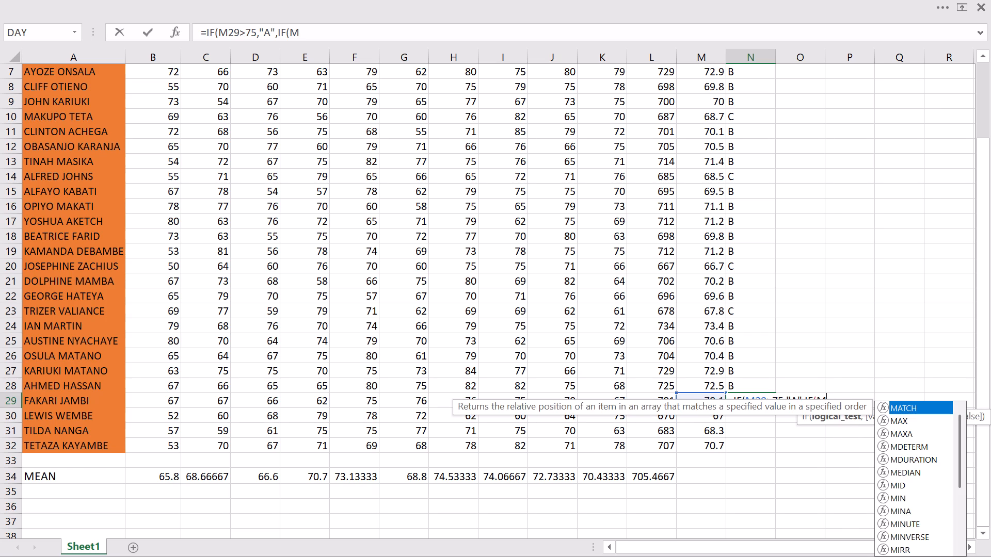
text(29)
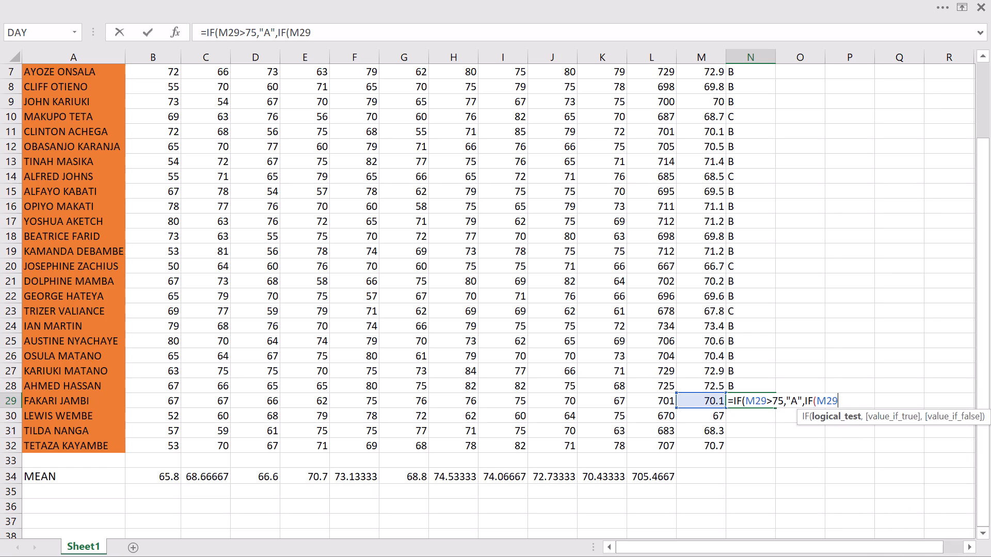
key(shift+greater)
text(69)
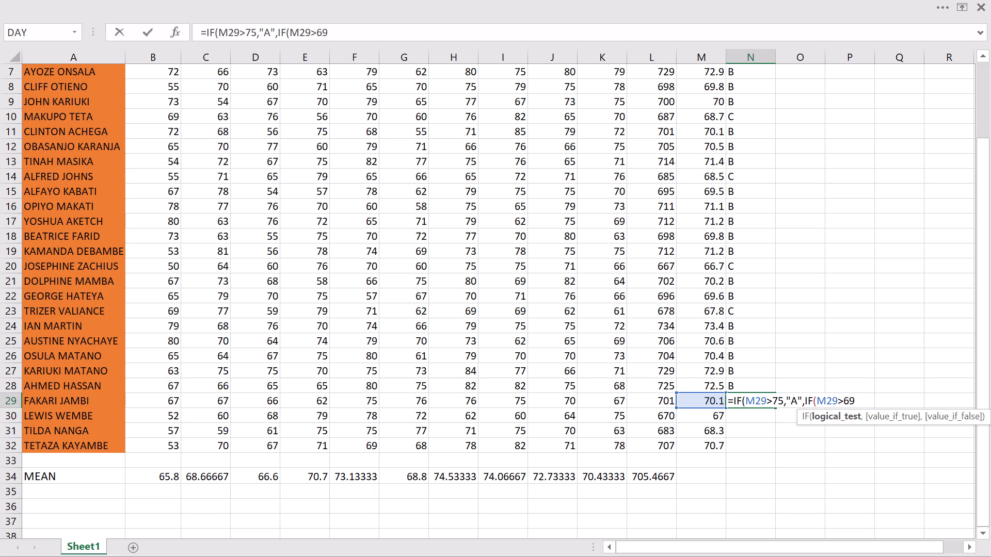
key(shift+less)
key(BackSpace)
key(comma)
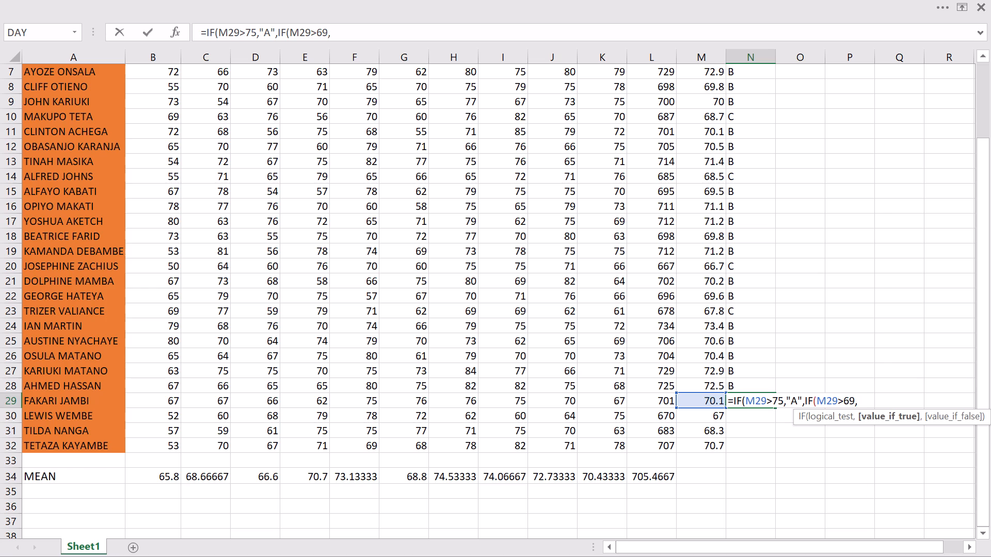
key(shift+quotedbl)
key(b)
text(",)
Nest another IF returning "C" when M29<69, close with three brackets and enter the N29 formula.
text(IF)
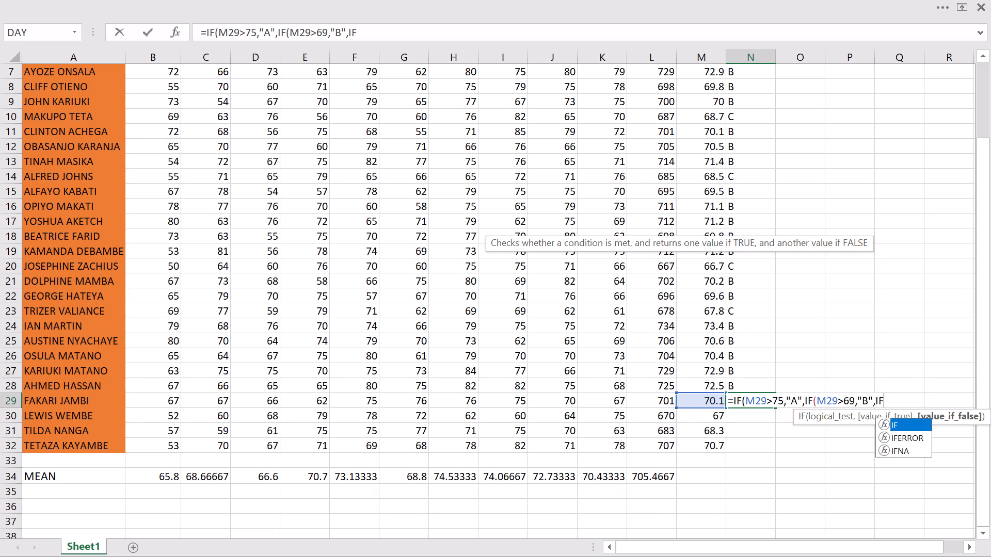
text((M)
text(29)
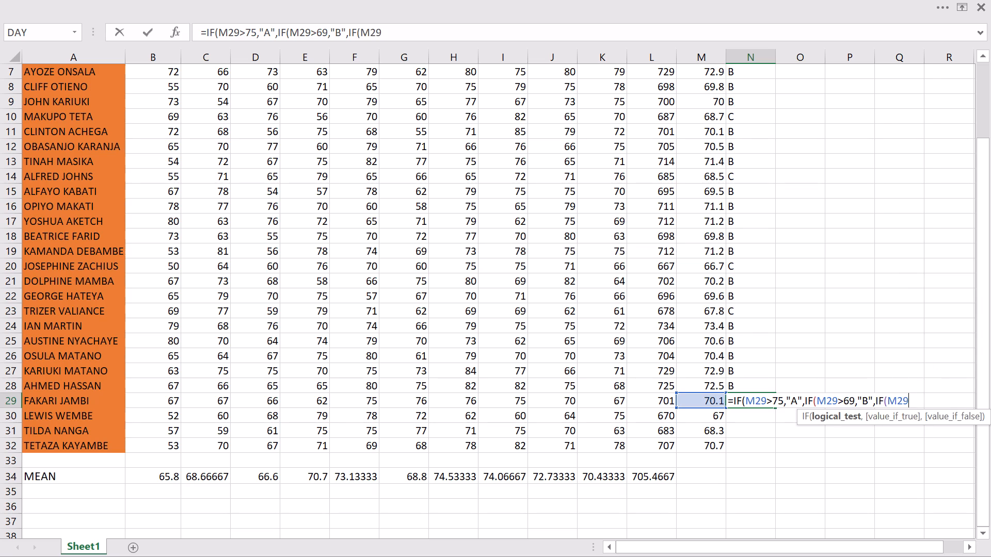
key(shift+less)
text(69,)
key(shift+quotedbl)
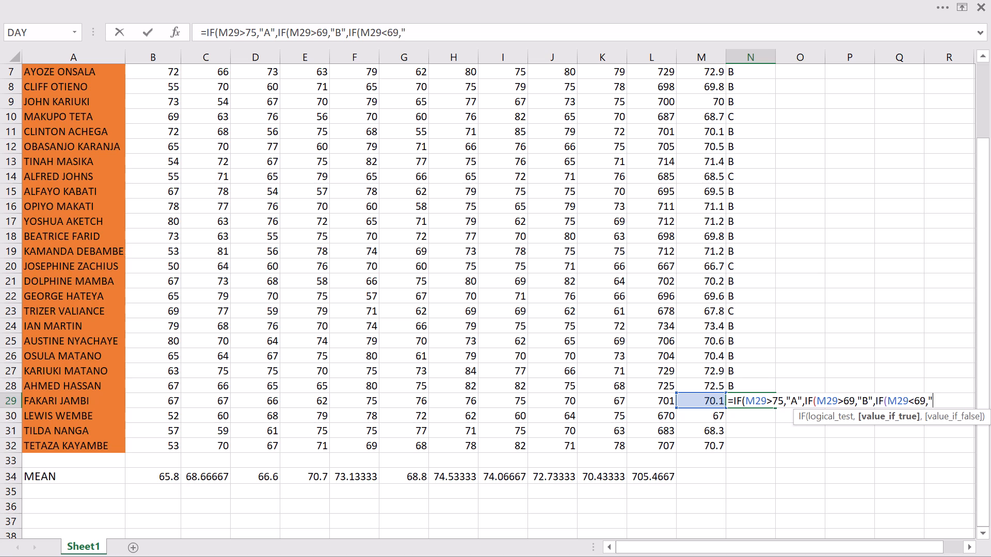
key(c)
key(shift+quotedbl)
text()))
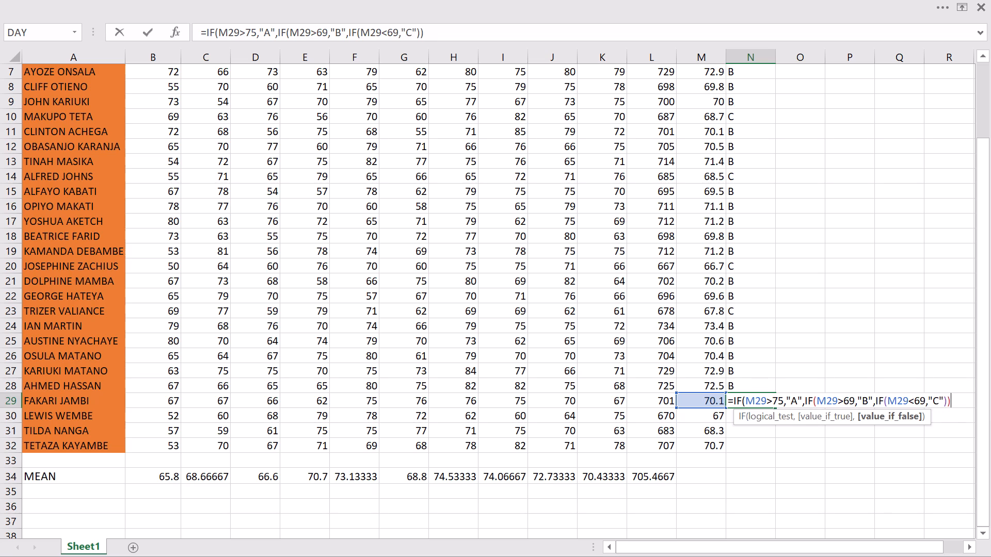
key(shift+parenright)
key(Return)
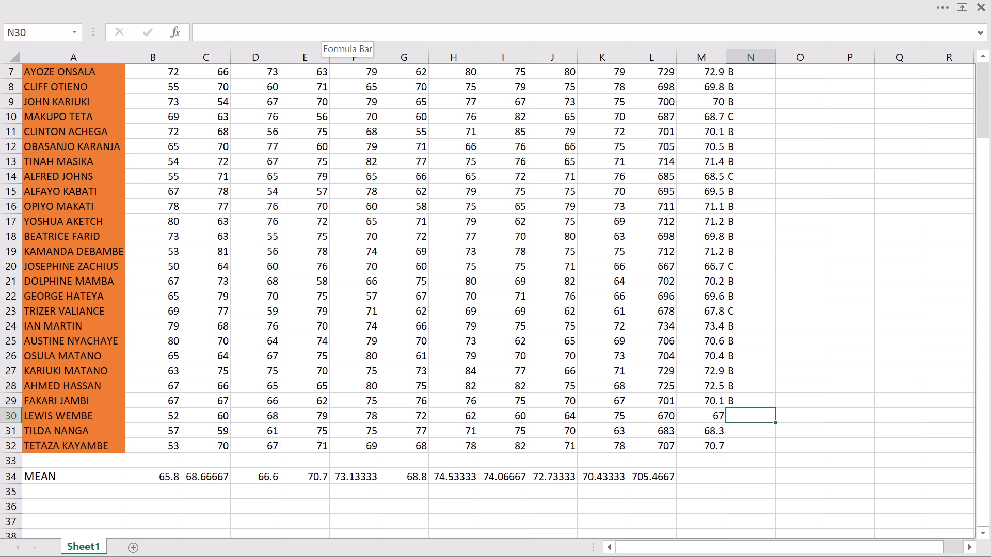
Start the N30 grade formula with an IF that returns "A" when M30>75.
key(equal)
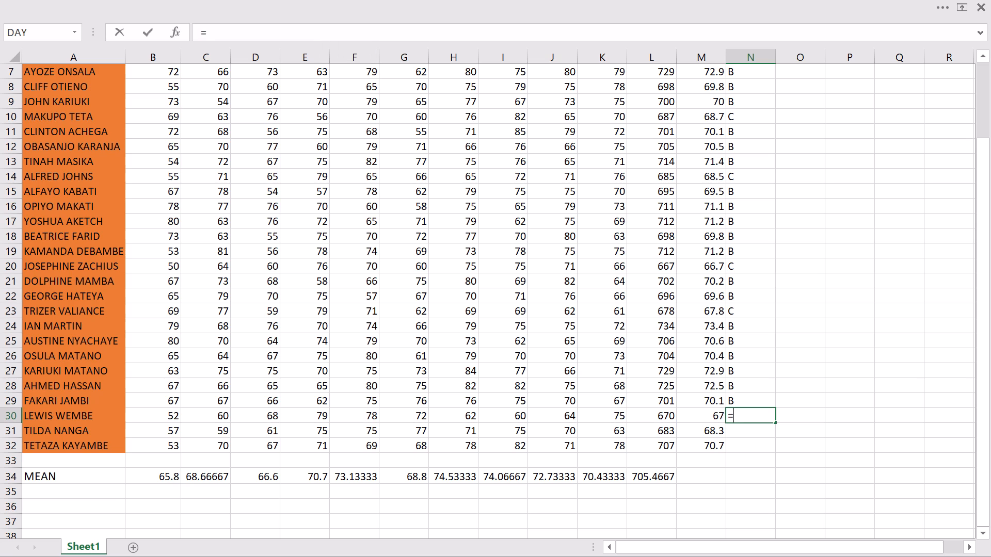
text(IF)
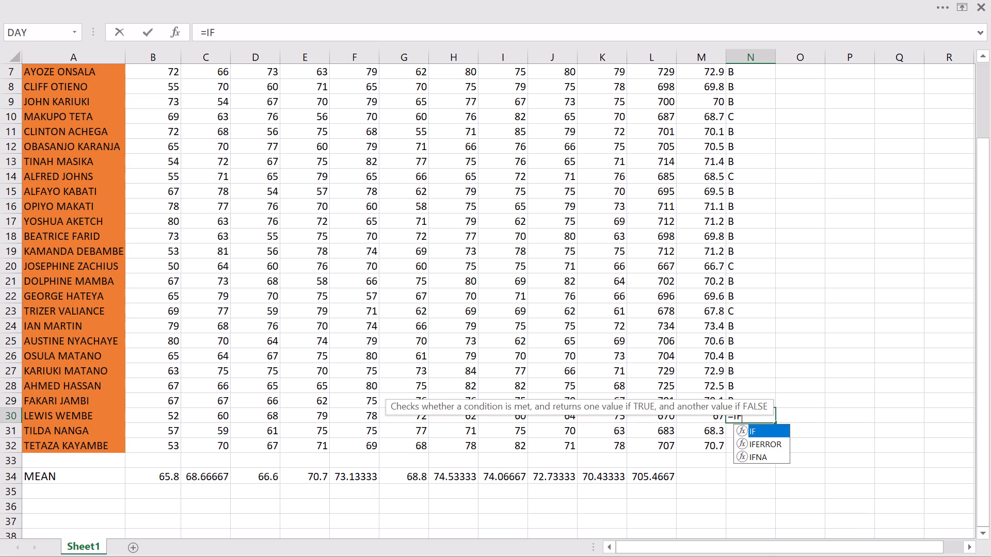
key(shift+parenleft)
key(m)
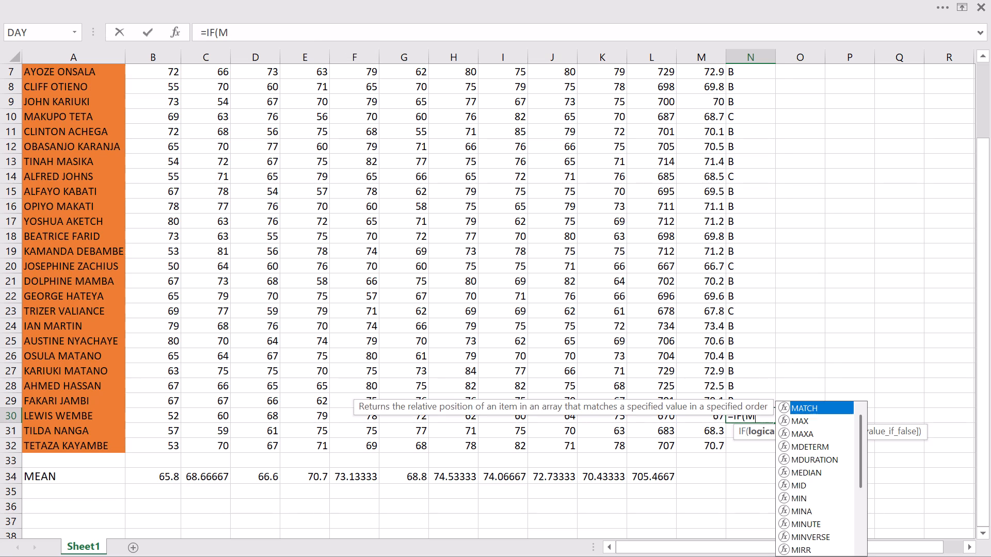
text(30)
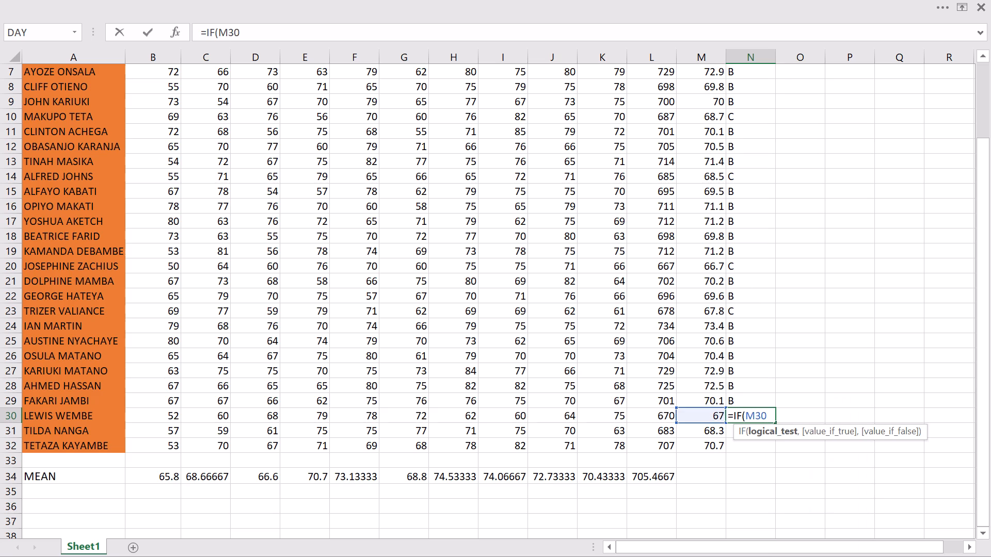
key(shift+greater)
key(7)
key(5)
key(comma)
key(shift+quotedbl)
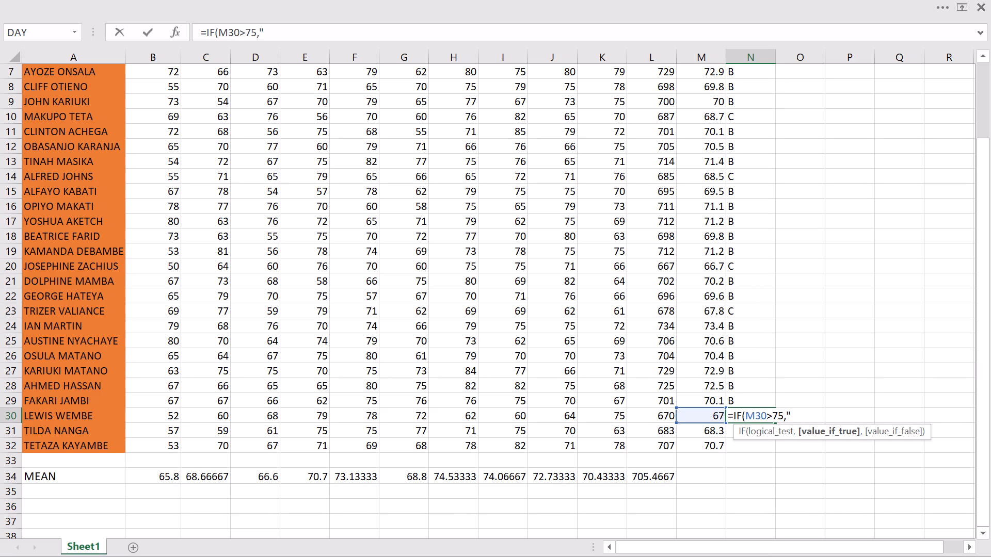
key(a)
key(shift+quotedbl)
Nest a second IF in the N30 formula with its logical test based on M30.
key(comma)
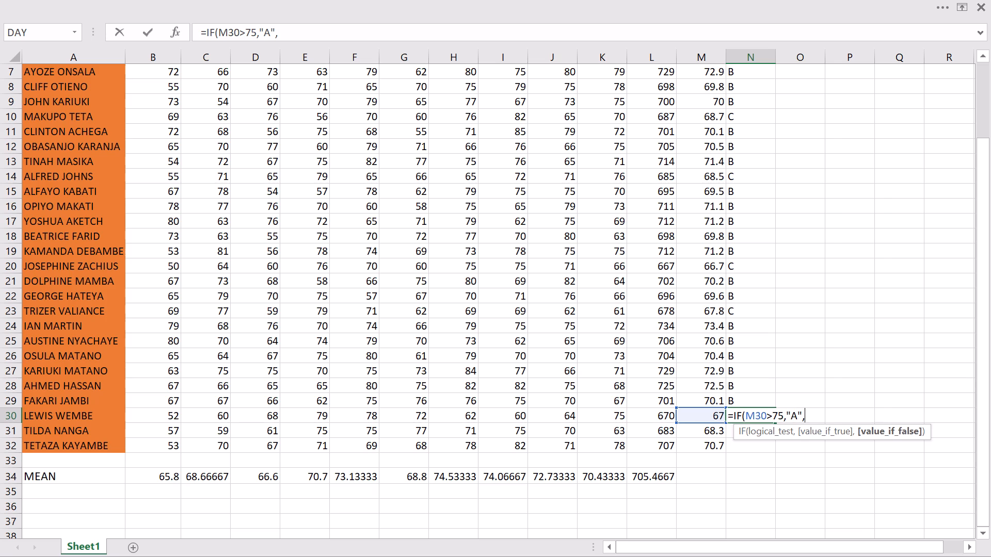
text(IF)
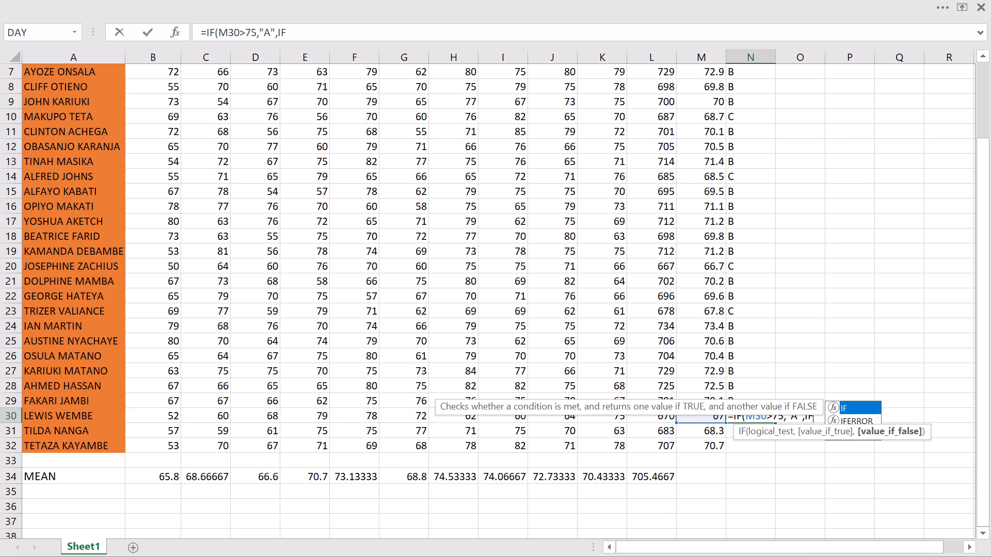
key(shift+parenleft)
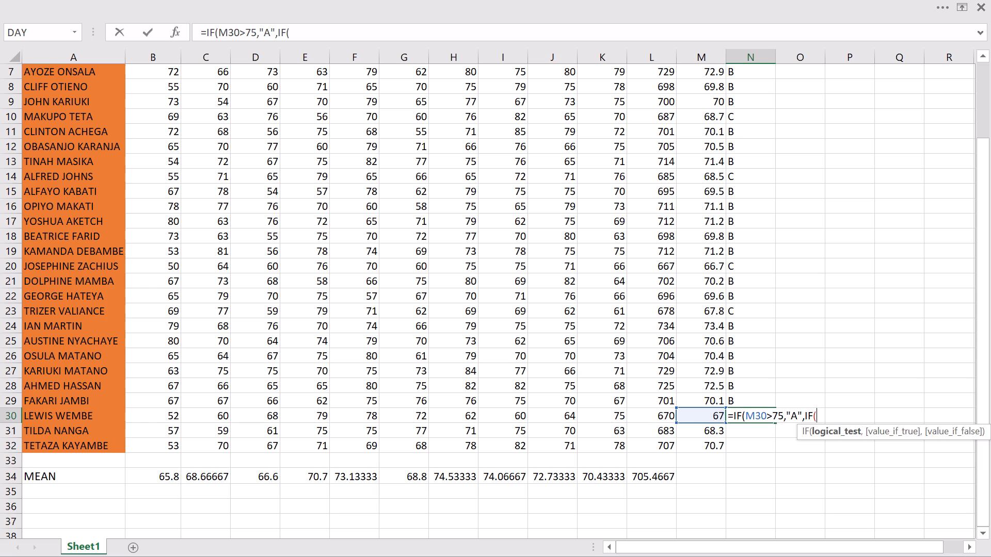
key(m)
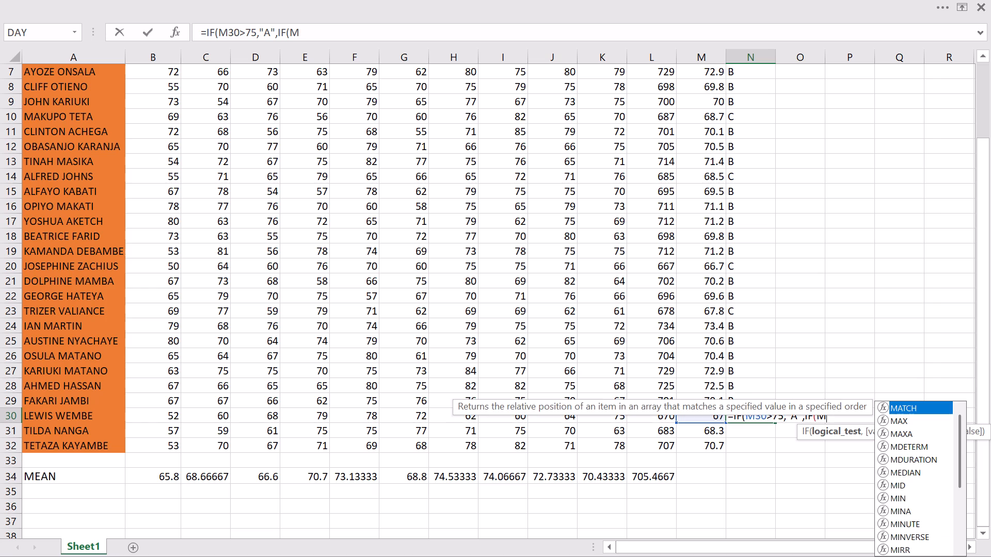
text(30)
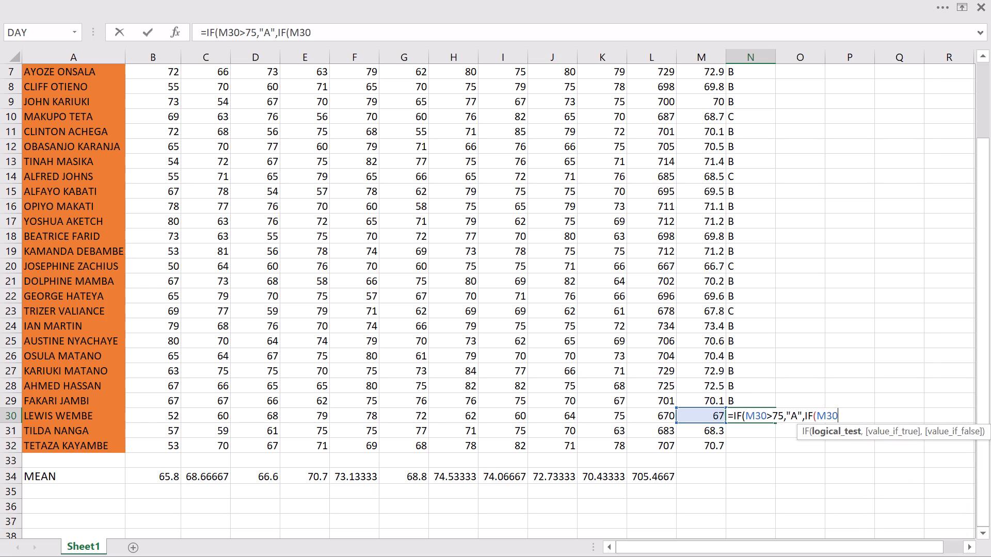
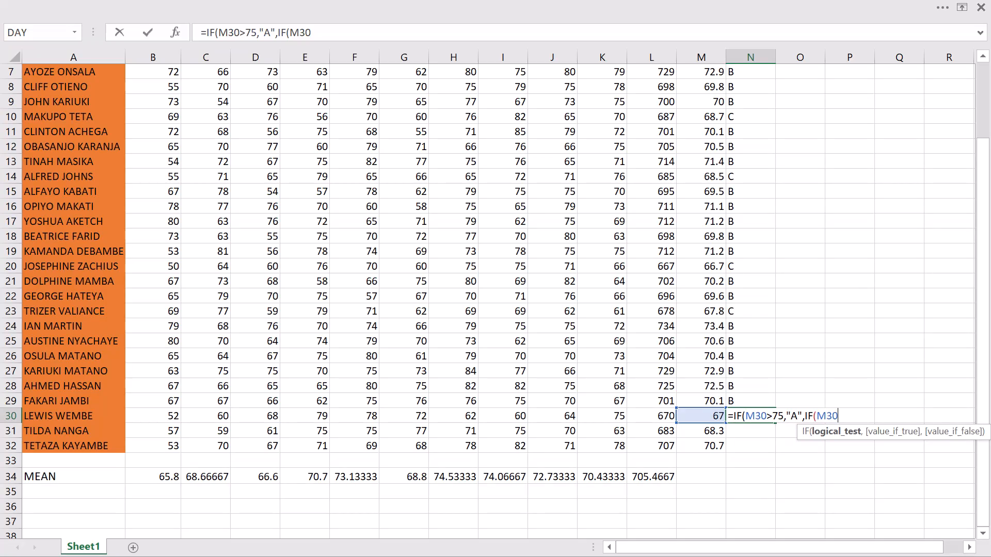
Complete the N30 grade formula so that M30>69 returns "B" and a nested IF returns "C" for M30<69.
key(shift+greater)
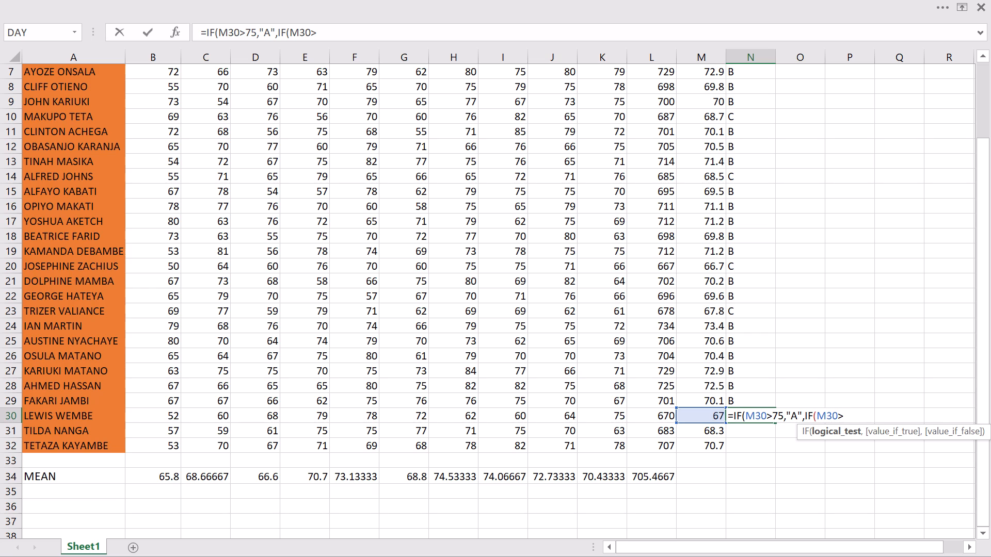
key(6)
key(9)
key(comma)
key(shift+quotedbl)
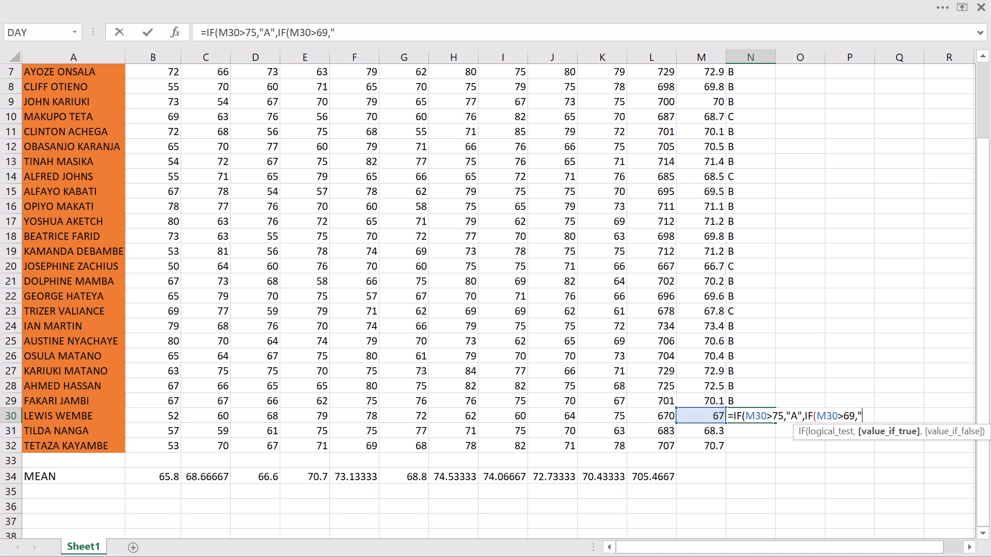
key(b)
key(shift+quotedbl)
text(,IF()
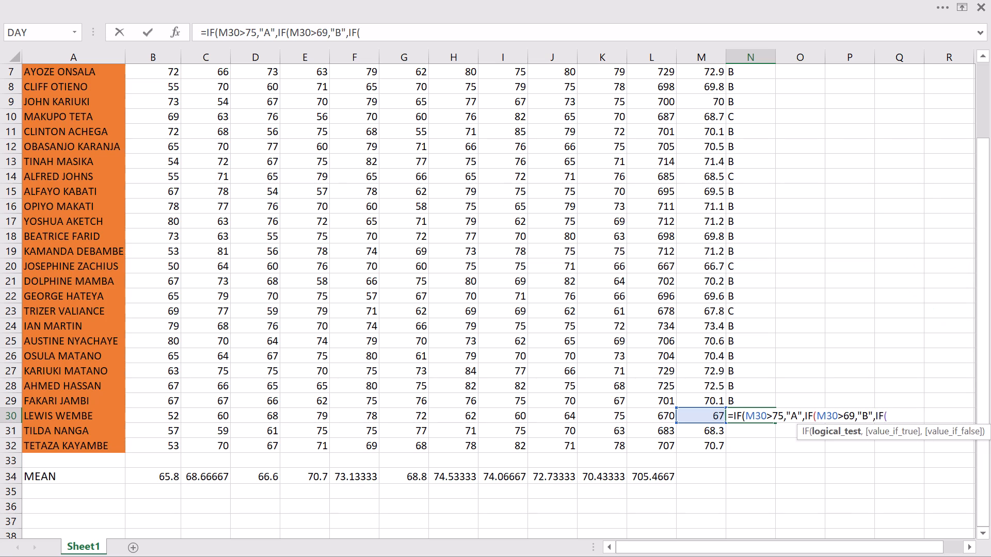
key(m)
text(30)
key(shift+less)
text(69)
key(comma)
key(shift+quotedbl)
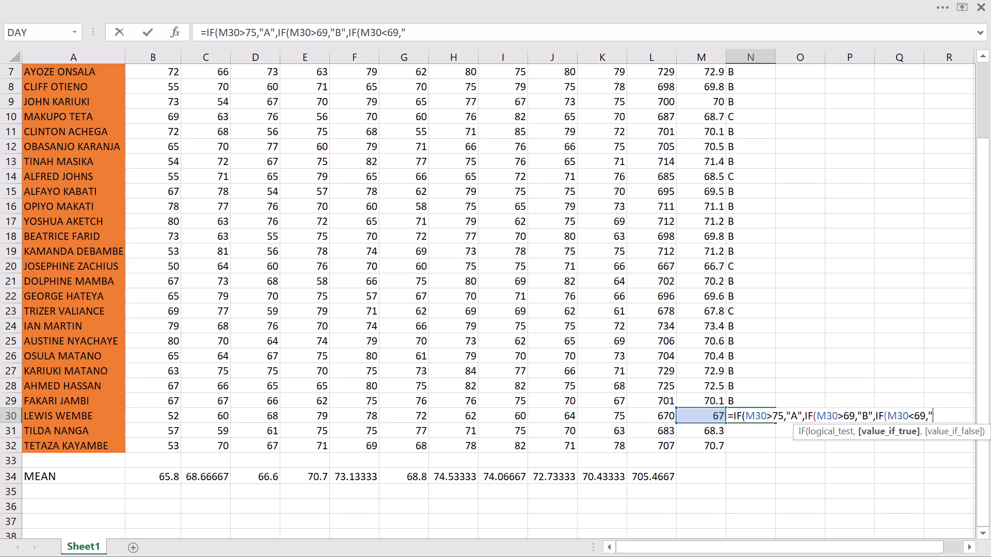
key(c)
key(shift+quotedbl)
text())))
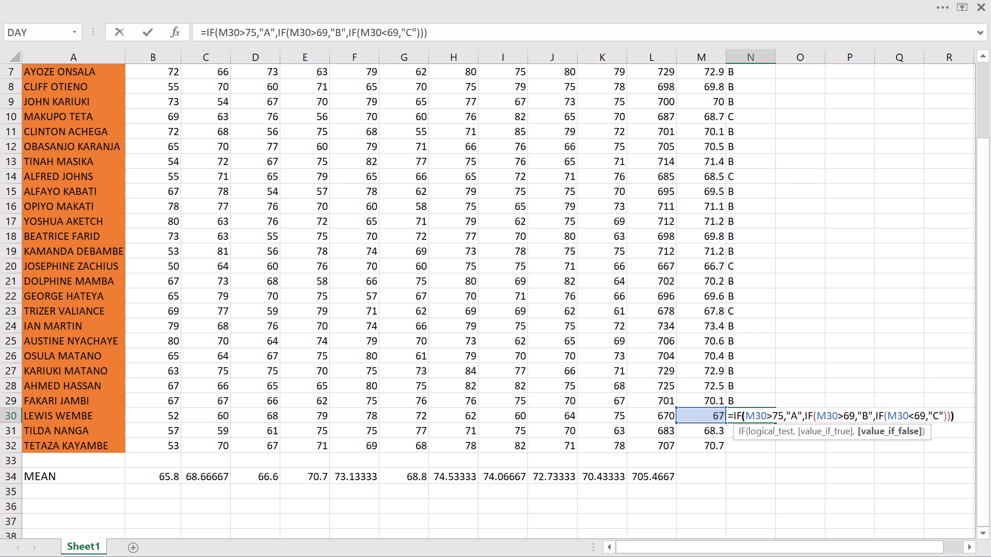
key(Return)
Enter the grade formula =IF(M31>75,"A",IF(M31>69,"B",IF(M31<69,"C"))) in cell N31.
key(equal)
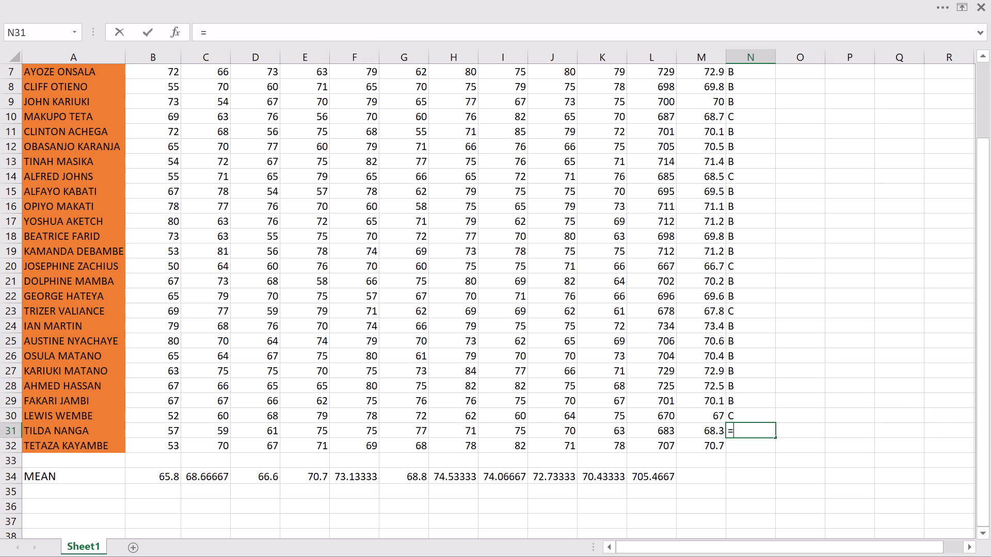
text(IF)
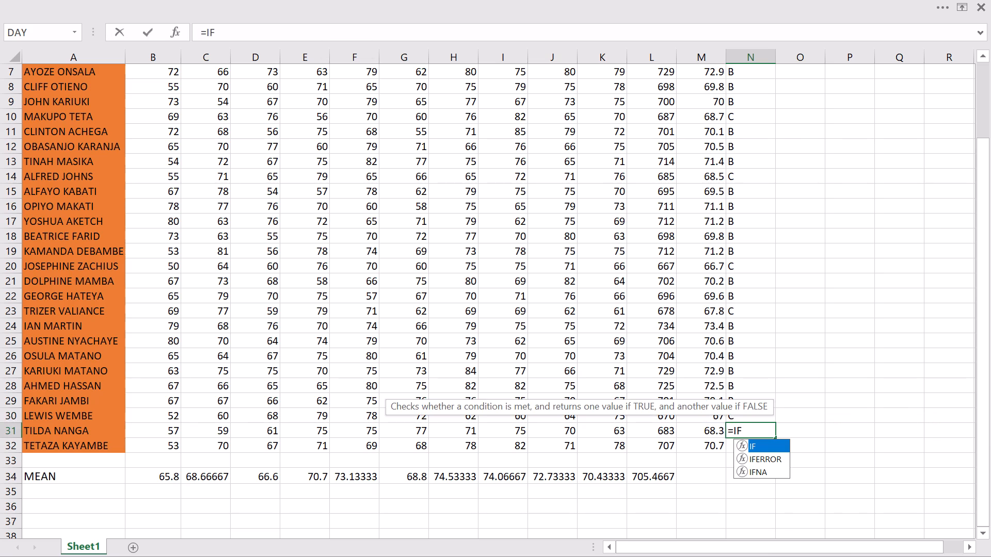
text((M)
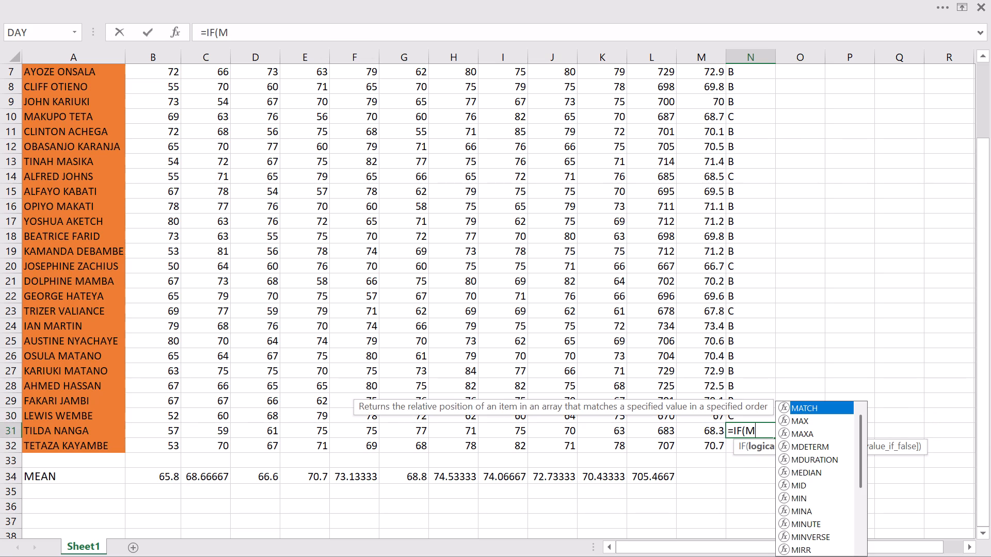
text(31)
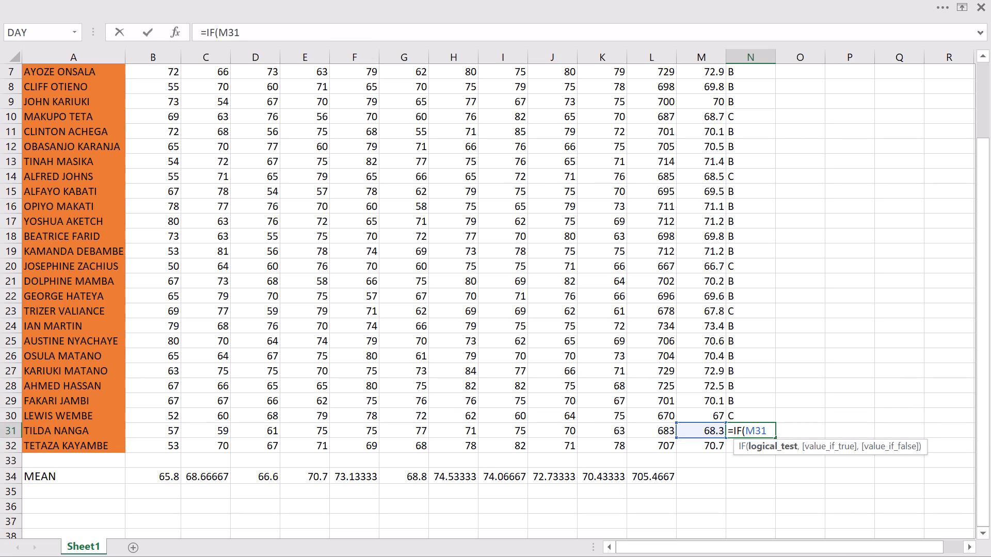
key(shift+greater)
text(75)
key(comma)
key(shift+quotedbl)
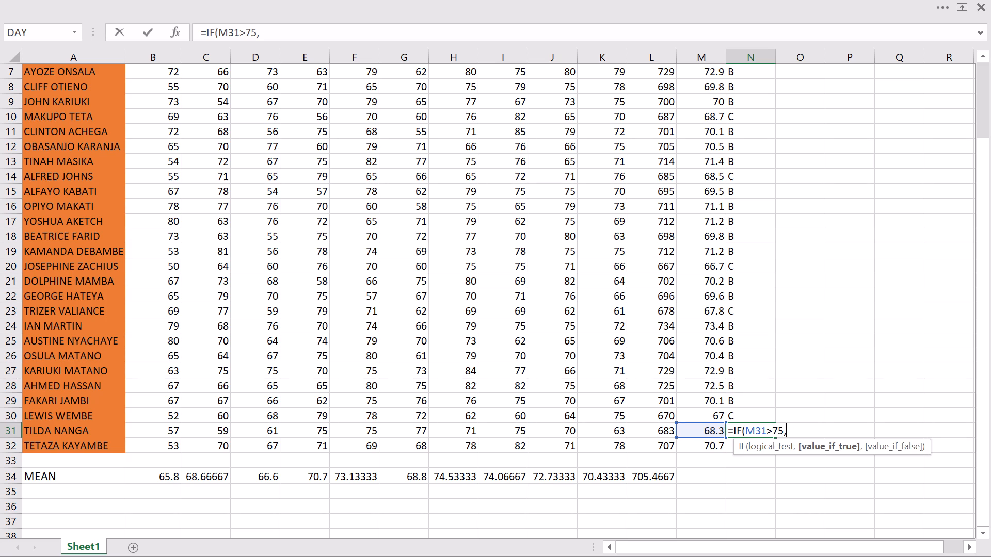
key(a)
key(shift+quotedbl)
text(,IF)
key(shift+parenleft)
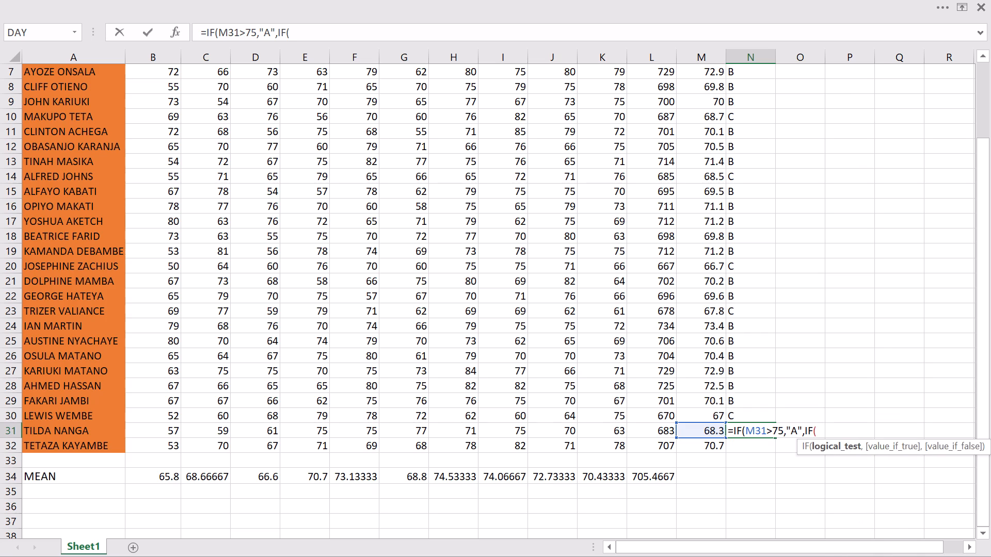
key(m)
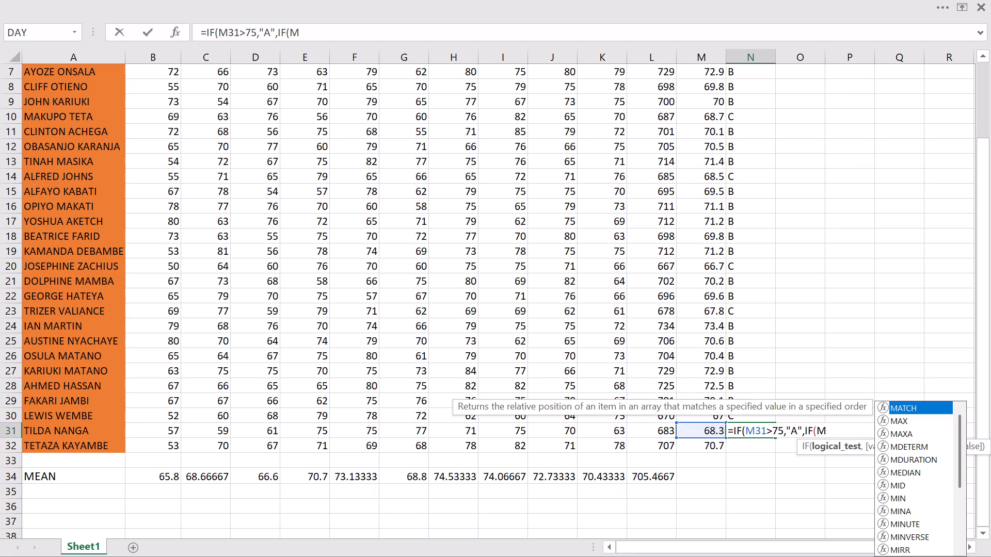
text(31)
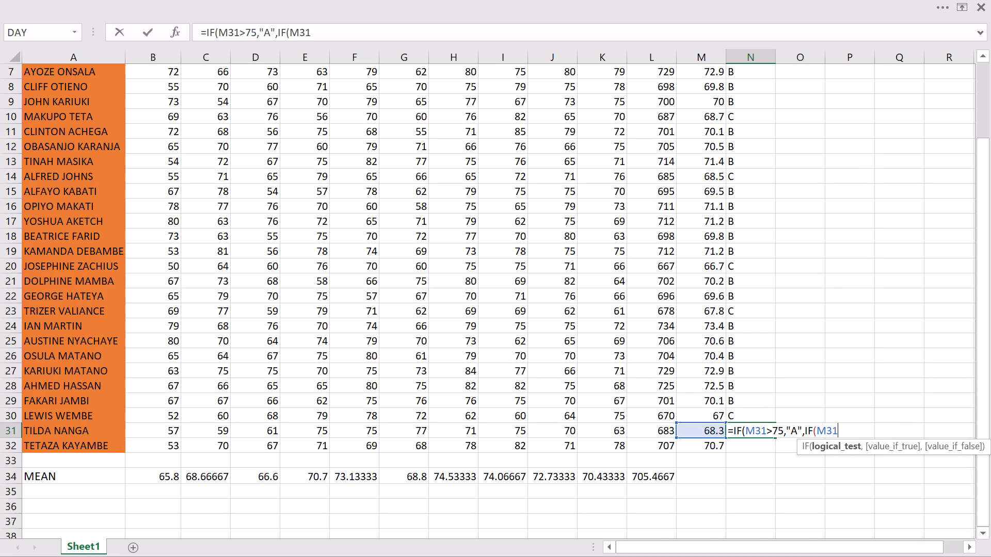
key(shift+greater)
text(69)
key(comma)
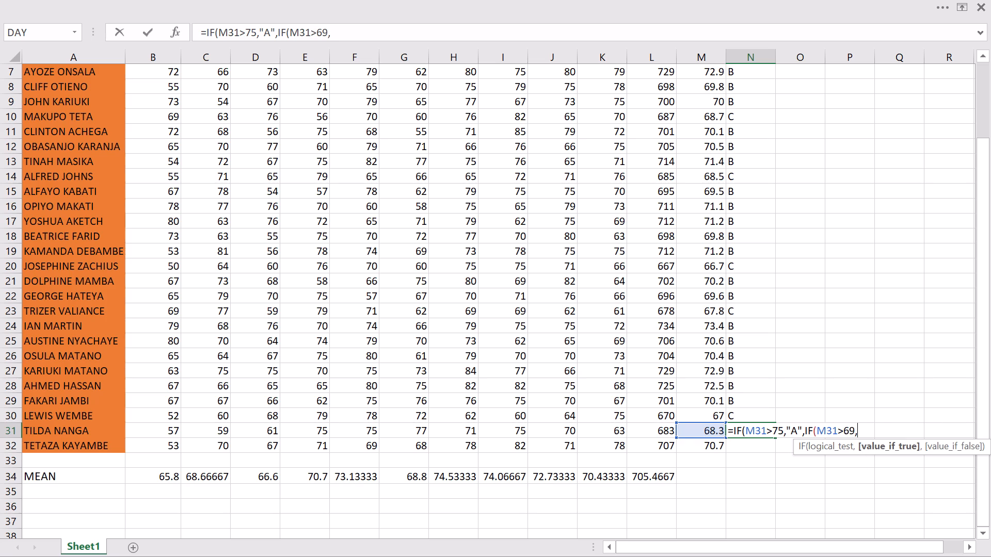
key(shift+quotedbl)
key(b)
key(shift+quotedbl)
text(,IF)
key(shift+parenleft)
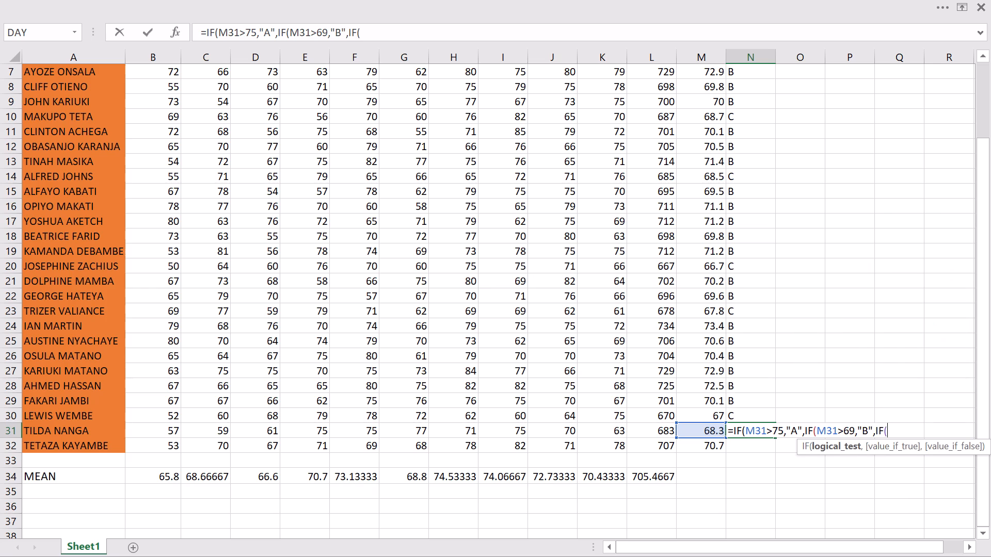
key(m)
text(31)
key(shift+less)
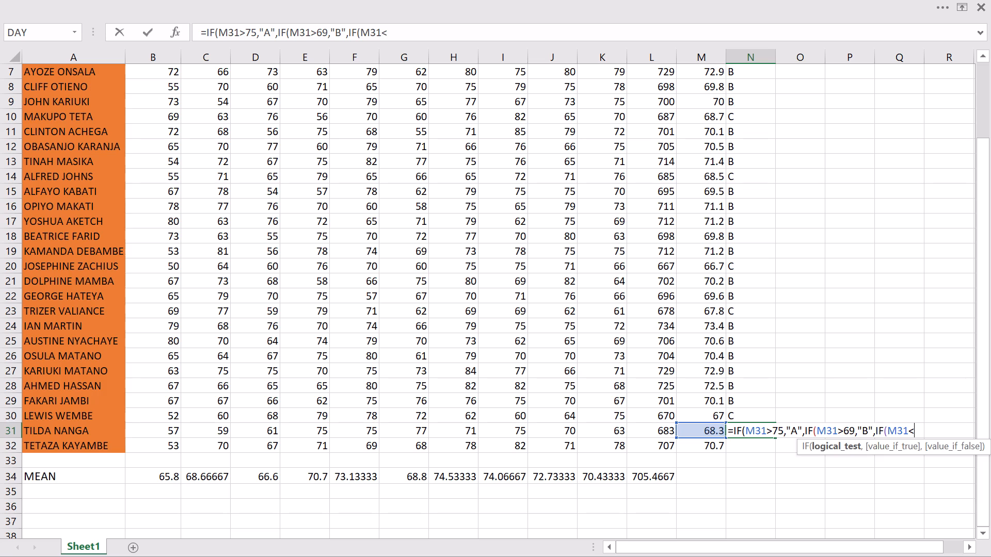
text(69)
key(comma)
key(shift+quotedbl)
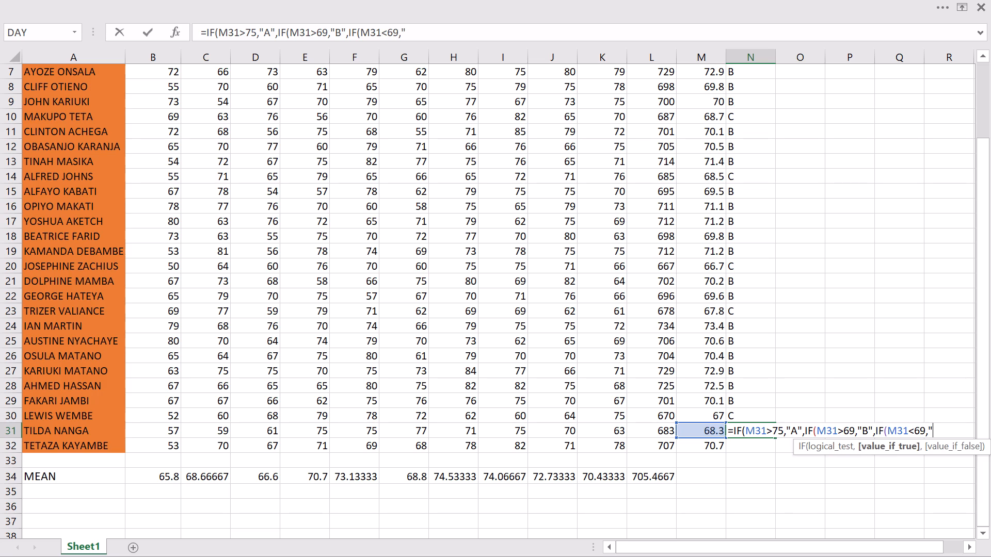
text(C")
text())))
key(Return)
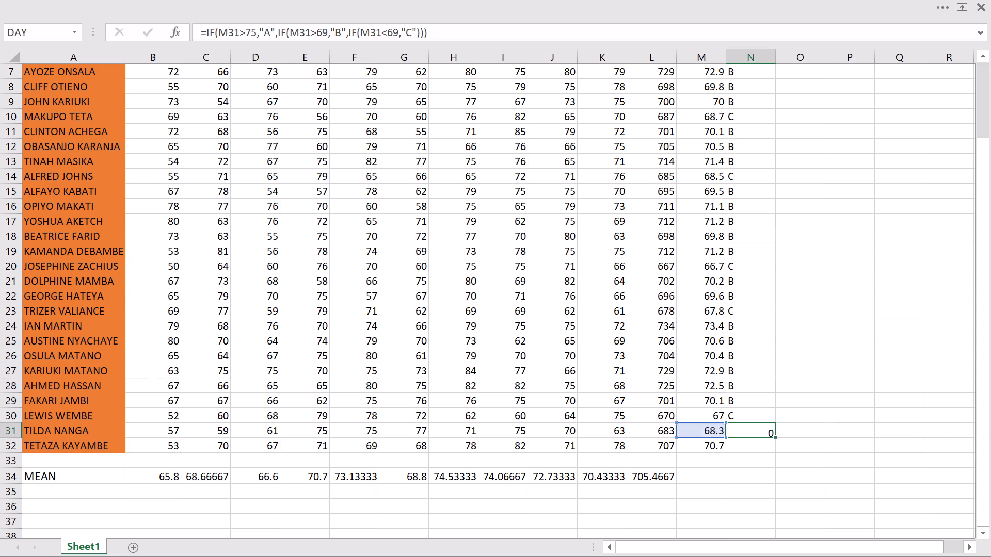
Enter the grade formula =IF(M32>75,"A",IF(M32>69,"B",IF(M32<69,"C"))) in cell N32.
key(equal)
text(IF)
text((M)
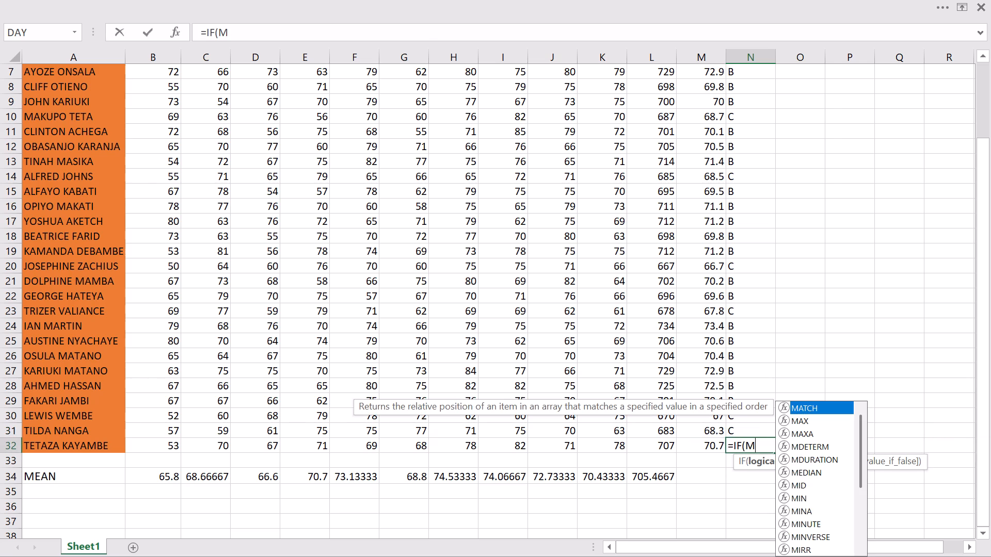
text(32)
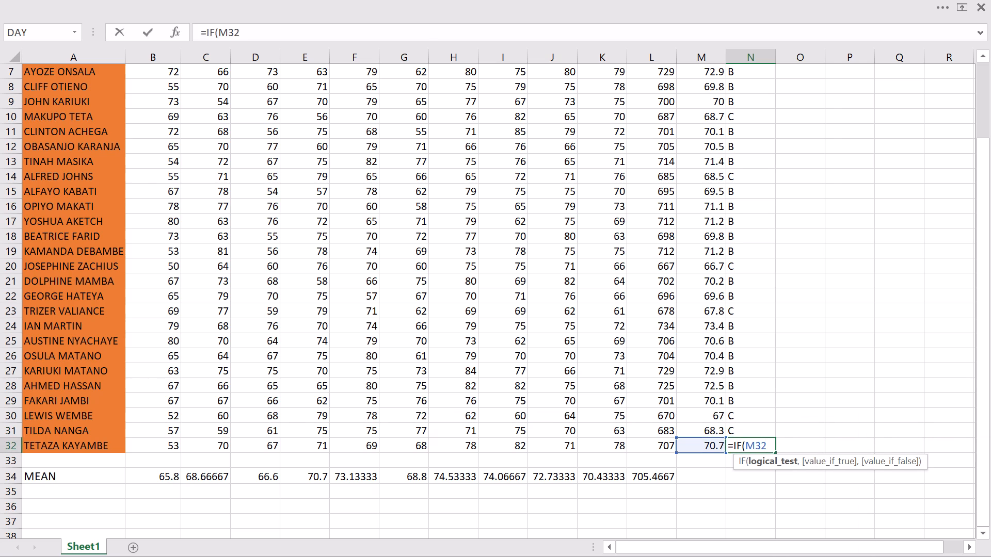
key(shift+greater)
text(75)
key(comma)
key(shift+quotedbl)
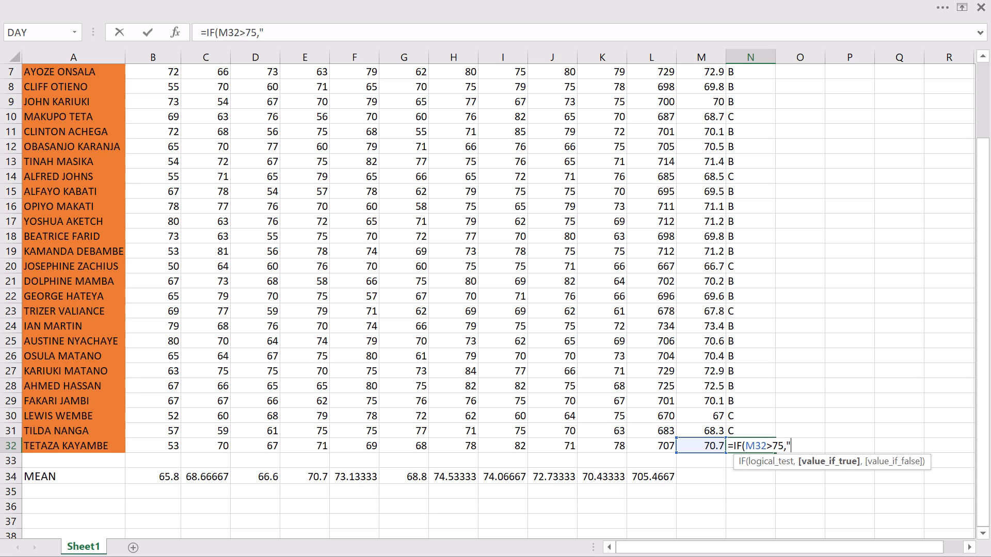
key(a)
key(shift+quotedbl)
text(,IF)
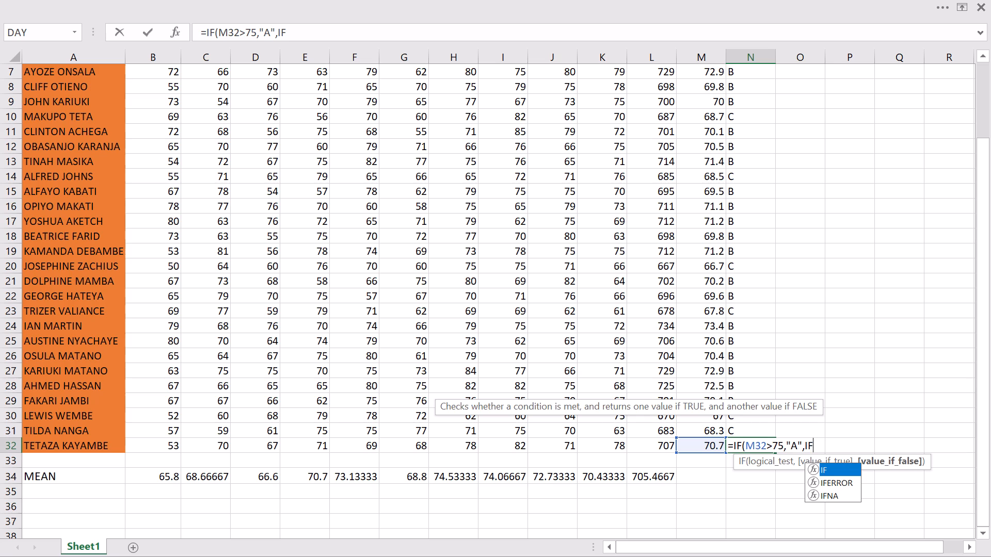
text((M)
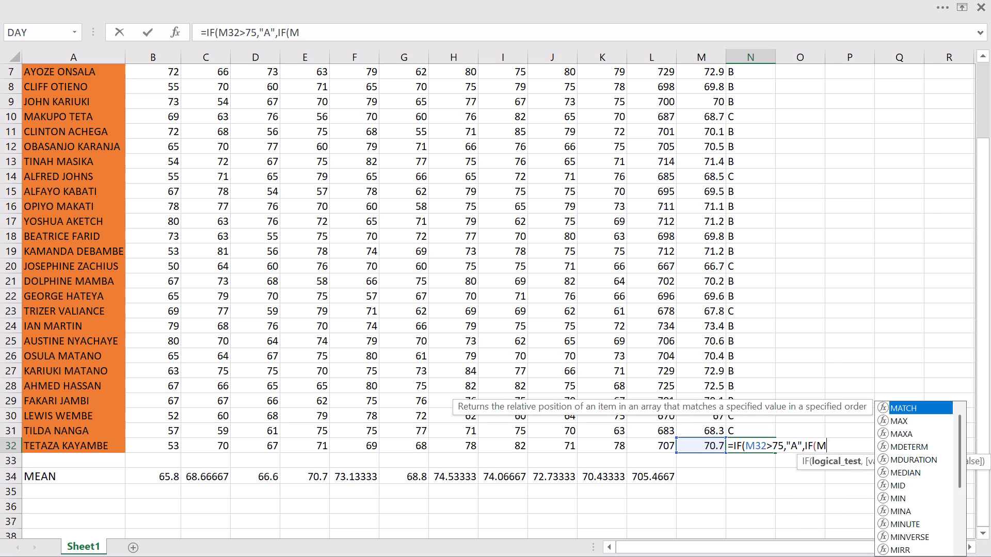
text(32)
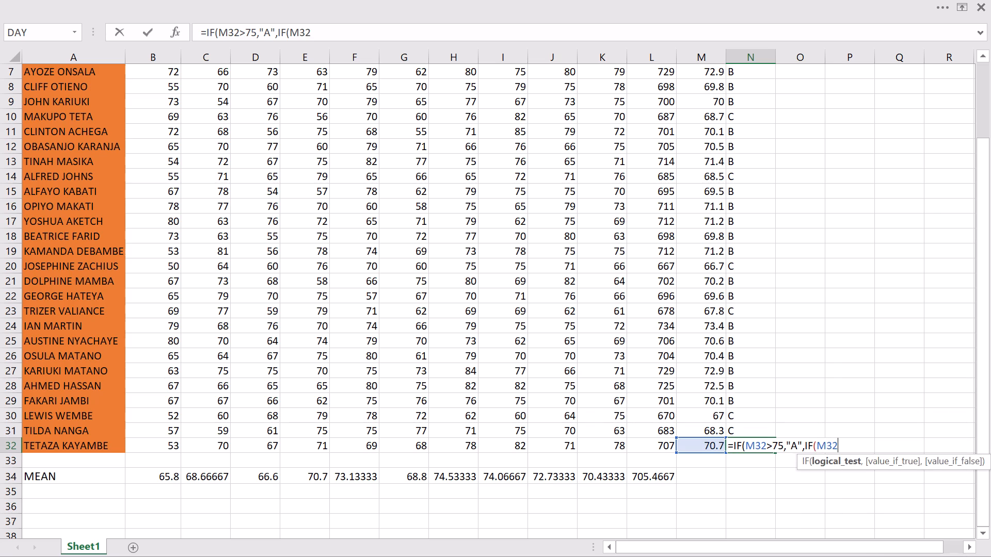
key(shift+greater)
text(69)
key(comma)
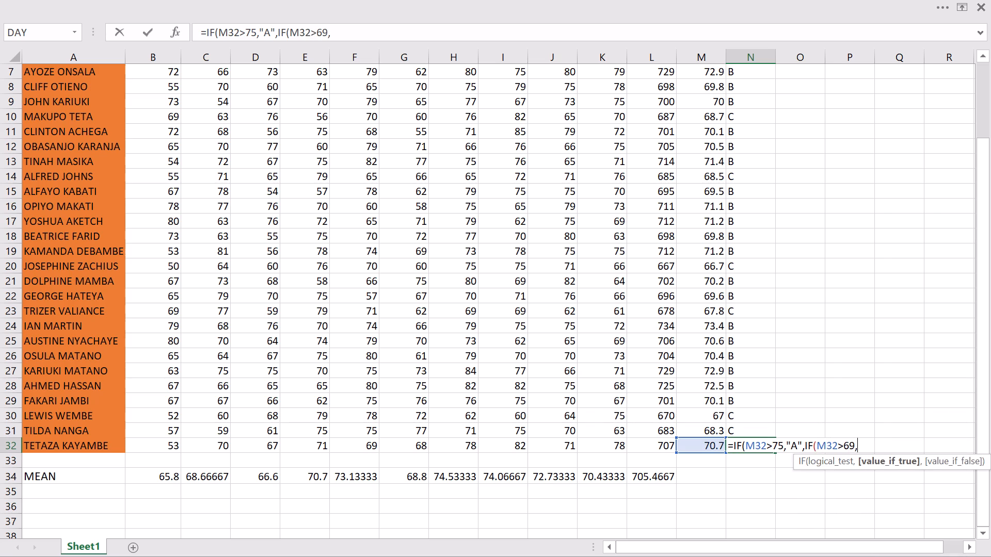
key(shift+quotedbl)
text(B")
text(,IF)
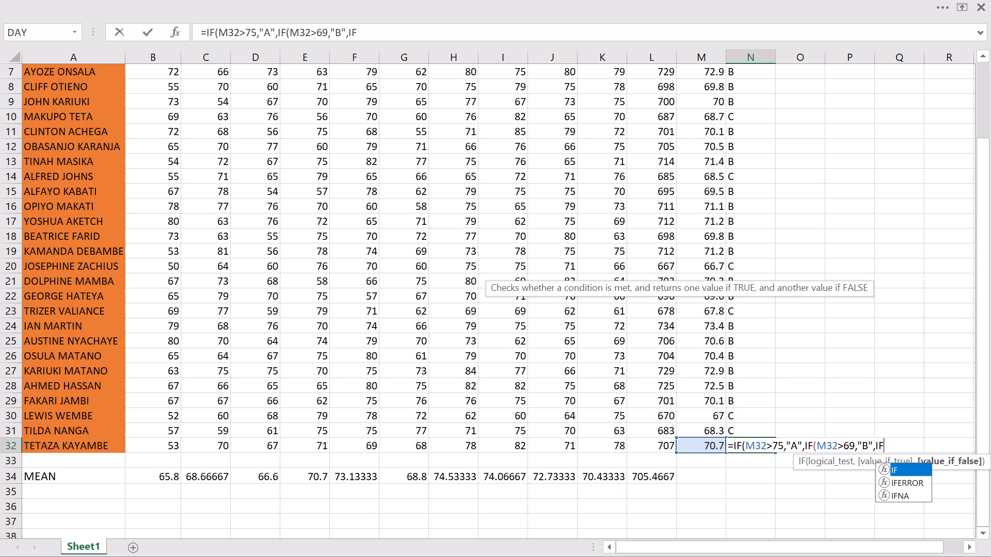
key(shift+parenleft)
key(m)
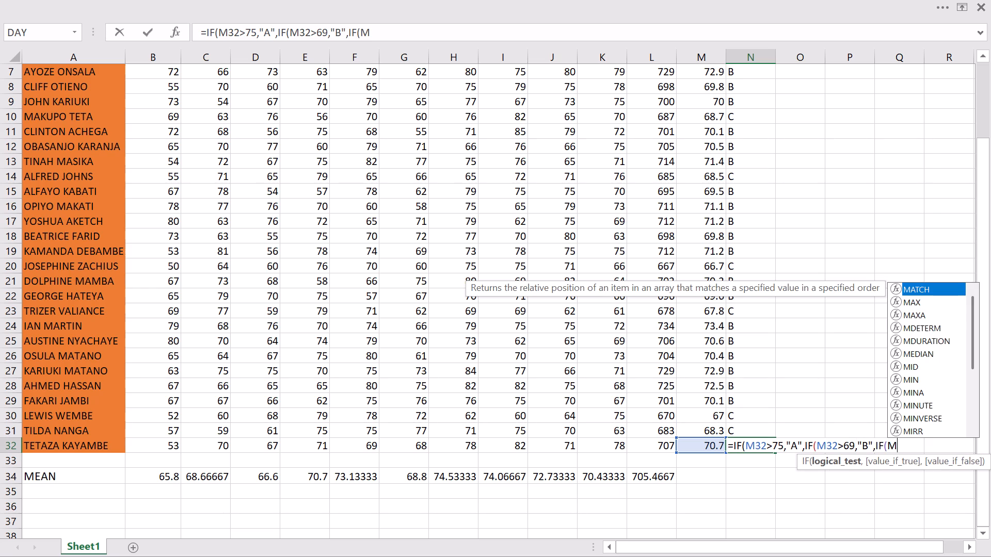
text(32)
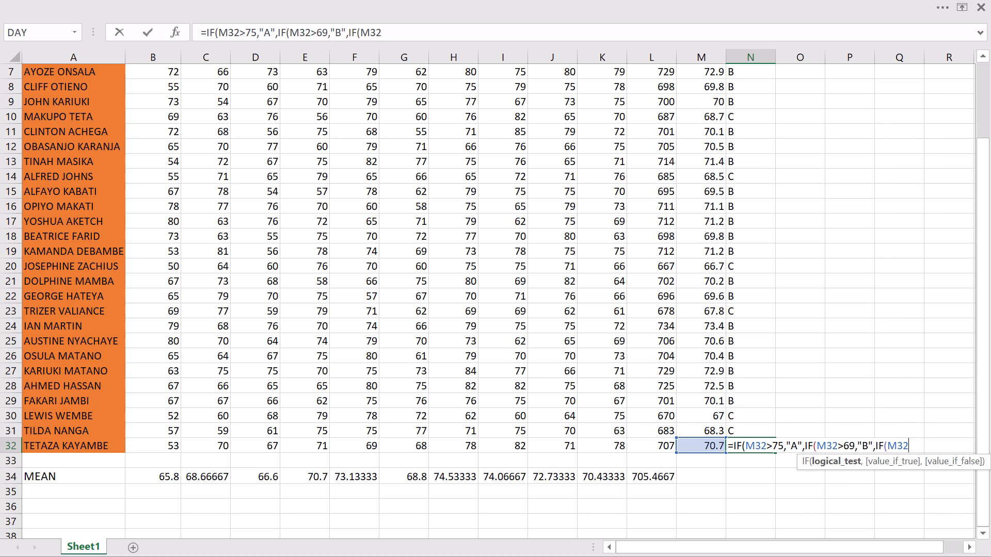
key(shift+less)
text(69)
key(comma)
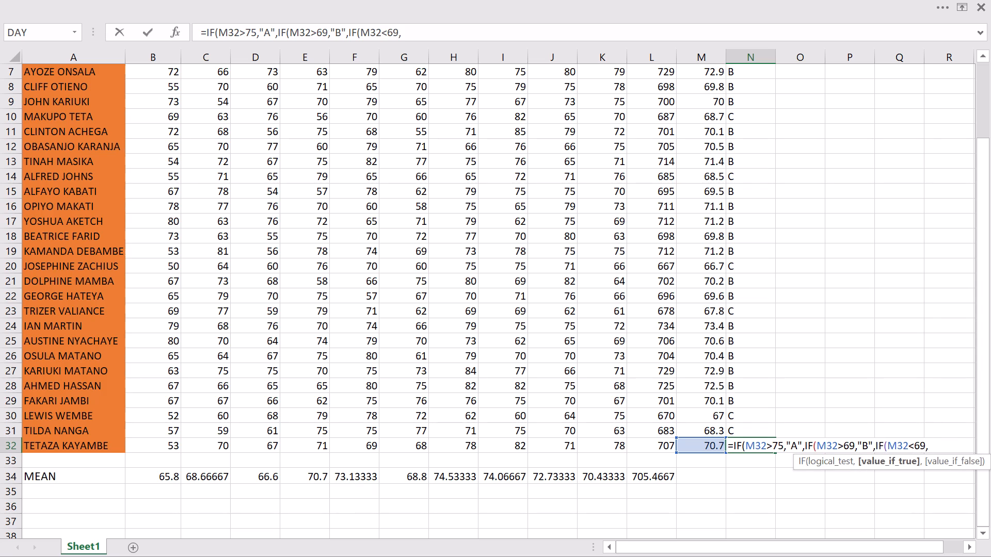
key(shift+quotedbl)
text(C")
text()))
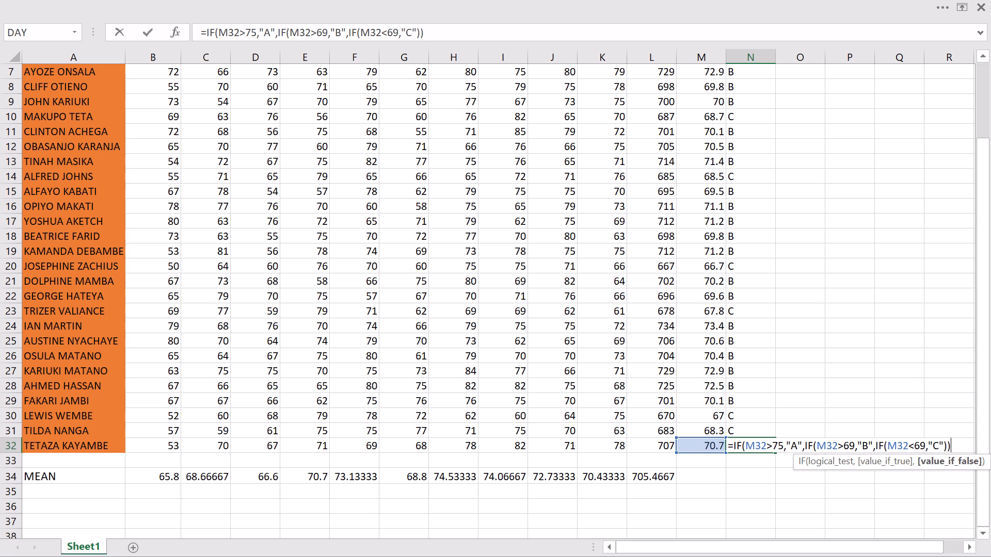
key(Return)
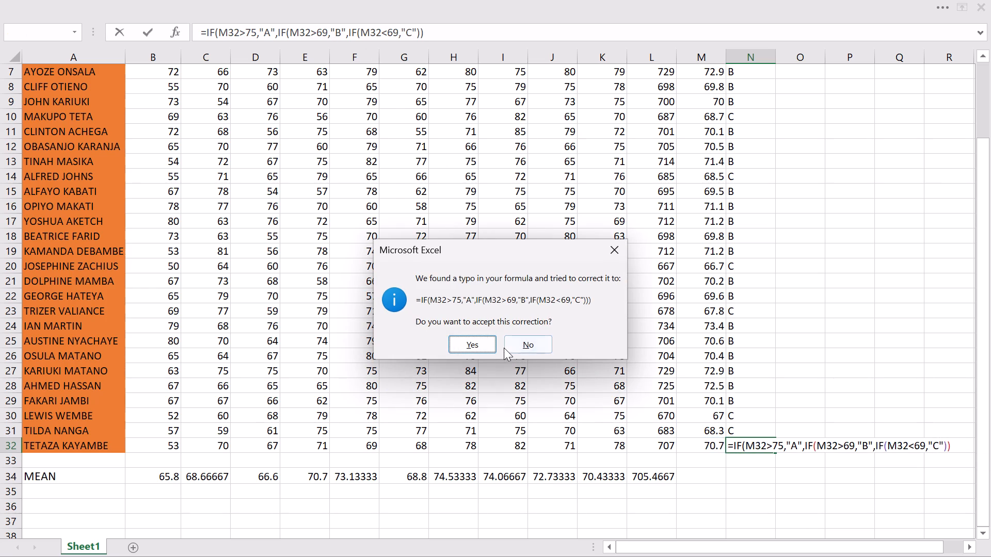
click(485, 347)
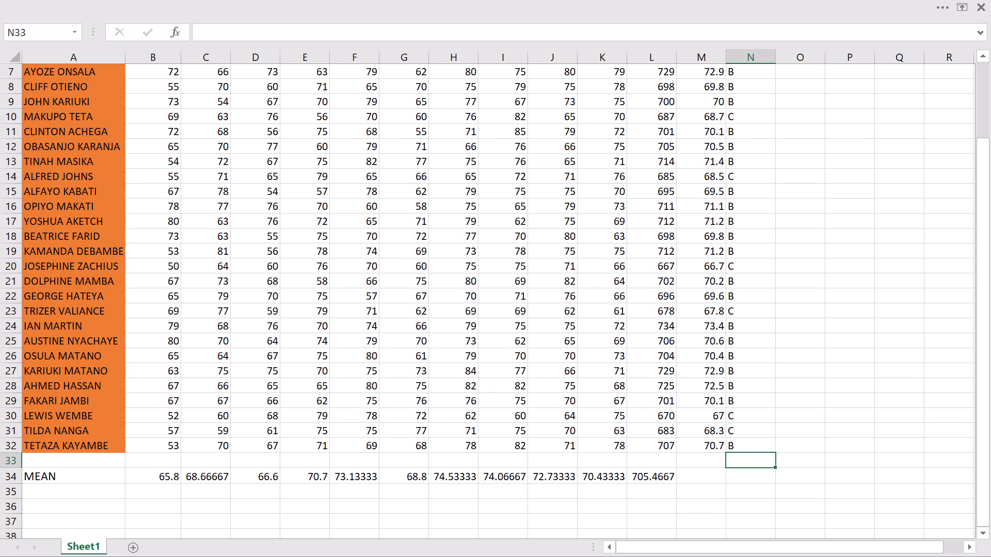
Calculate the mean of the students' averages in cell M34 of the MEAN row with AVERAGE over M3:M32.
click(733, 478)
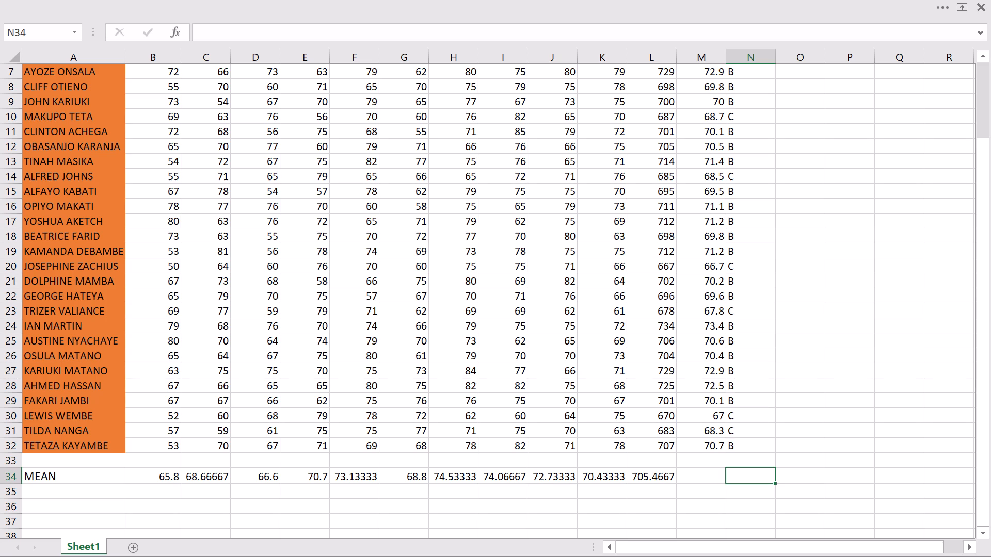
click(711, 477)
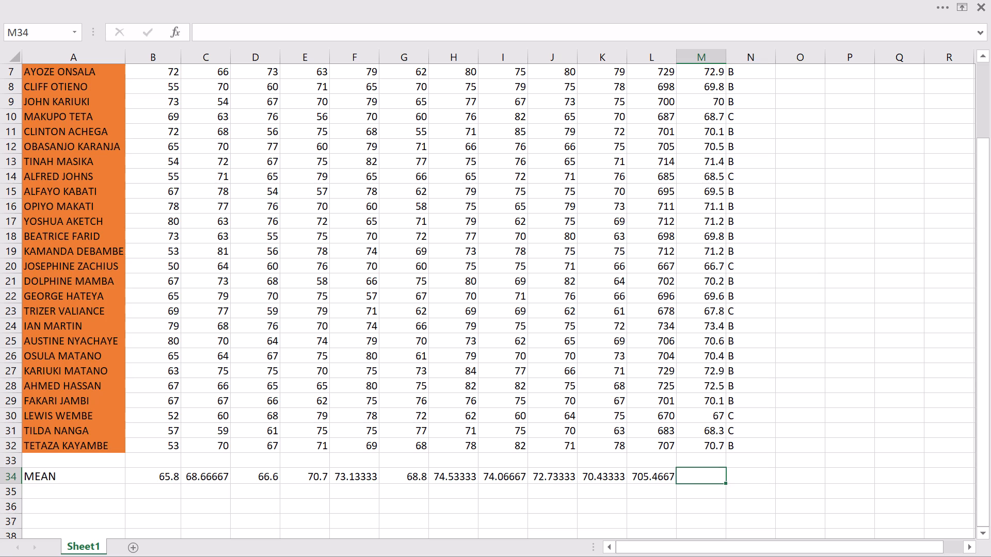
key(equal)
key(a)
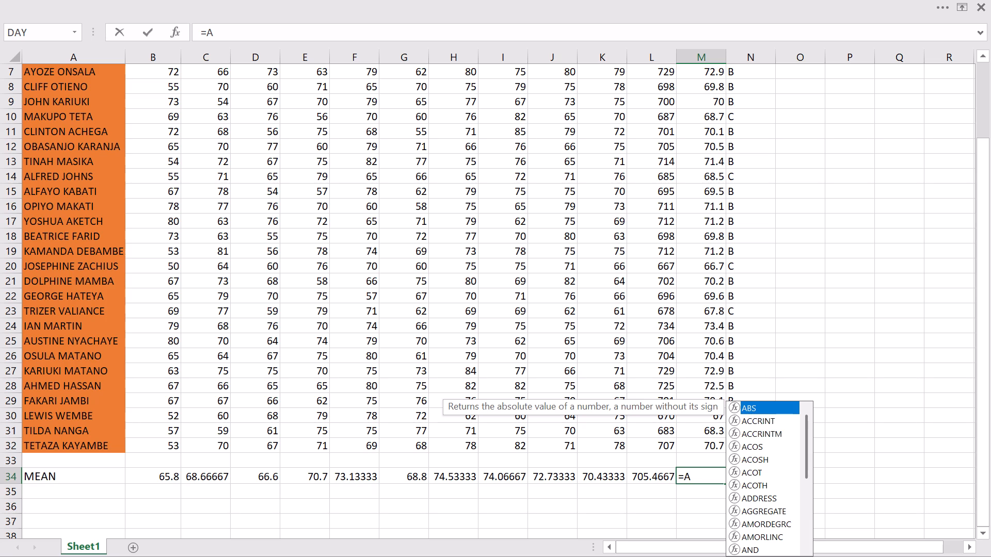
key(v)
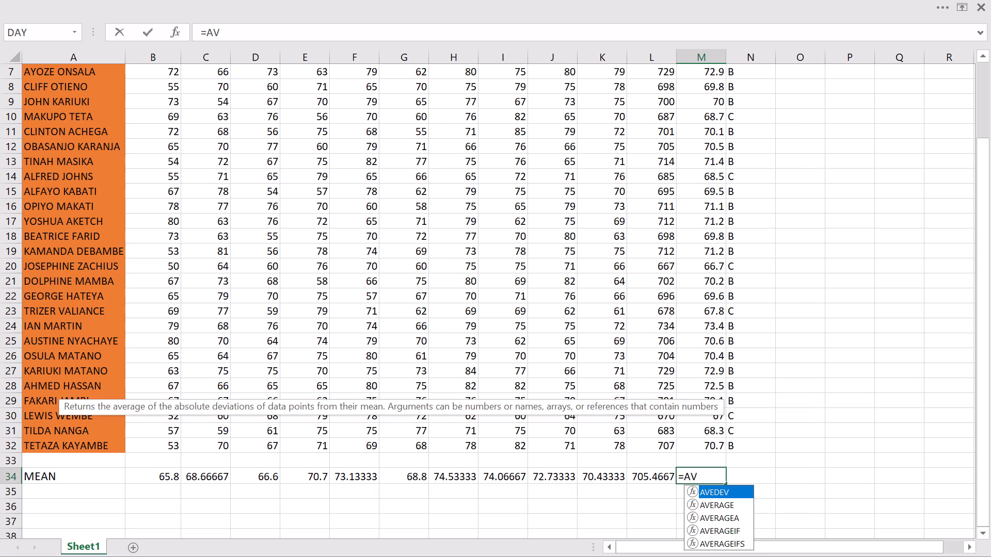
key(e)
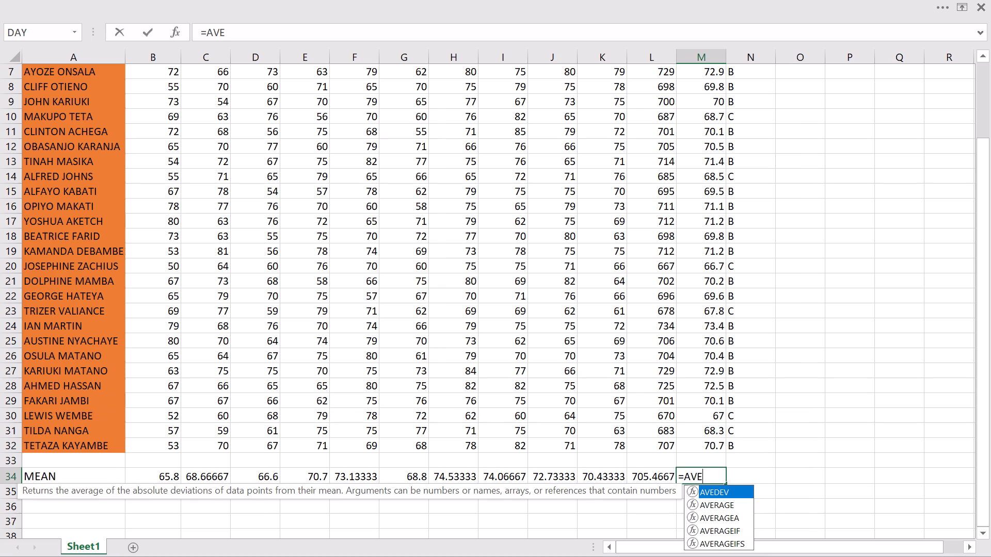
key(r)
text(AGE)
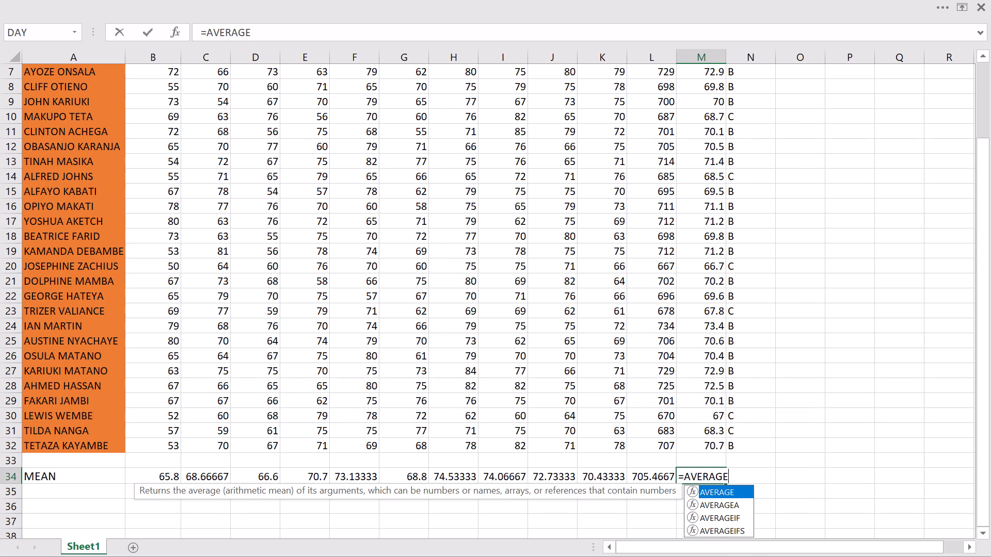
key(shift+parenleft)
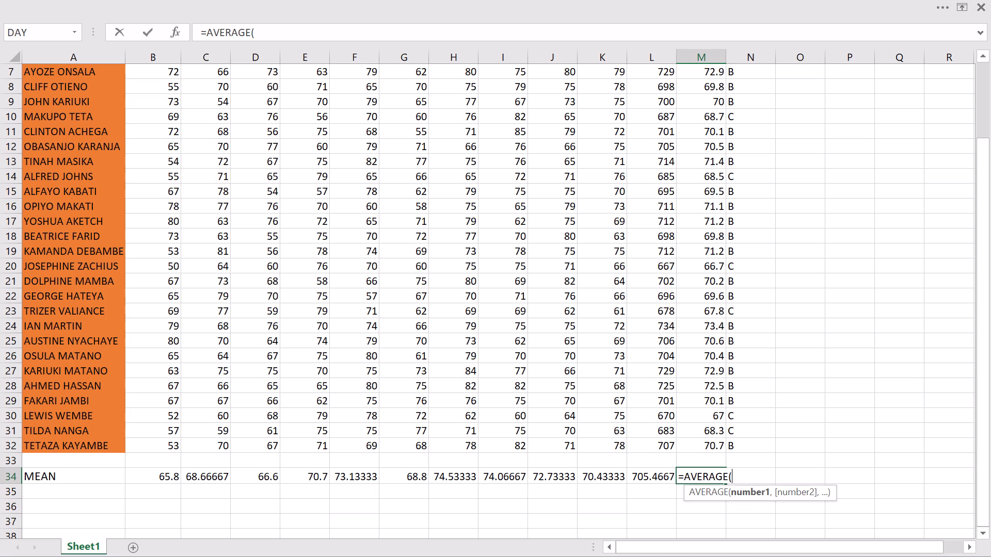
key(m)
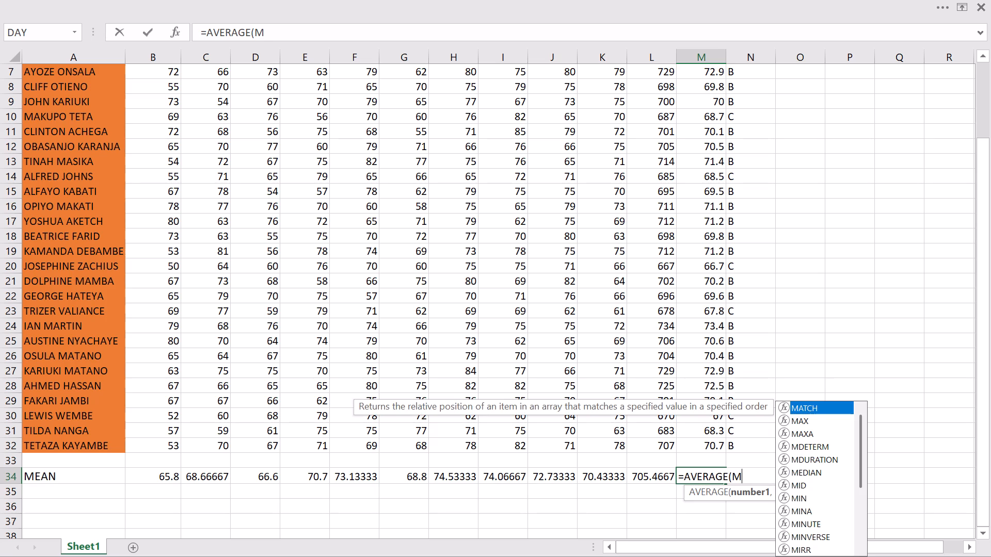
key(3)
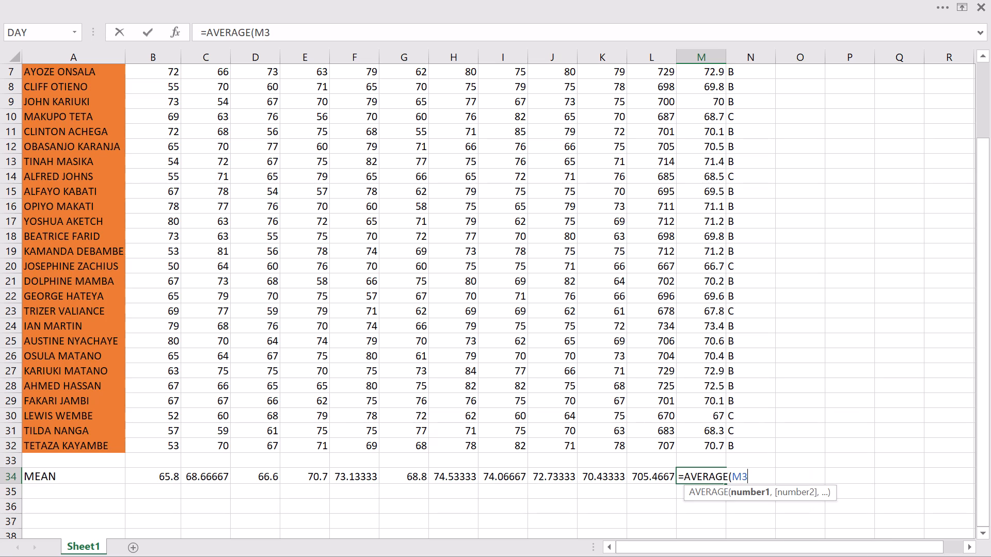
key(shift+colon)
key(m)
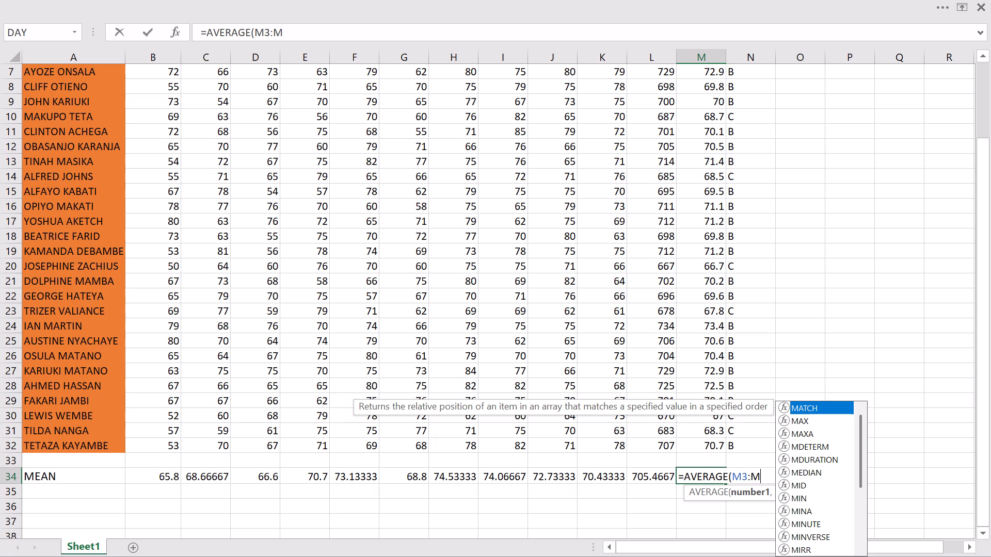
key(3)
key(2)
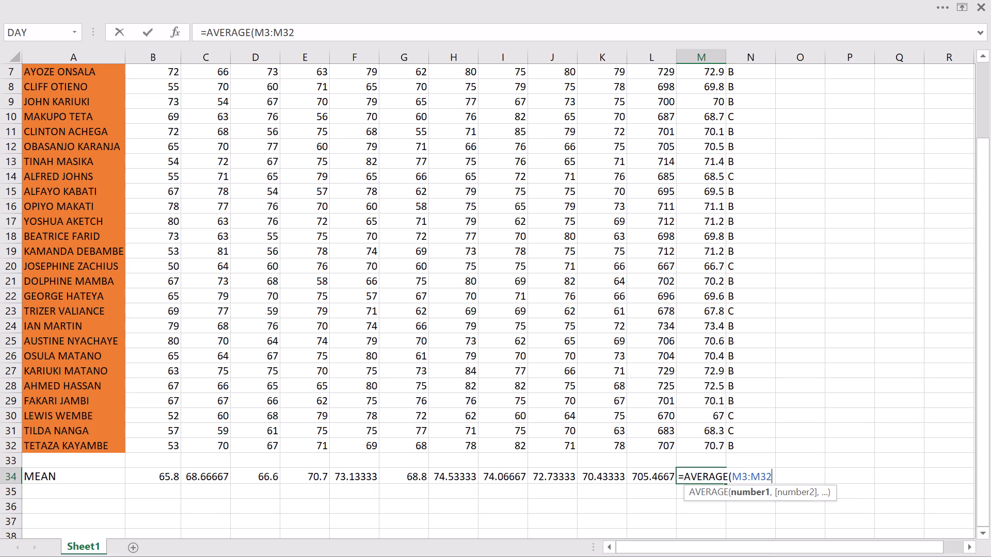
key(Return)
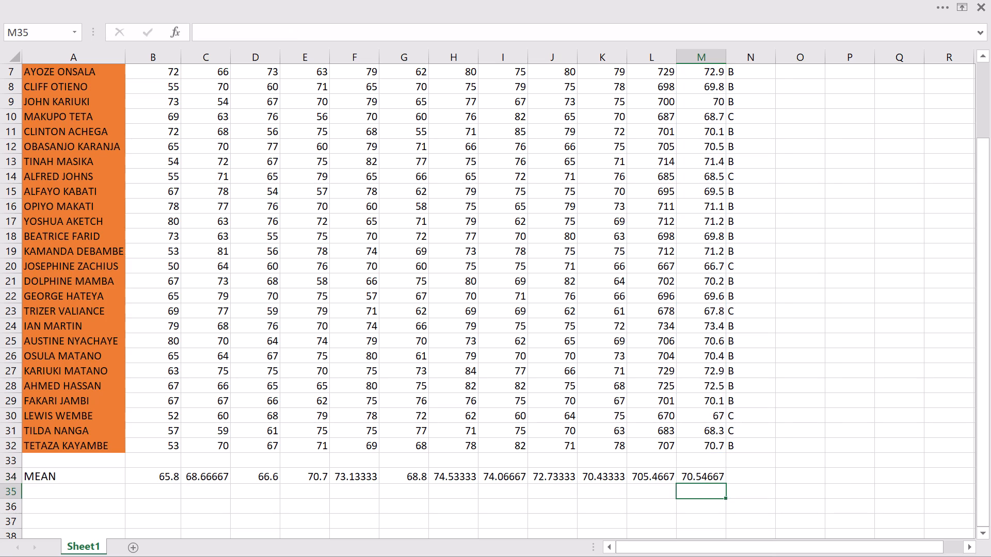
Enter the grade formula =IF(M34>75,"A",IF(M34>69,"B",IF(M34<69,"C"))) in cell N34 of the MEAN row.
click(739, 478)
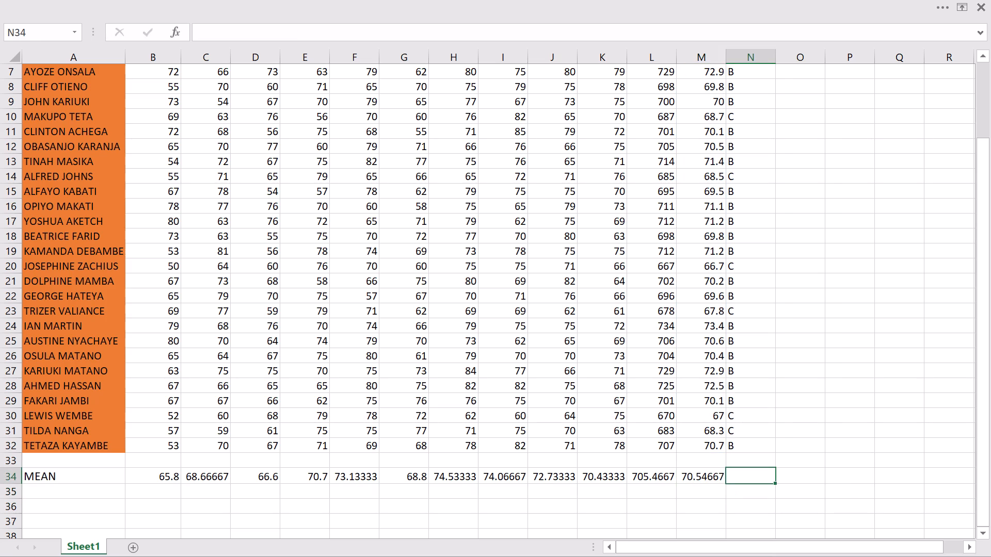
key(equal)
key(i)
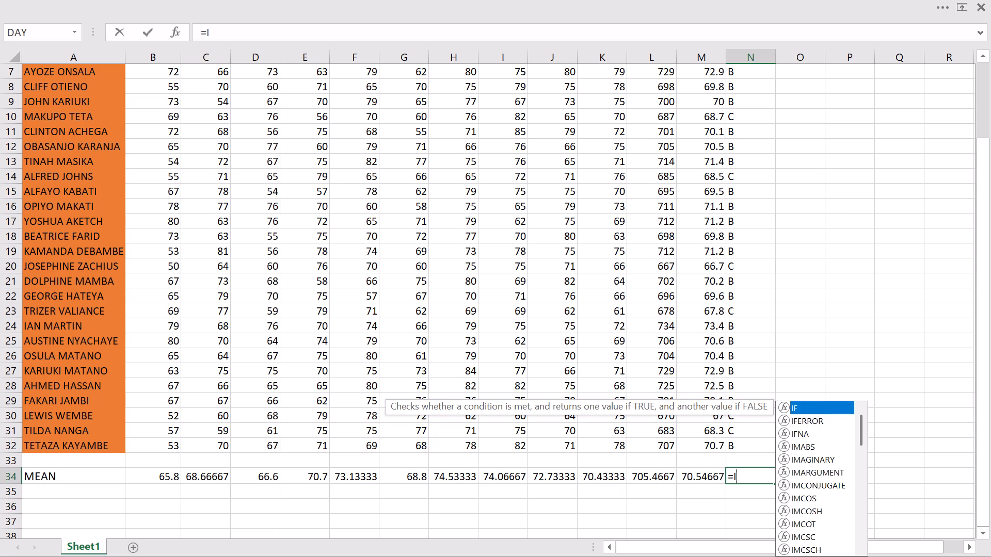
key(f)
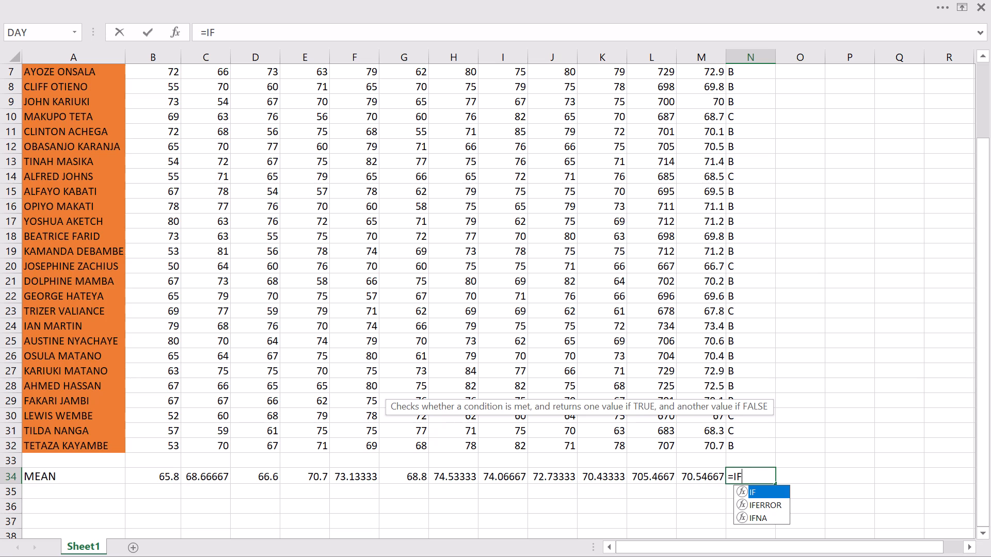
key(shift+parenleft)
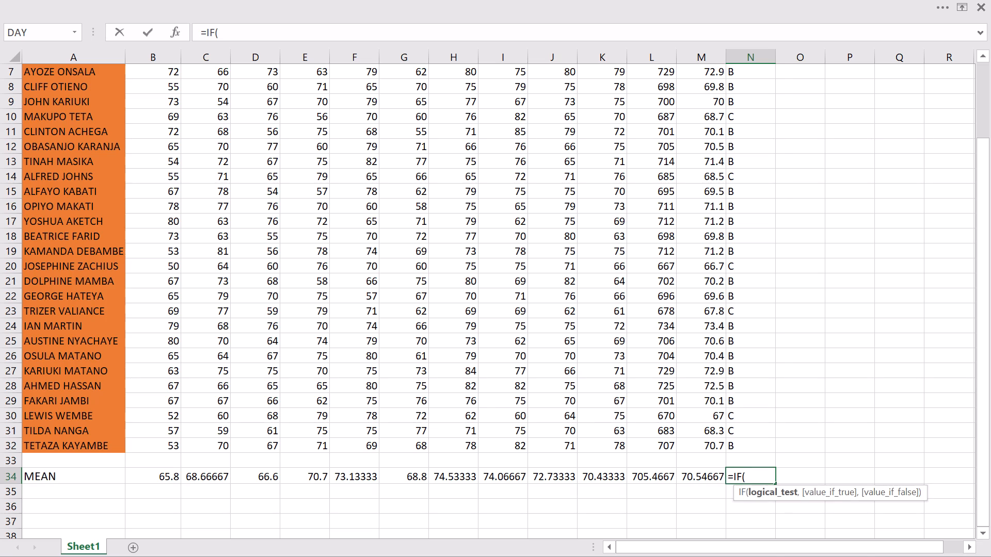
key(m)
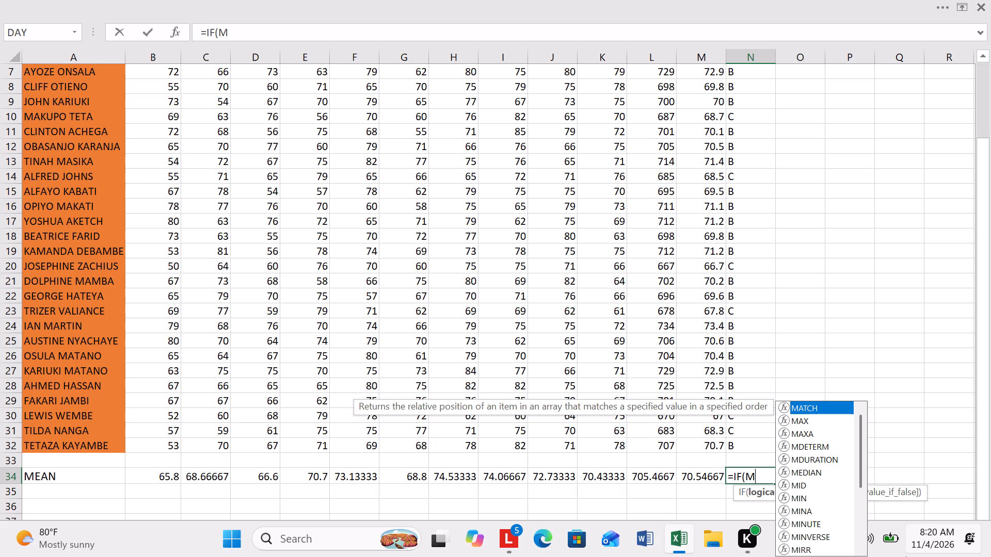
text(34)
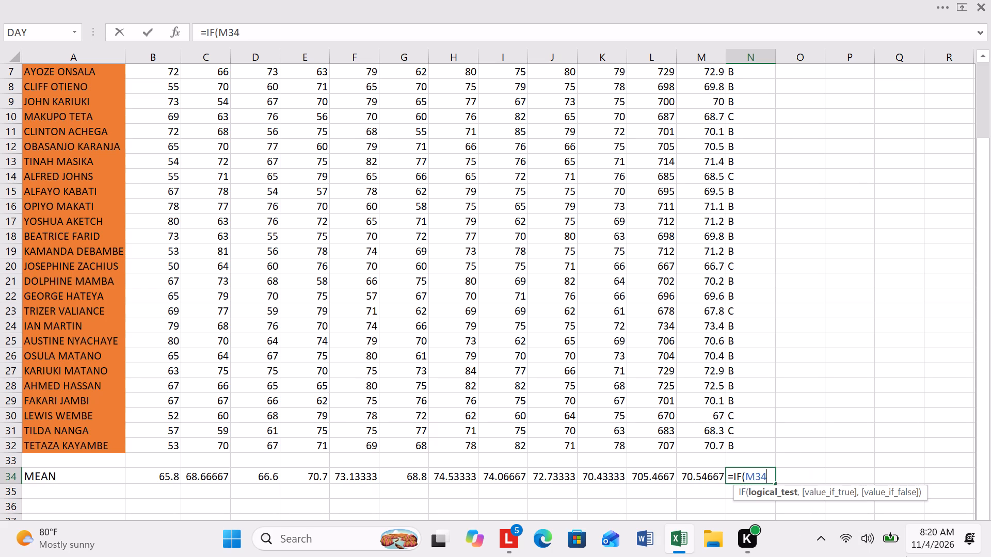
key(period)
key(BackSpace)
key(shift+greater)
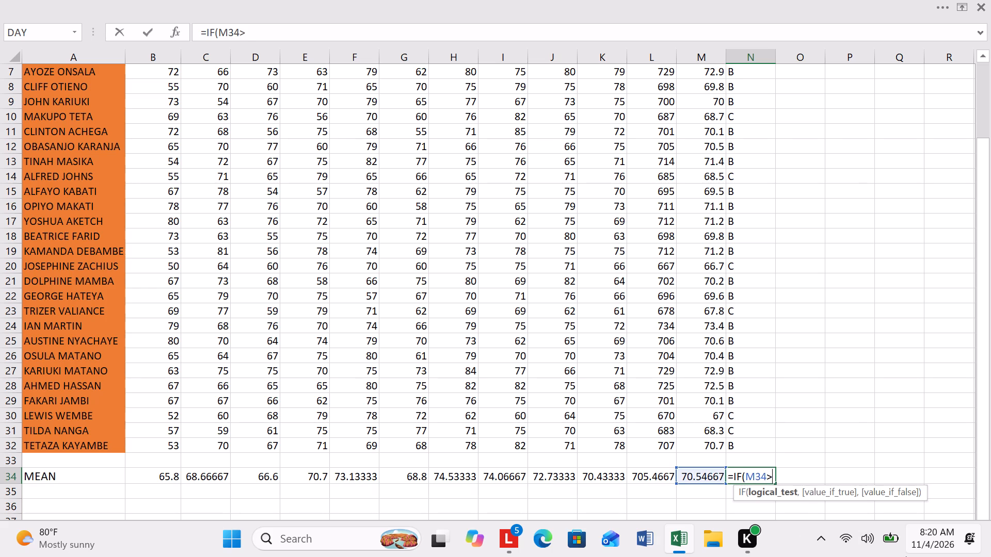
text(75)
key(comma)
key(shift+quotedbl)
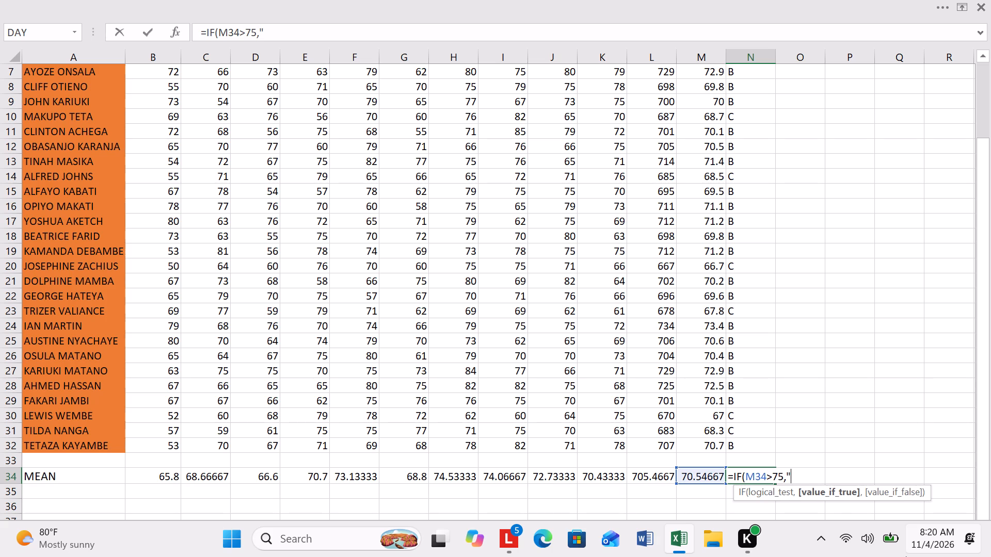
key(a)
key(shift+quotedbl)
text(,IF)
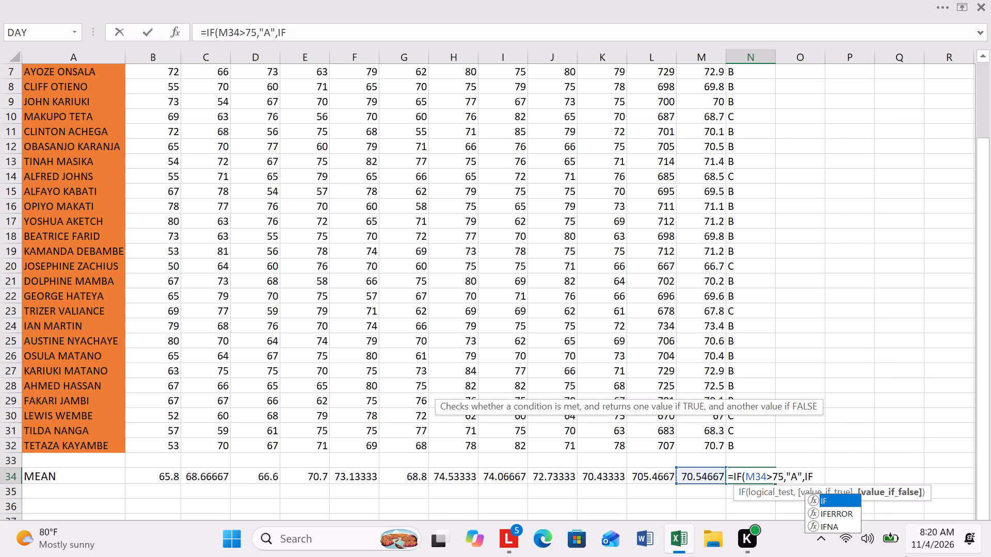
key(shift+parenleft)
key(m)
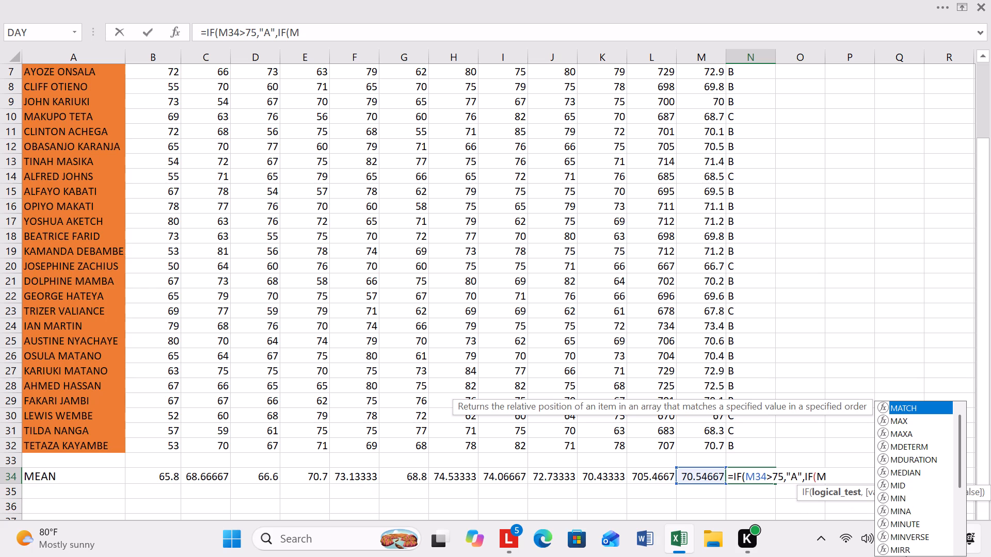
text(34)
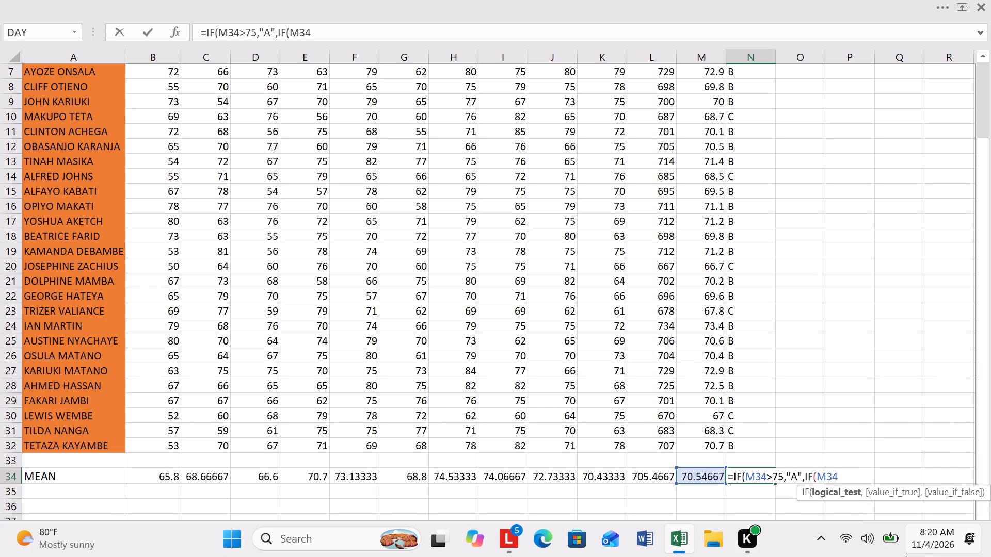
key(shift+greater)
text(69)
text(,")
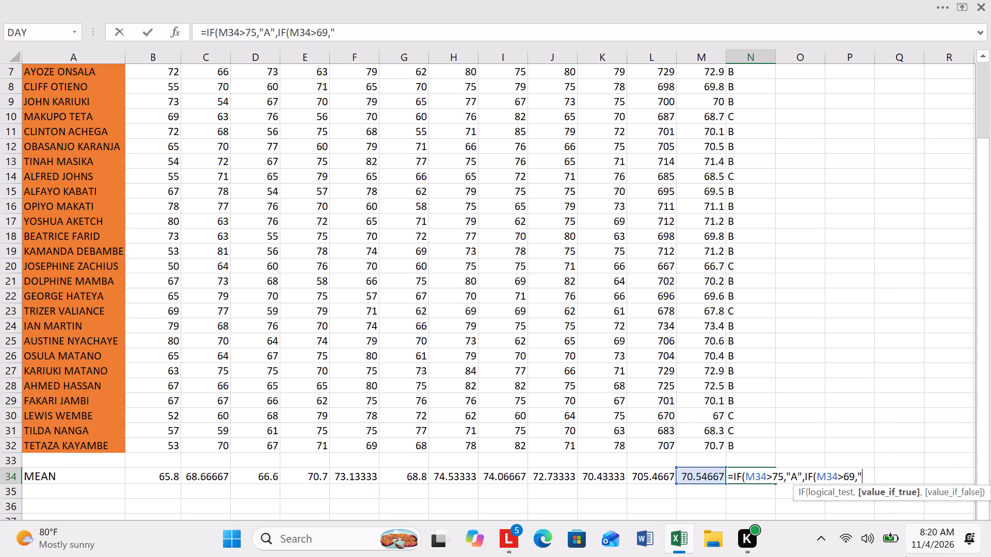
key(b)
key(shift+quotedbl)
text(,IF)
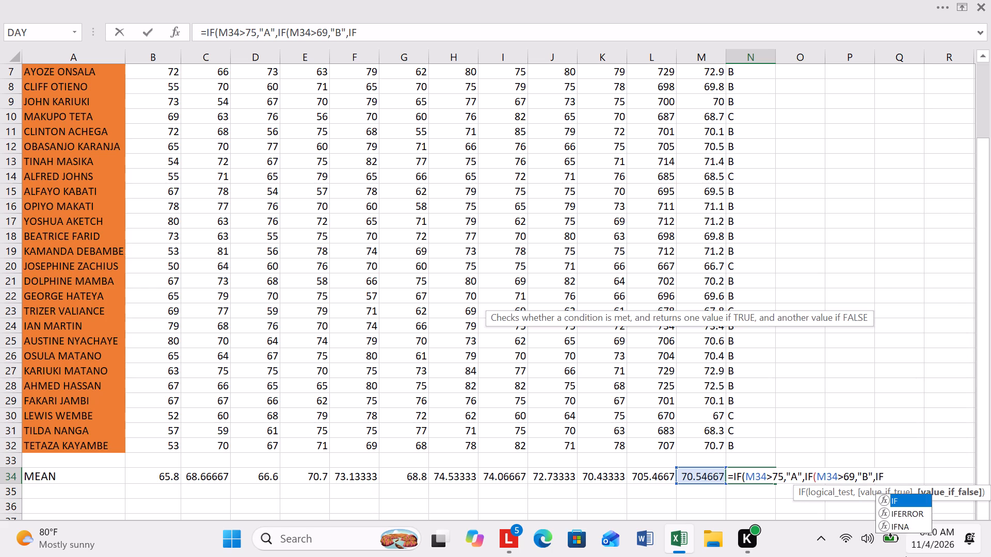
text((M)
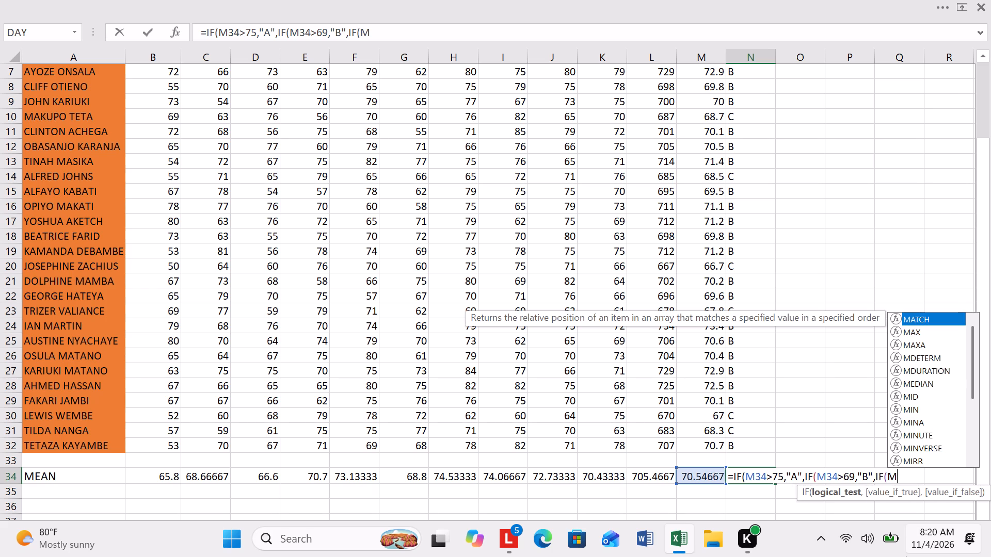
text(34)
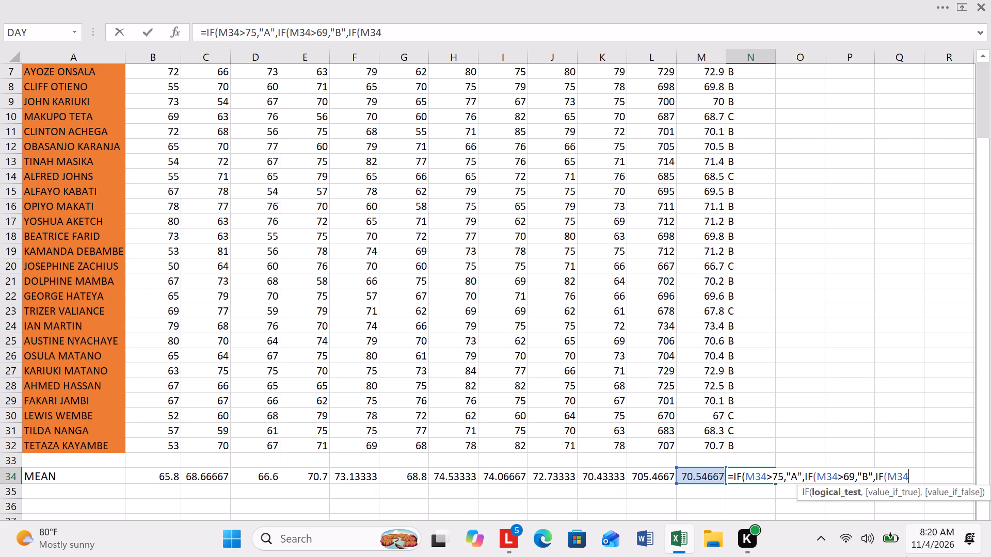
key(comma)
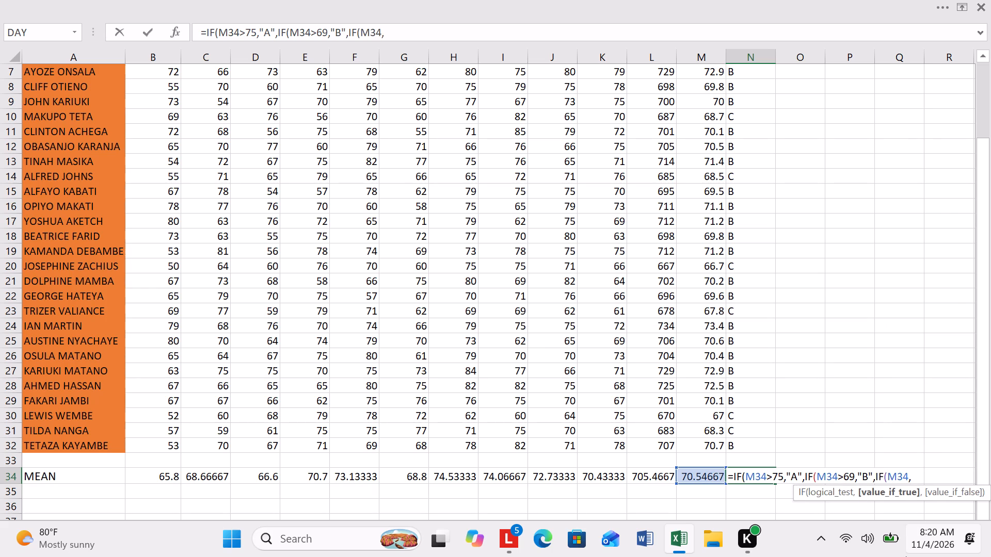
key(BackSpace)
key(shift+greater)
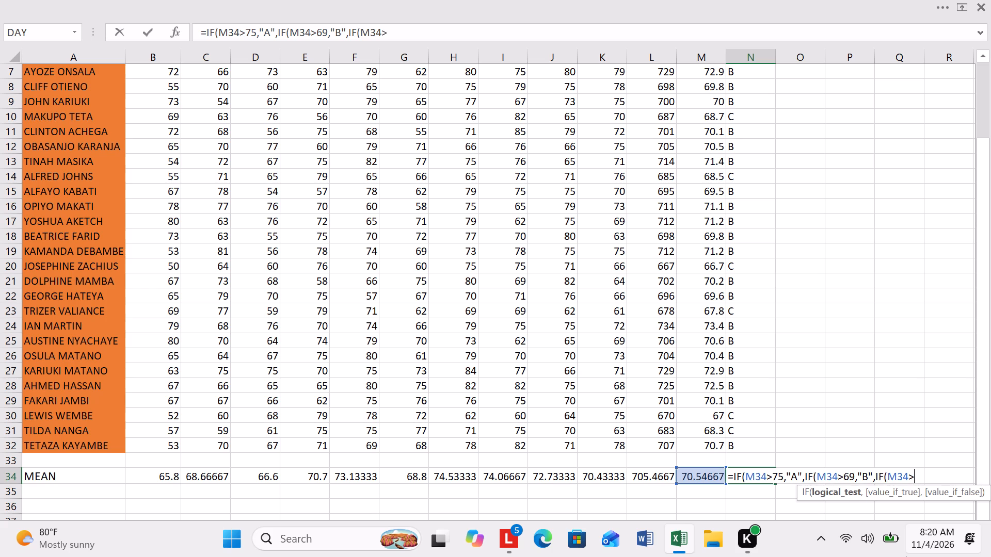
key(BackSpace)
text(<69)
key(comma)
key(shift+quotedbl)
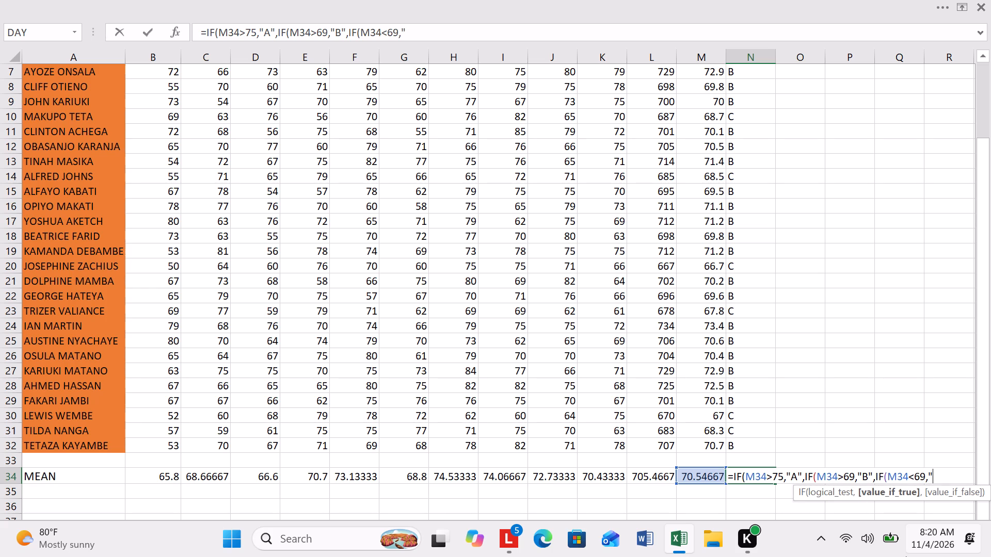
text(C")
text())))
key(Return)
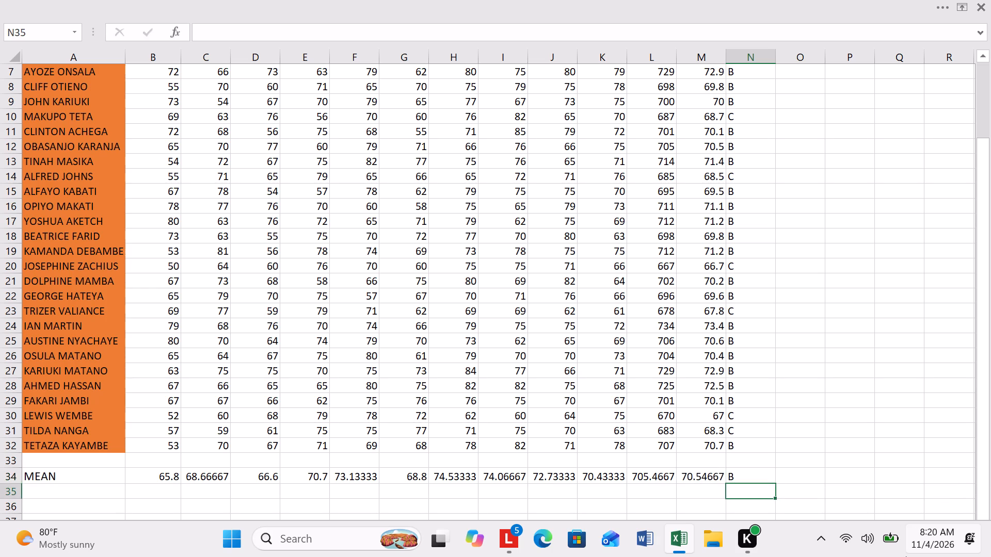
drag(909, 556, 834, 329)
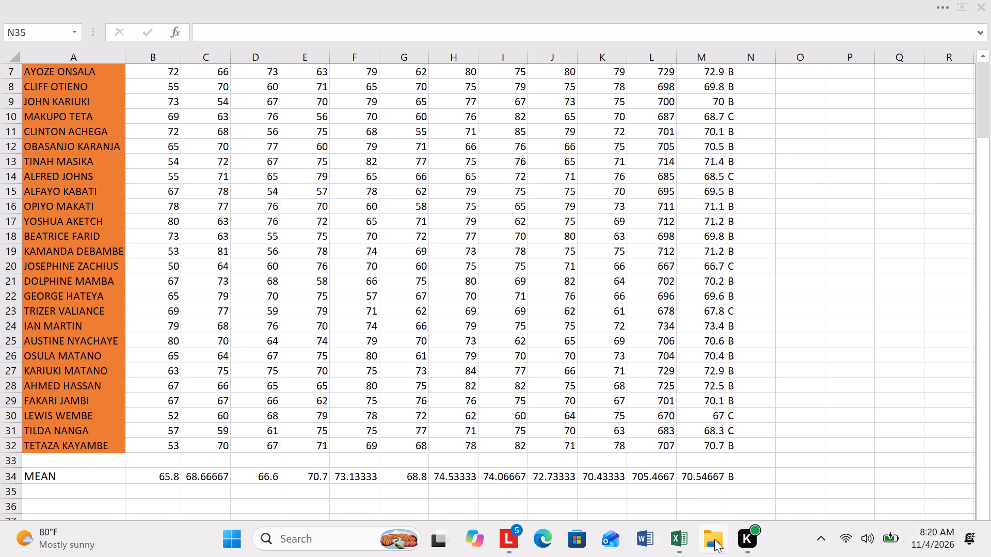